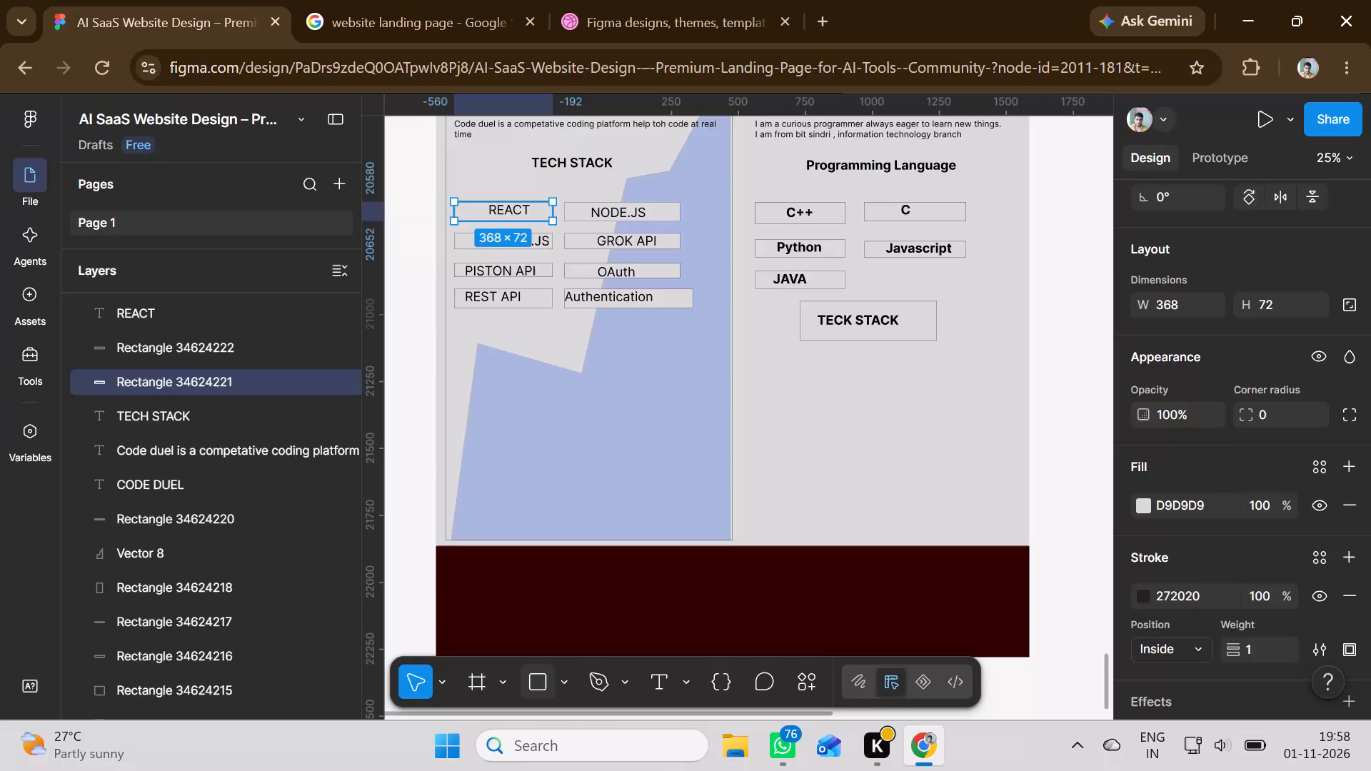
# Draw a rectangle about 311 × 76 beside the JAVA box and position it beneath the Javascript box.
pyautogui.click(536, 665)
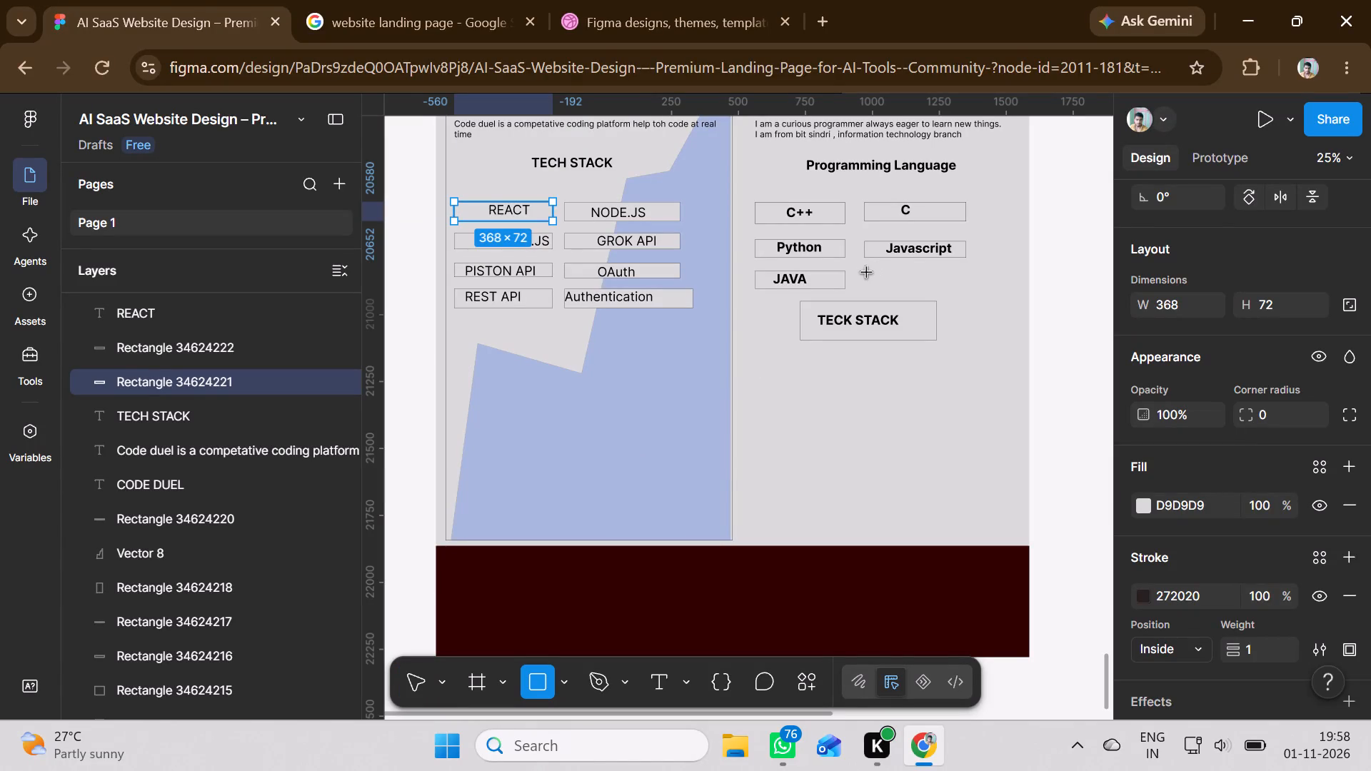
pyautogui.moveTo(860, 277); pyautogui.dragTo(950, 294)
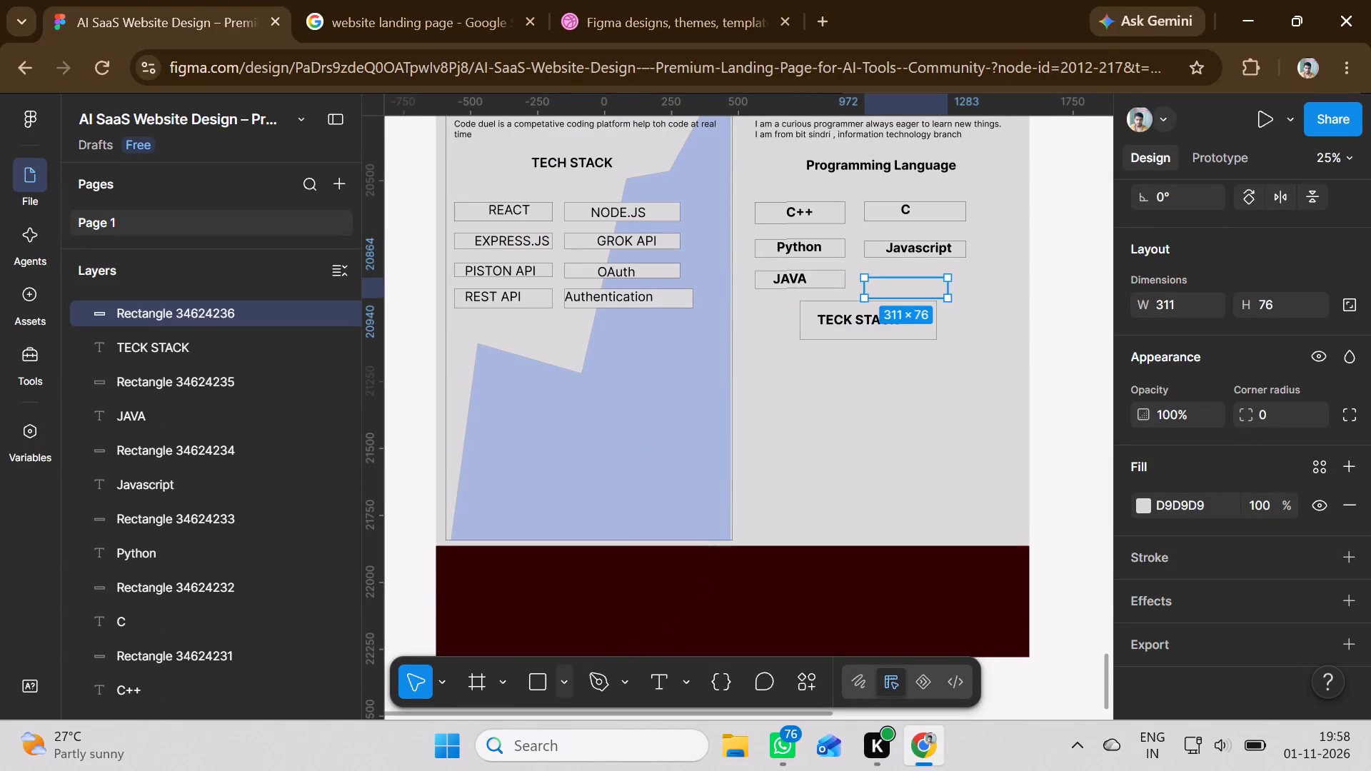
pyautogui.moveTo(893, 284); pyautogui.dragTo(898, 276)
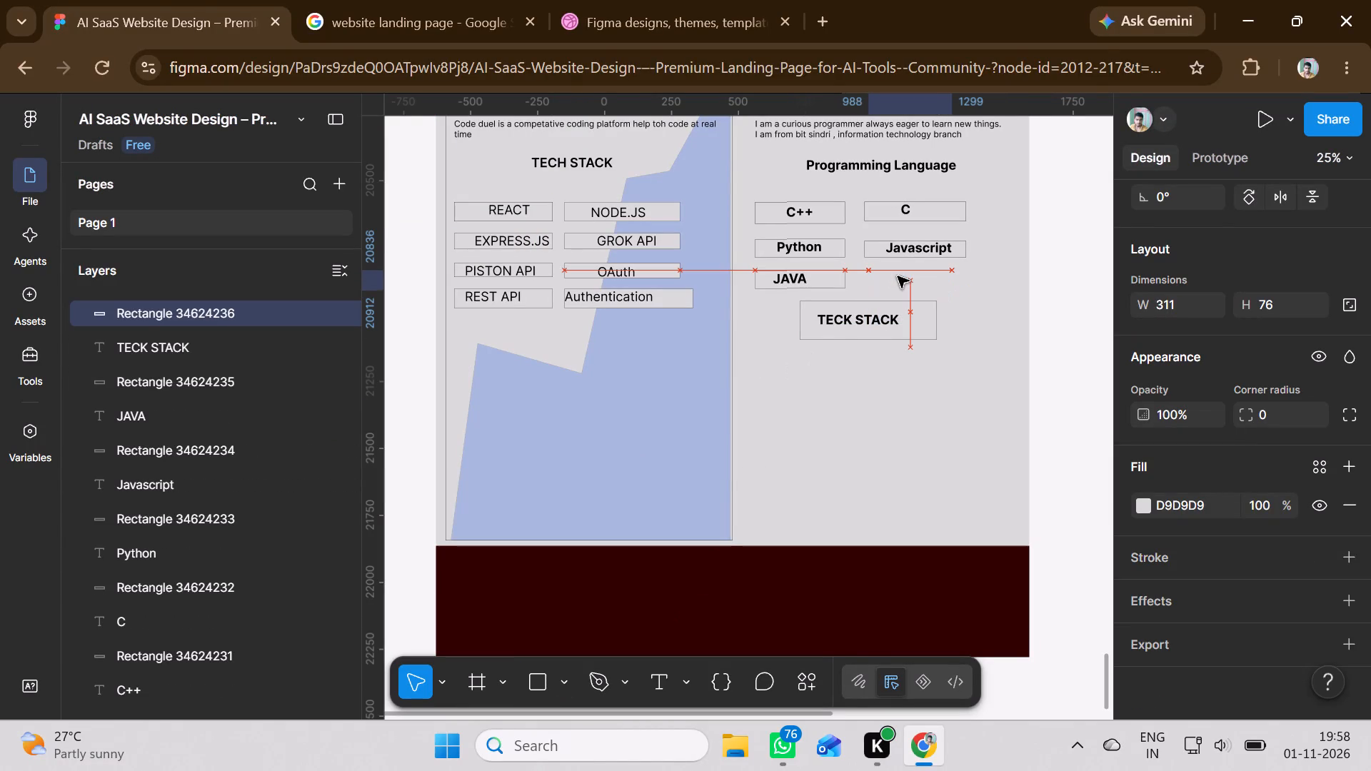
pyautogui.moveTo(898, 276); pyautogui.dragTo(910, 270)
pyautogui.moveTo(915, 276); pyautogui.dragTo(903, 284)
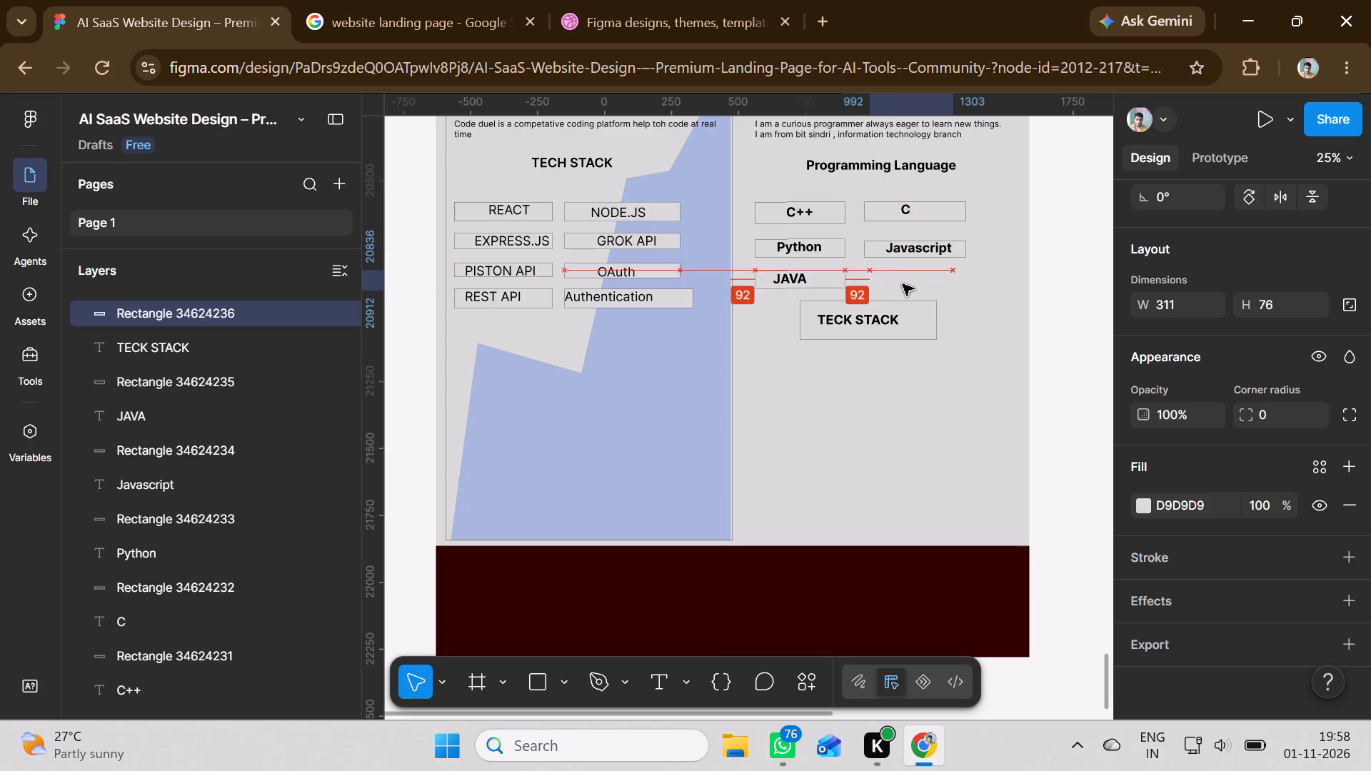
pyautogui.moveTo(903, 284); pyautogui.dragTo(902, 274)
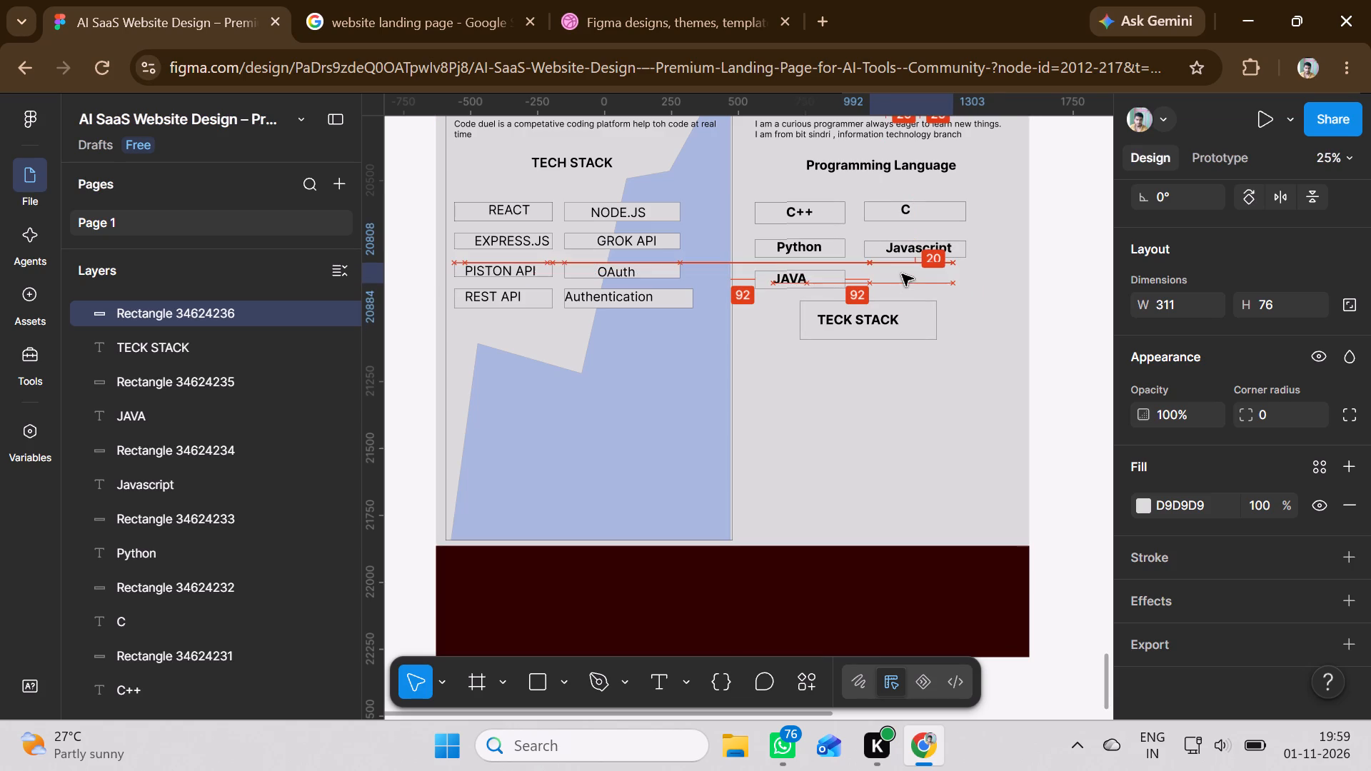
pyautogui.moveTo(902, 274); pyautogui.dragTo(910, 276)
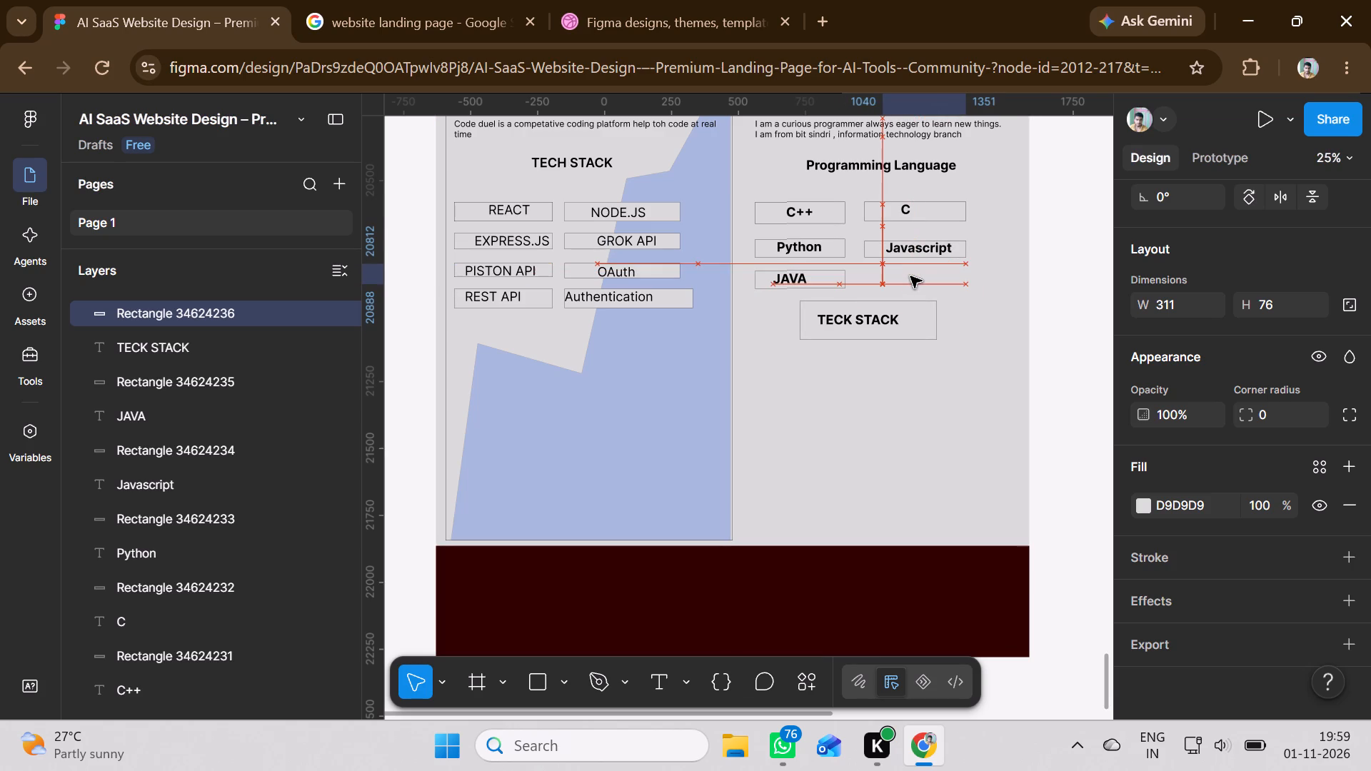
pyautogui.moveTo(910, 276); pyautogui.dragTo(898, 278)
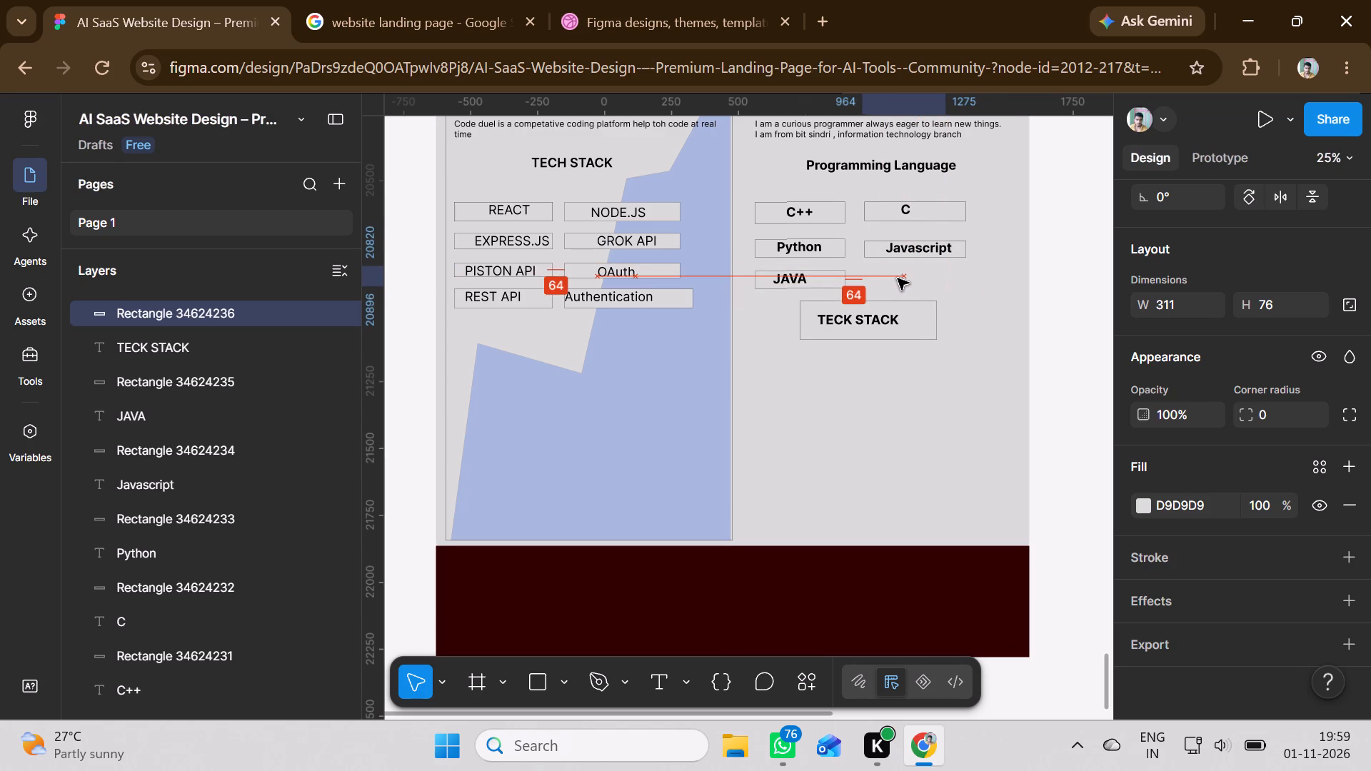
pyautogui.moveTo(898, 278); pyautogui.dragTo(895, 278)
pyautogui.moveTo(895, 278); pyautogui.dragTo(896, 278)
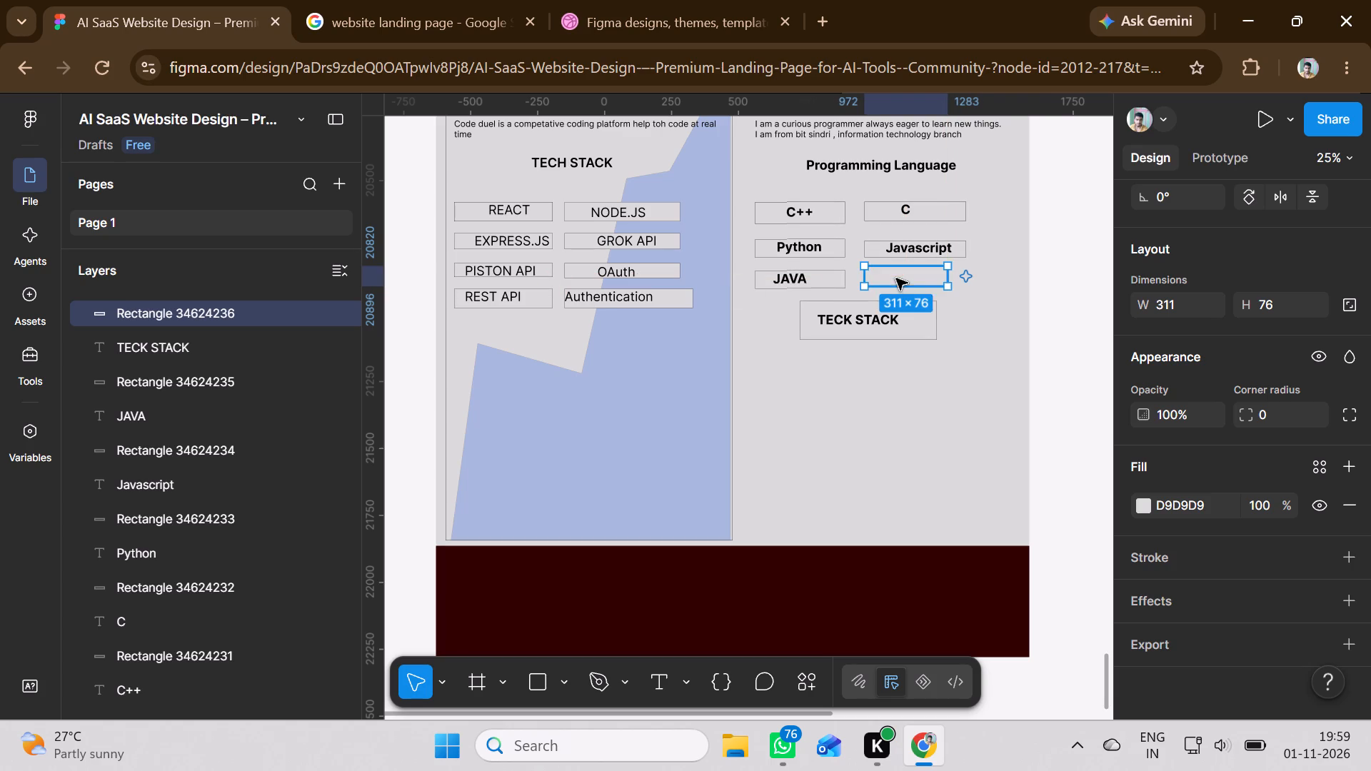
# Add a dark grey stroke to the new empty rectangle beside the JAVA box.
pyautogui.click(1159, 567)
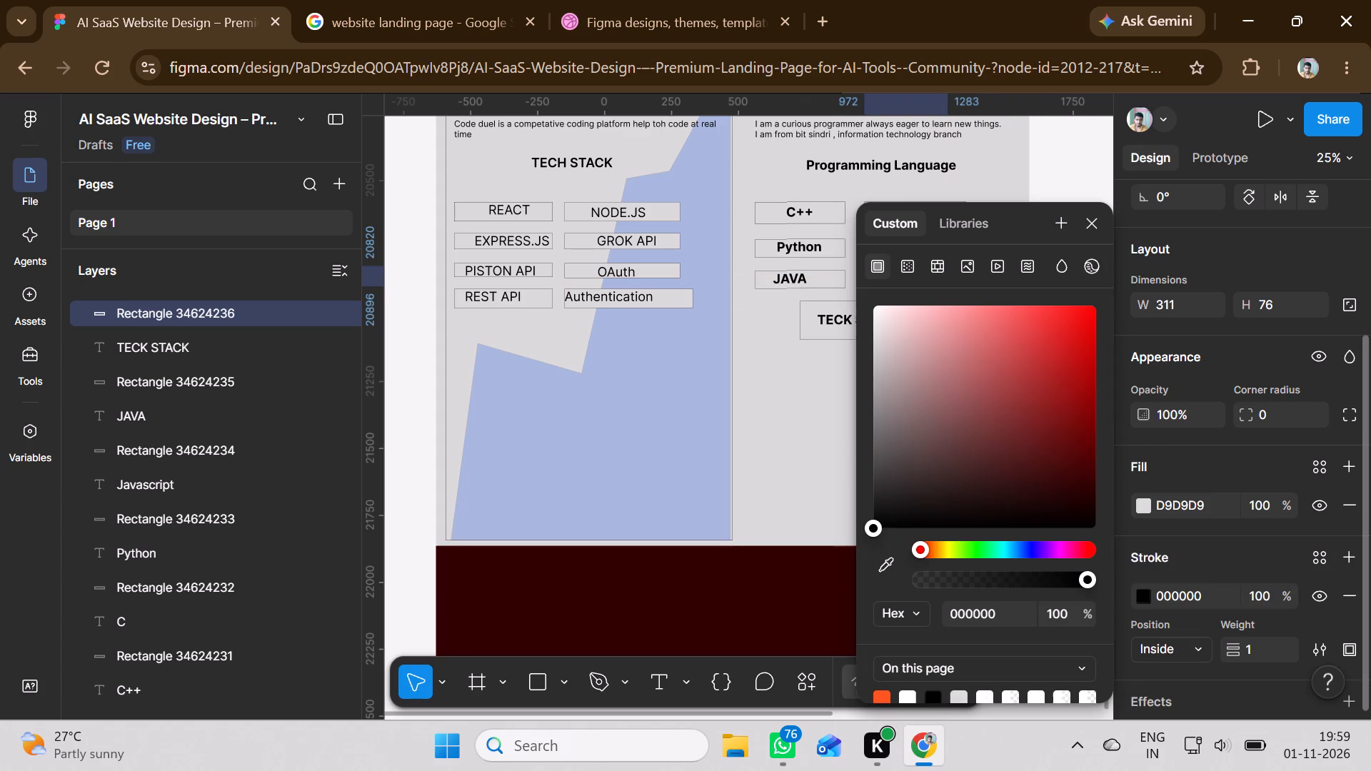
pyautogui.click(884, 453)
pyautogui.click(776, 400)
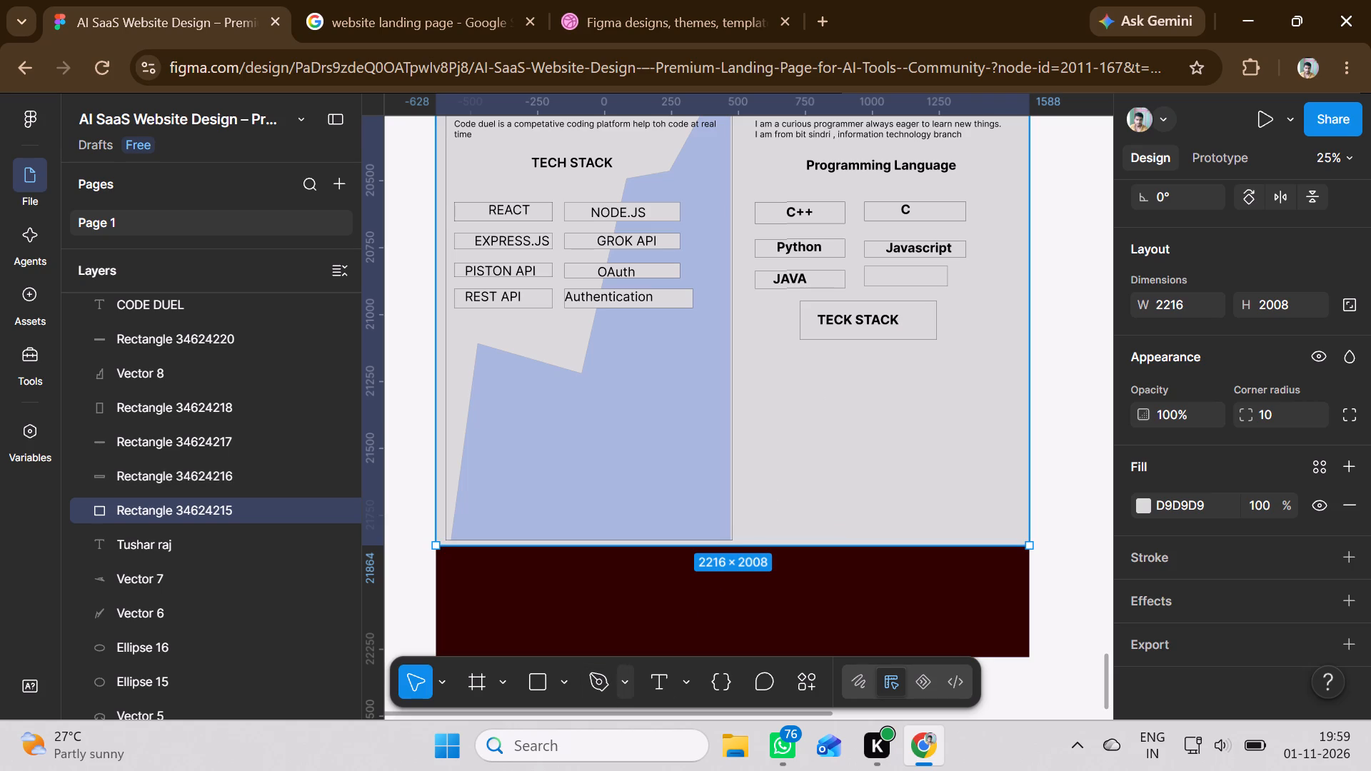
# Add the text "C#" in a text box about 296 × 52 and centre it inside the empty rectangle beside JAVA.
pyautogui.click(660, 677)
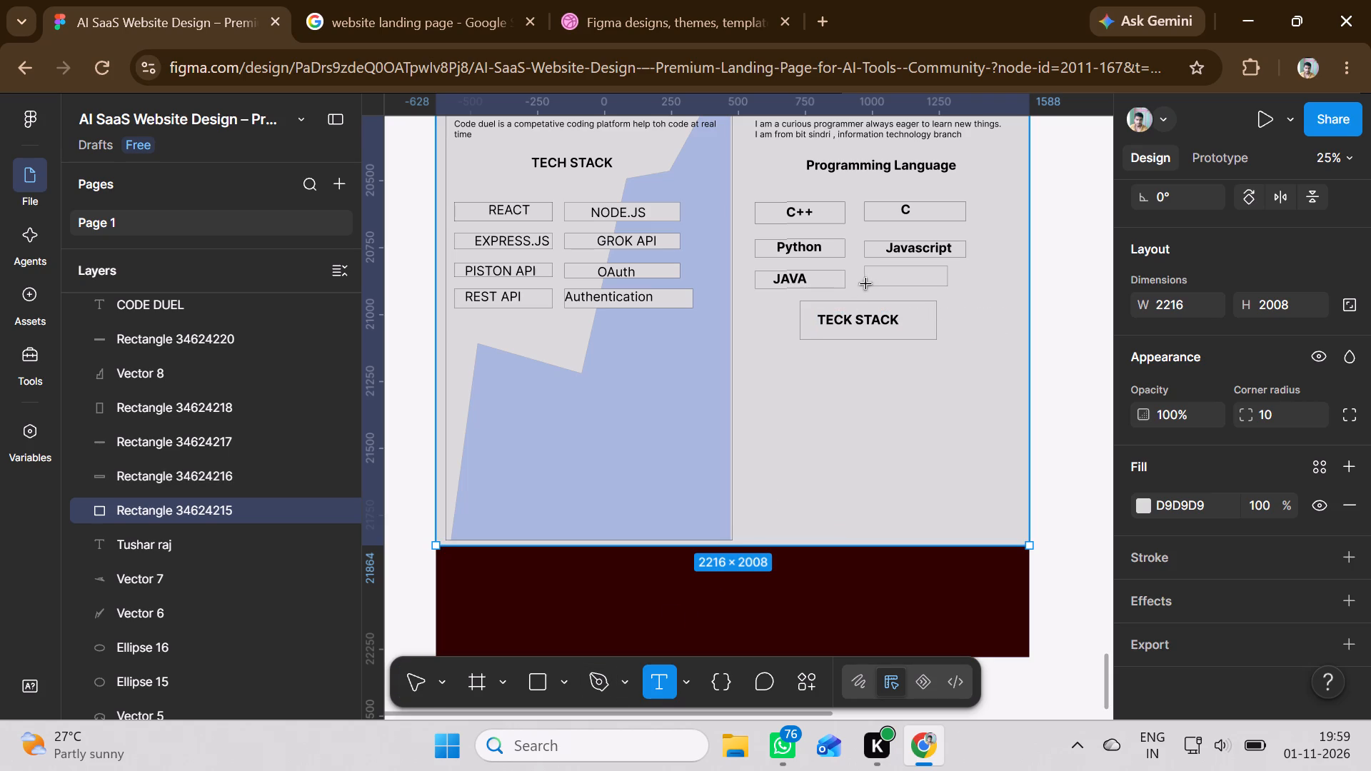
pyautogui.moveTo(866, 270); pyautogui.dragTo(920, 277)
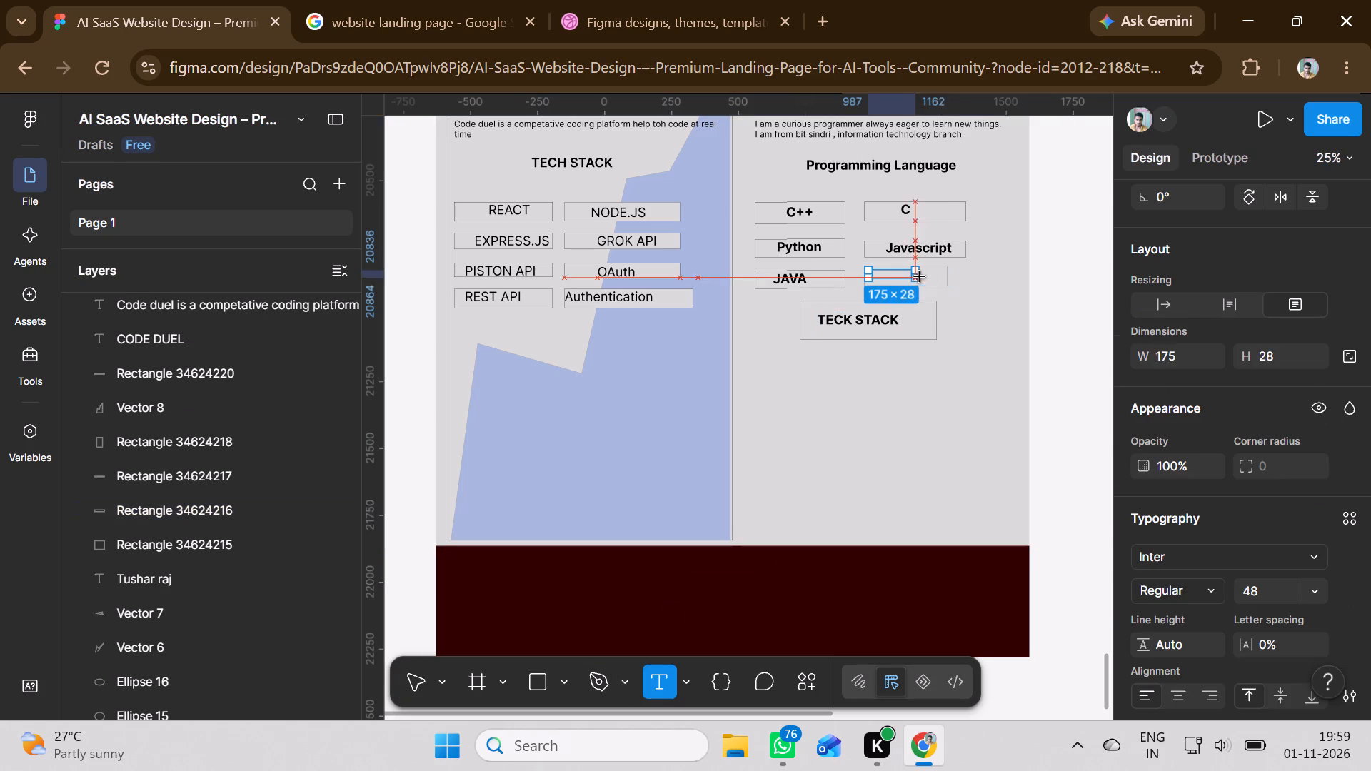
pyautogui.moveTo(920, 277); pyautogui.dragTo(944, 284)
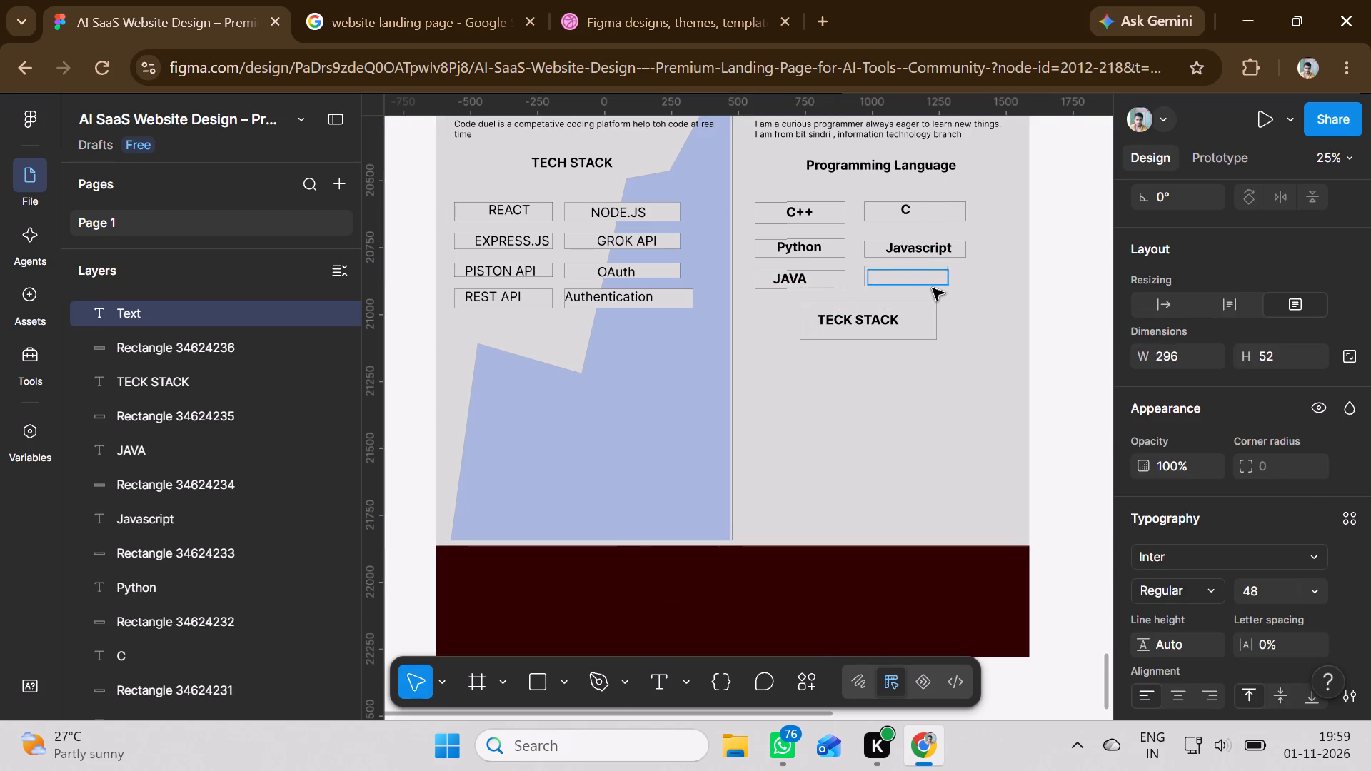
pyautogui.hotkey('shift', 'c')
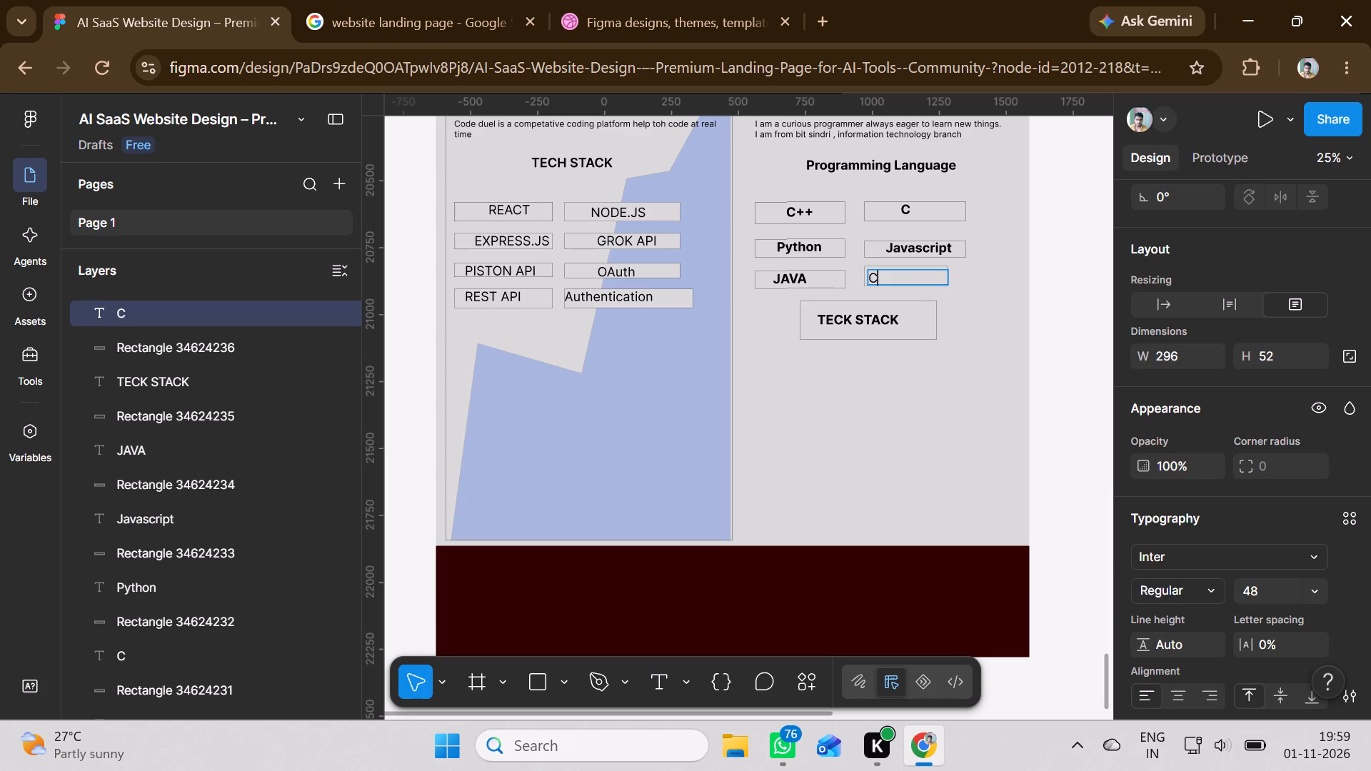
pyautogui.hotkey('shift', '#')
pyautogui.press('Return')
pyautogui.click(964, 274)
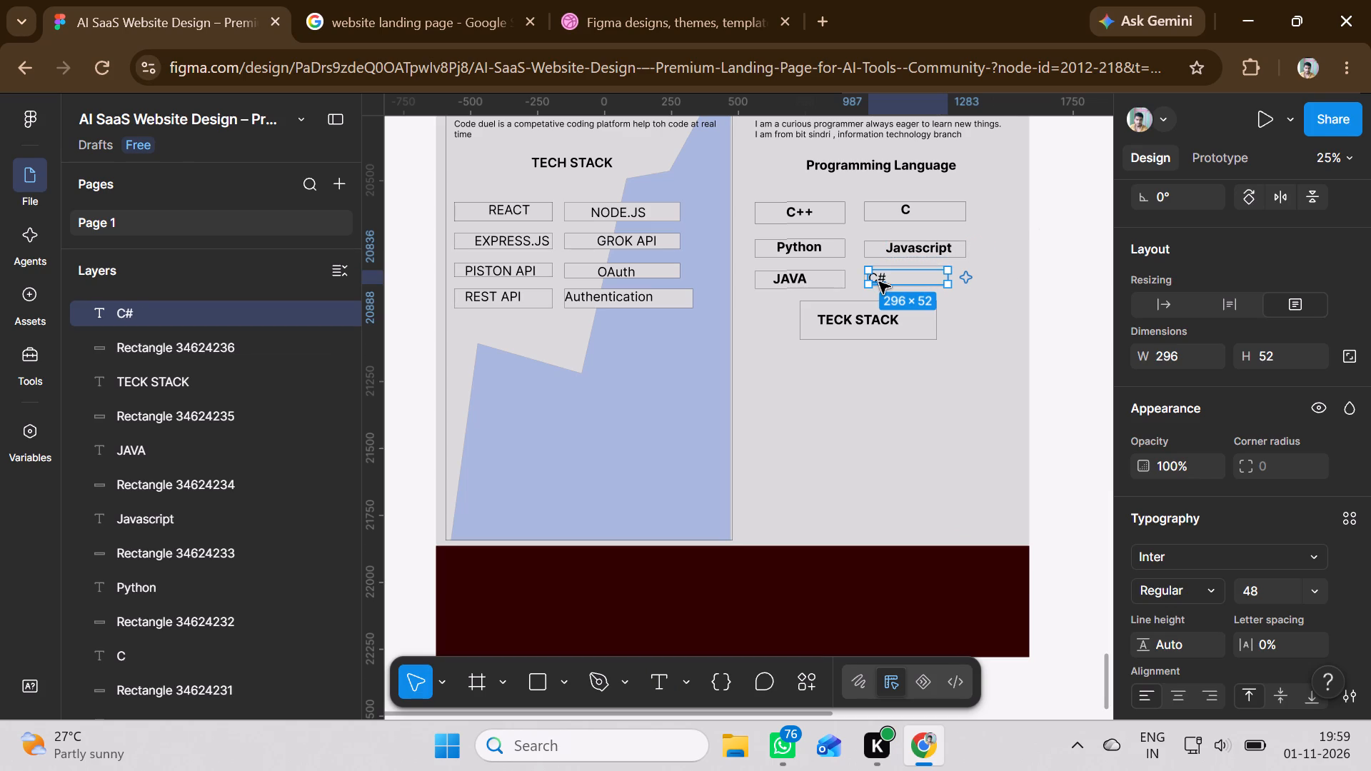
pyautogui.moveTo(878, 278); pyautogui.dragTo(908, 278)
pyautogui.click(981, 326)
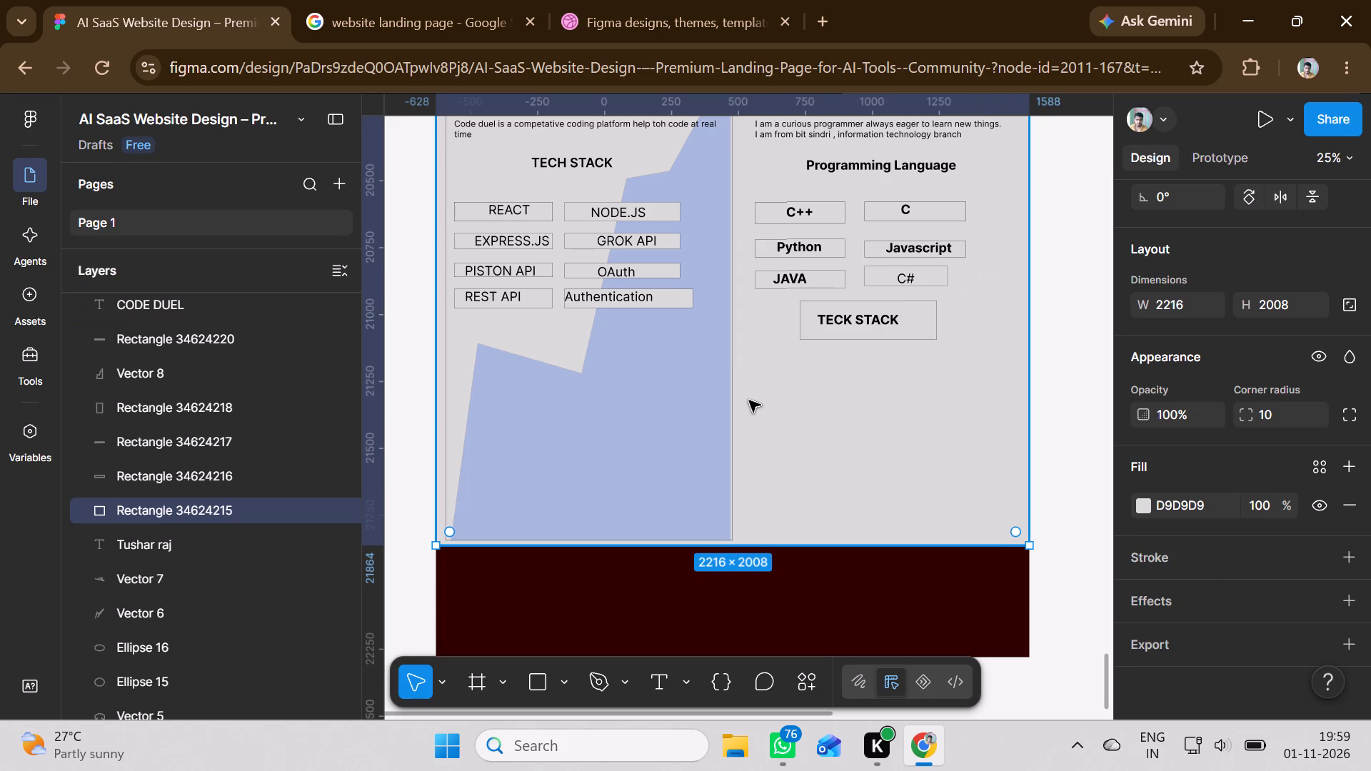
# Draw a rectangle about 301 × 96 below the TECK STACK box, near its left end.
pyautogui.scroll(-1, 749, 400)
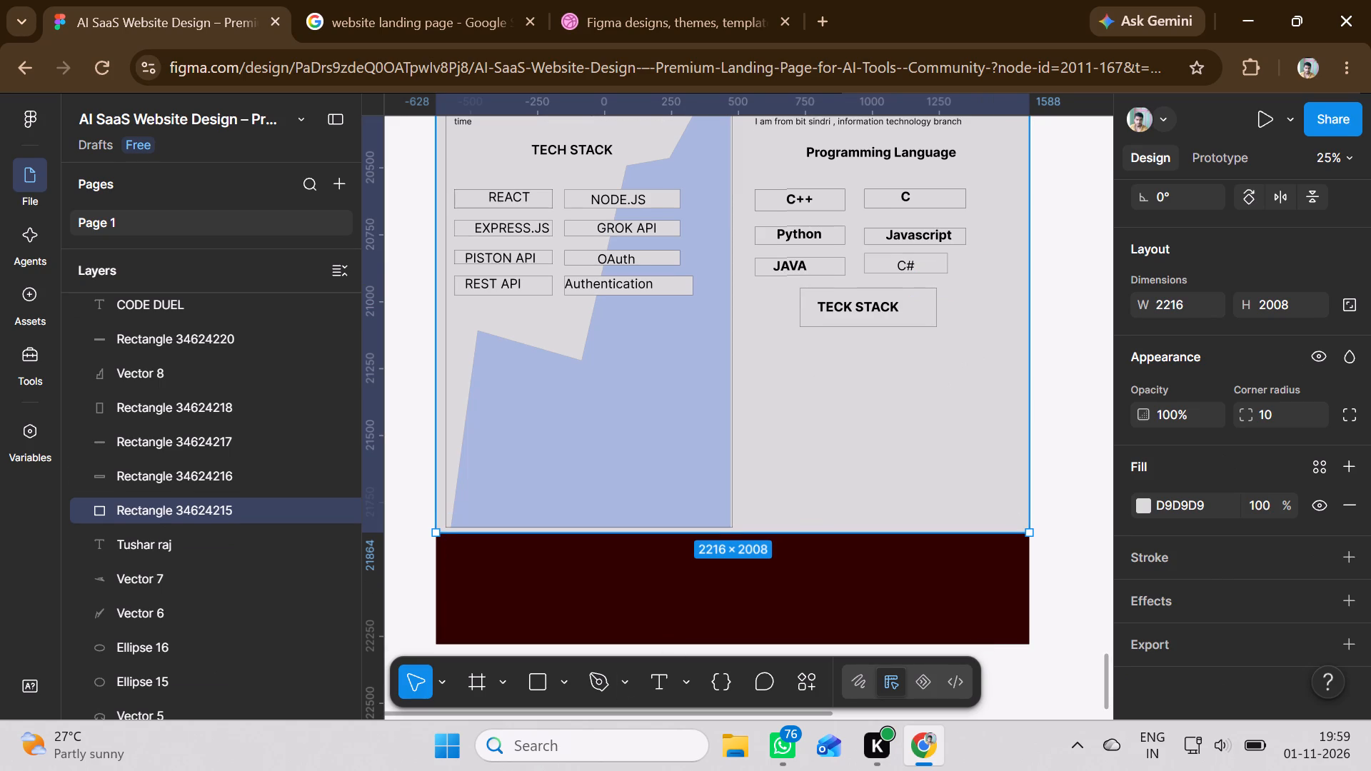
pyautogui.click(533, 684)
pyautogui.moveTo(763, 343); pyautogui.dragTo(788, 355)
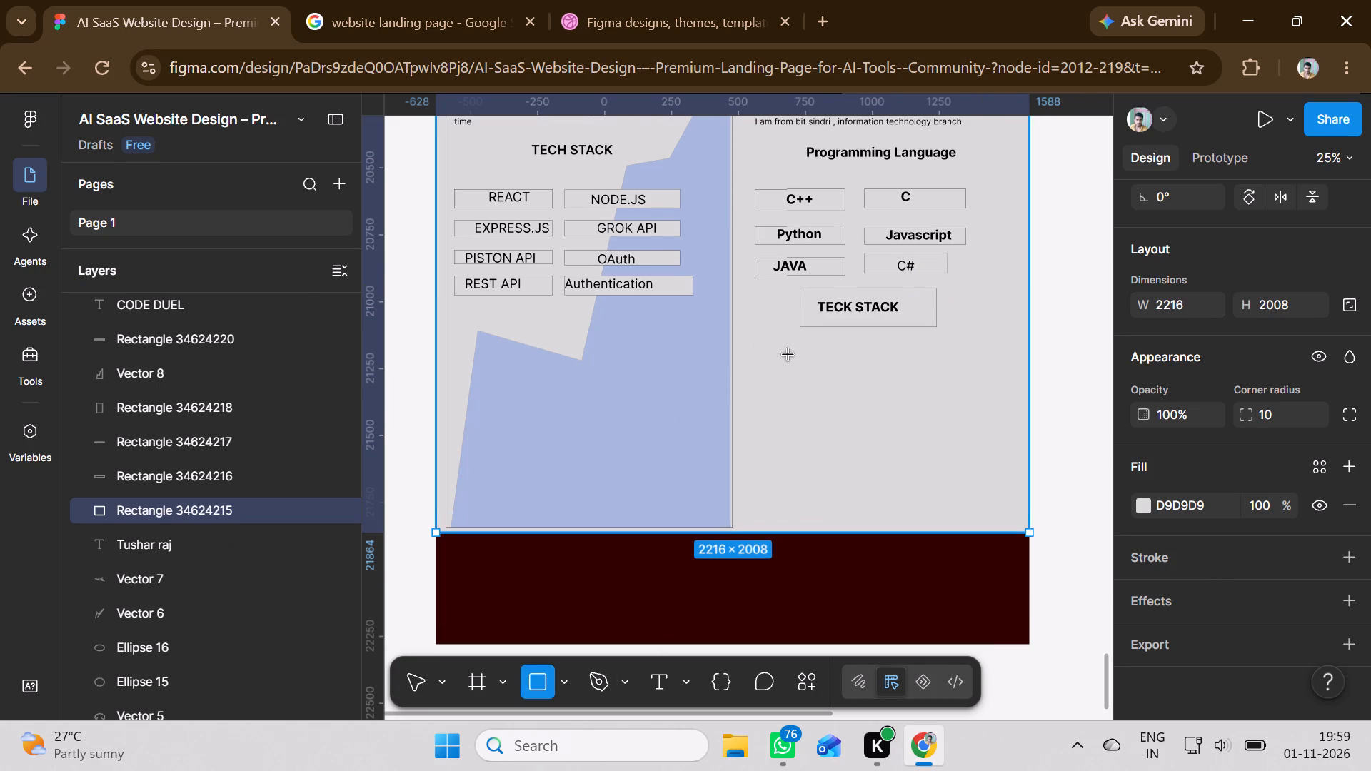
pyautogui.moveTo(788, 355); pyautogui.dragTo(848, 369)
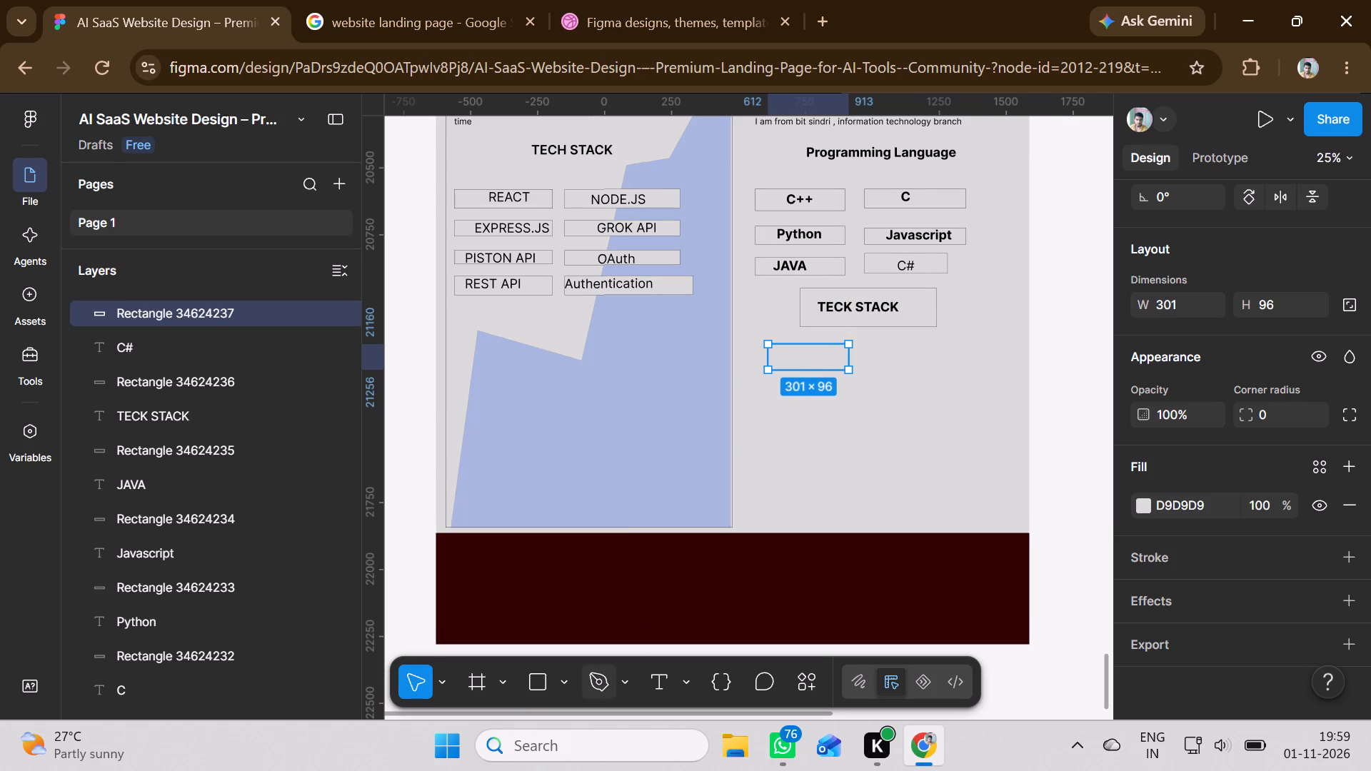
# Add a dark grey stroke to the new empty rectangle below TECK STACK.
pyautogui.click(1140, 562)
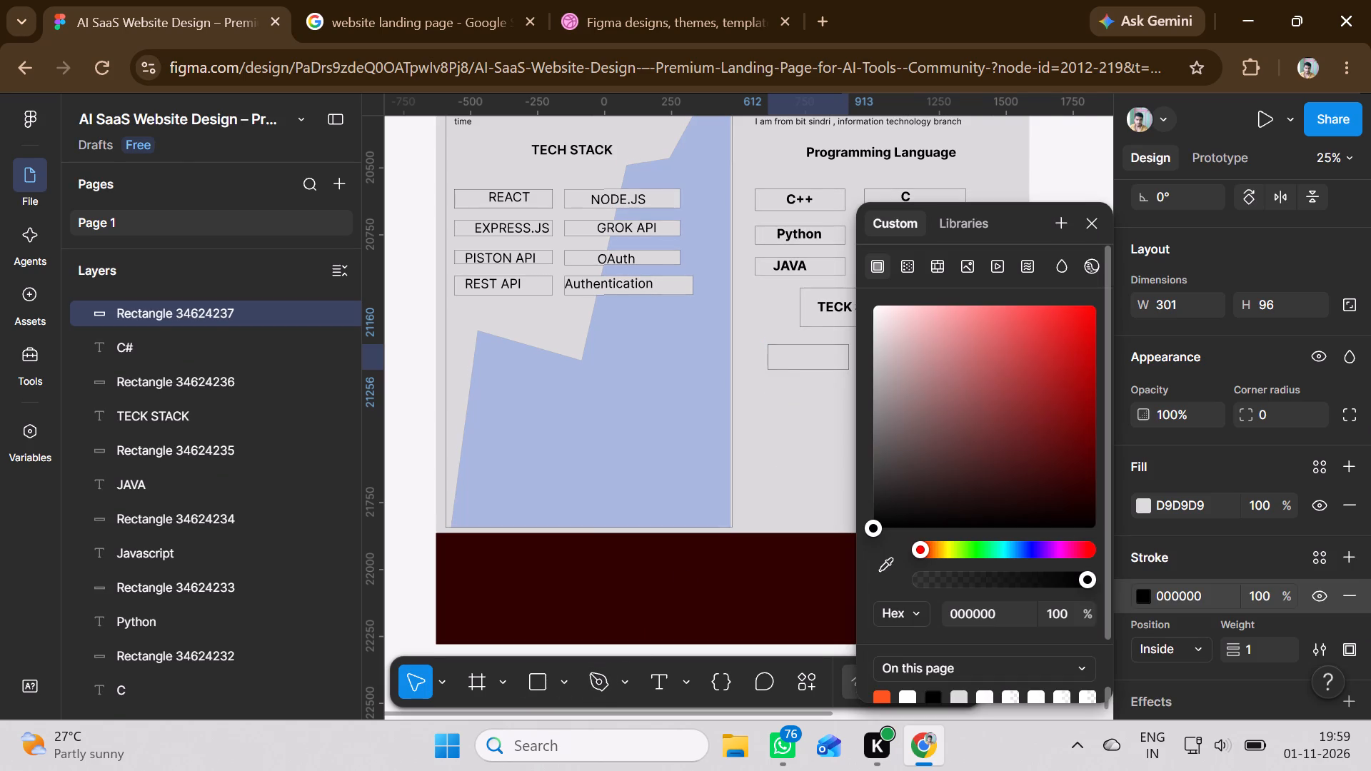
pyautogui.click(880, 470)
pyautogui.click(798, 467)
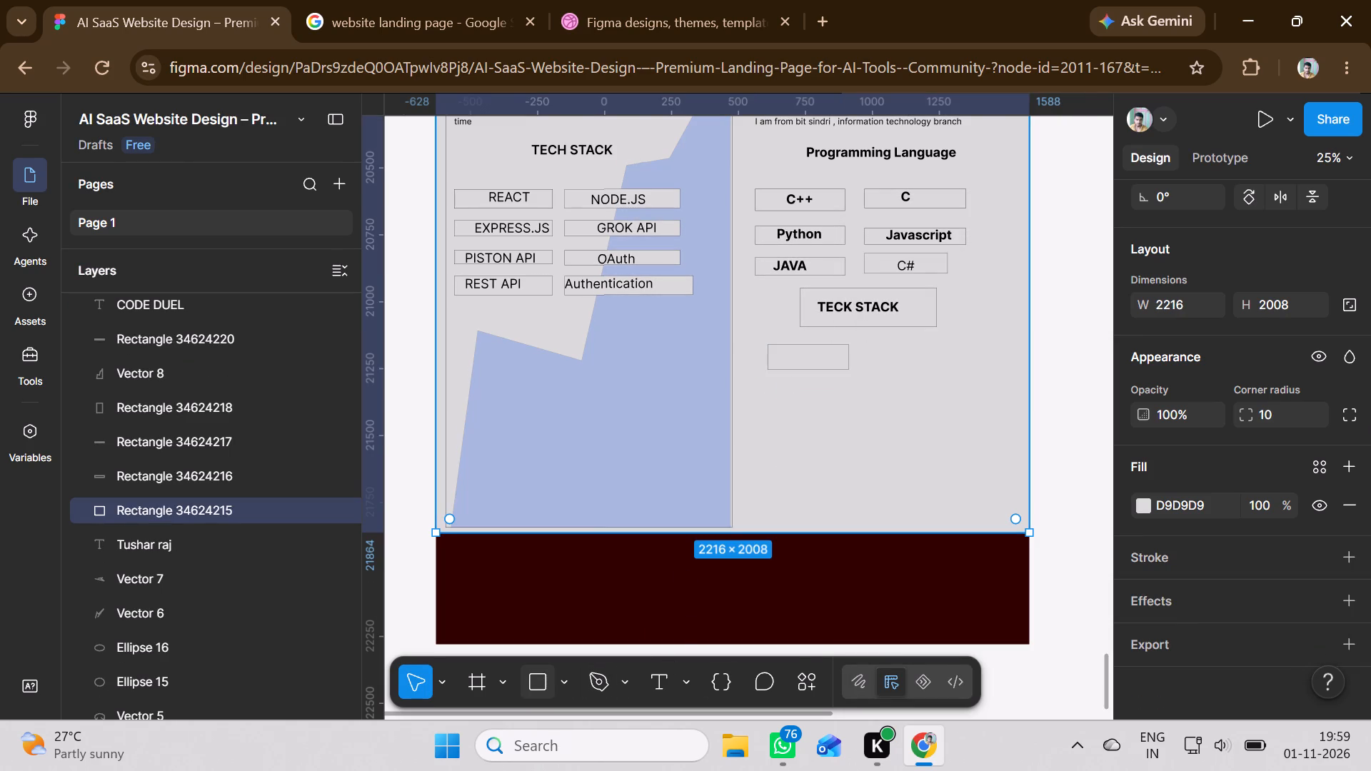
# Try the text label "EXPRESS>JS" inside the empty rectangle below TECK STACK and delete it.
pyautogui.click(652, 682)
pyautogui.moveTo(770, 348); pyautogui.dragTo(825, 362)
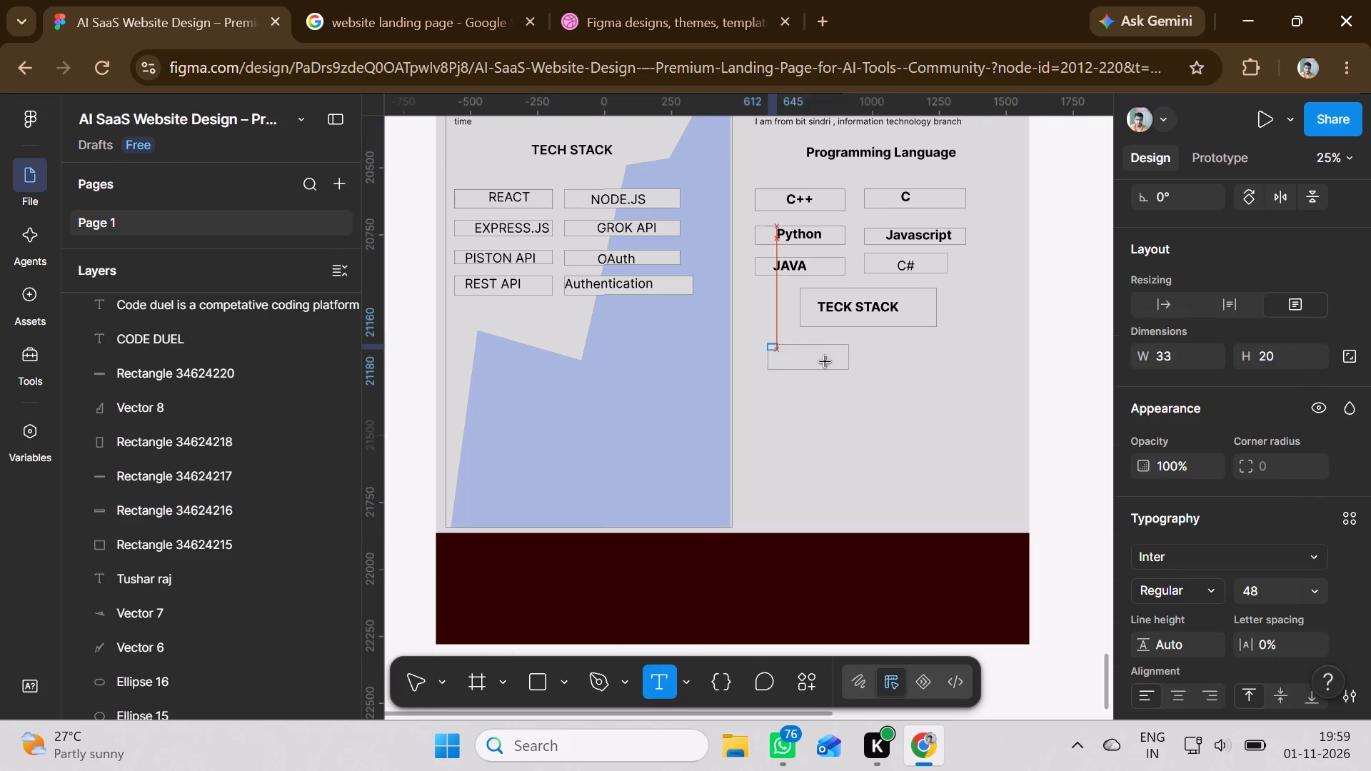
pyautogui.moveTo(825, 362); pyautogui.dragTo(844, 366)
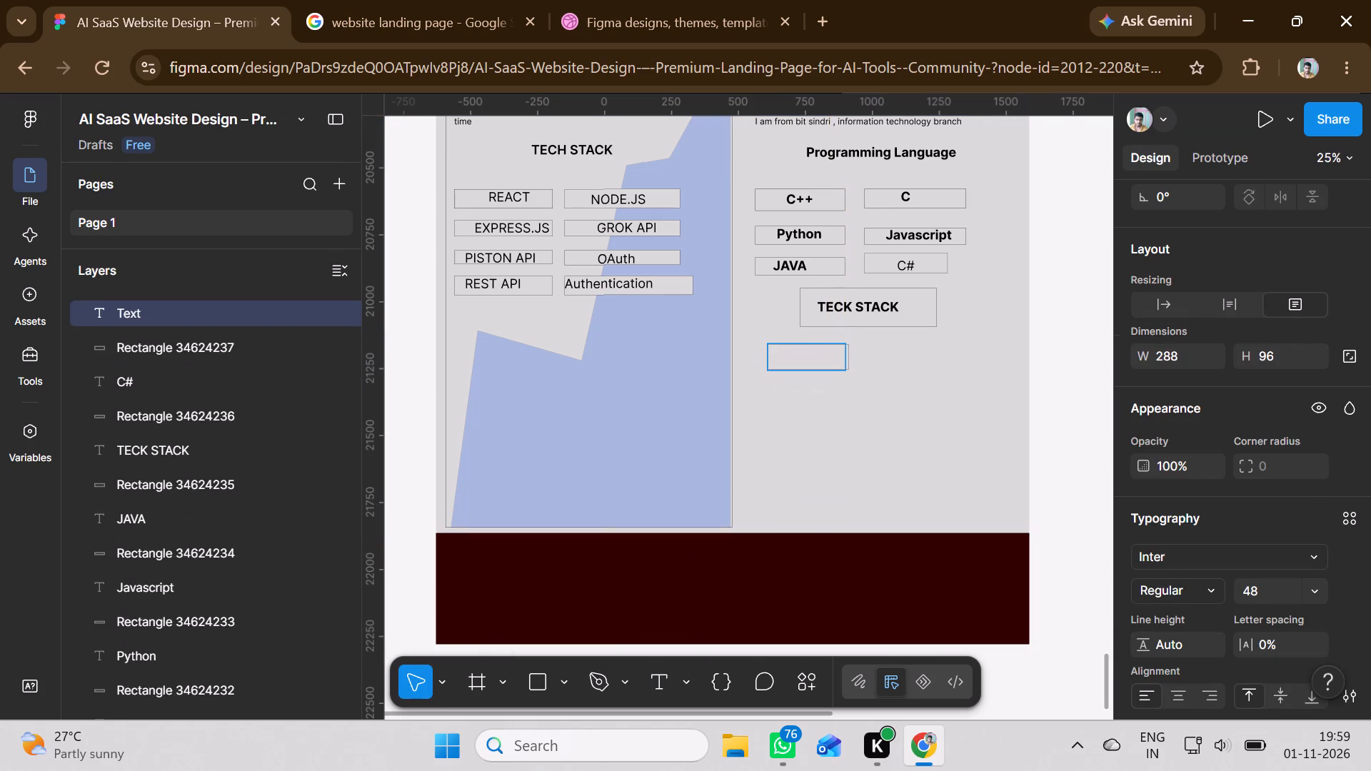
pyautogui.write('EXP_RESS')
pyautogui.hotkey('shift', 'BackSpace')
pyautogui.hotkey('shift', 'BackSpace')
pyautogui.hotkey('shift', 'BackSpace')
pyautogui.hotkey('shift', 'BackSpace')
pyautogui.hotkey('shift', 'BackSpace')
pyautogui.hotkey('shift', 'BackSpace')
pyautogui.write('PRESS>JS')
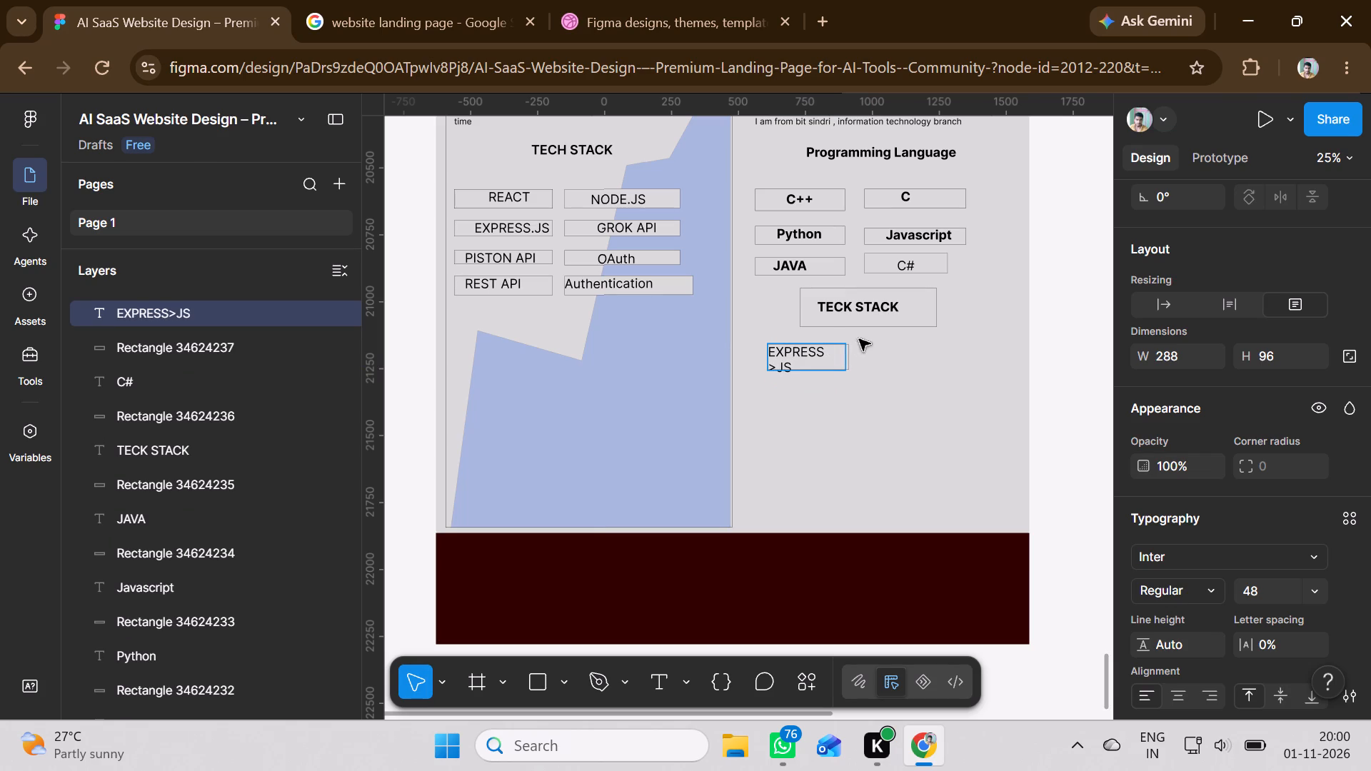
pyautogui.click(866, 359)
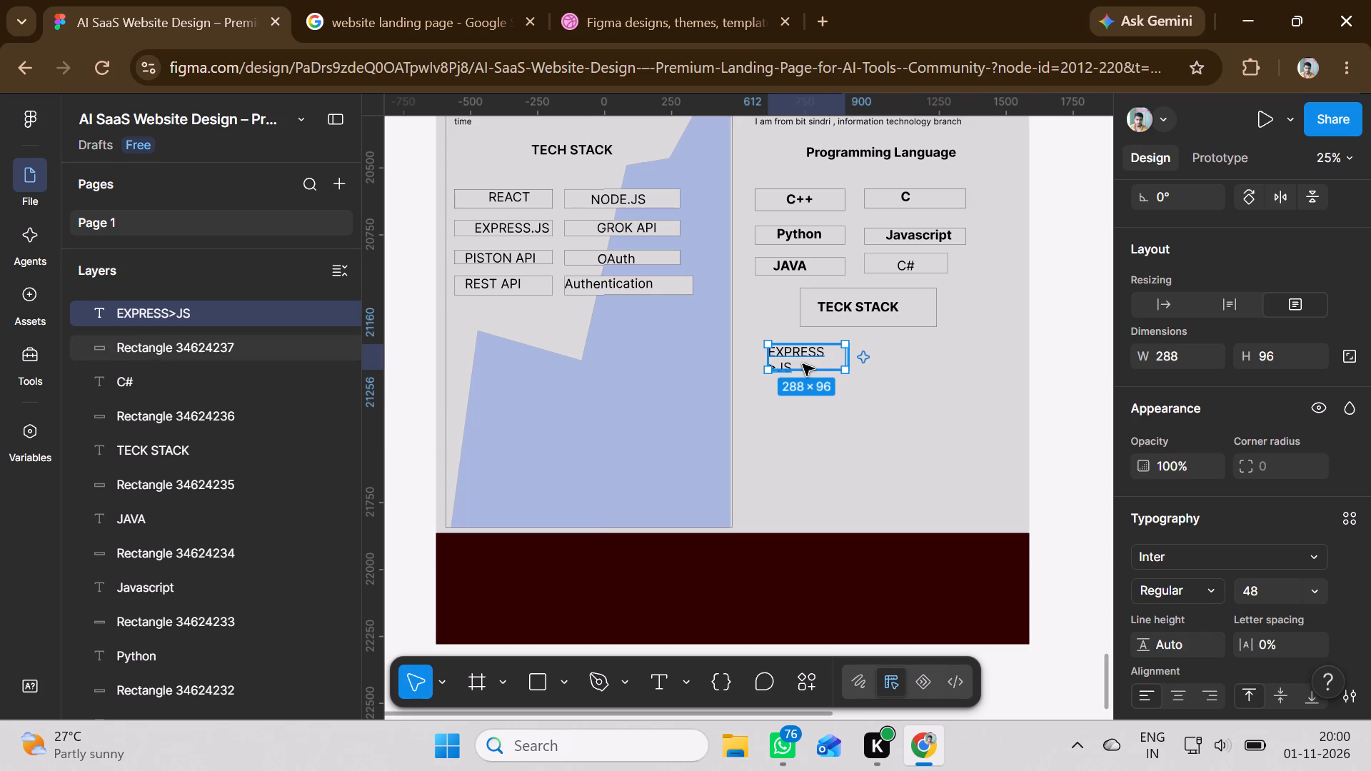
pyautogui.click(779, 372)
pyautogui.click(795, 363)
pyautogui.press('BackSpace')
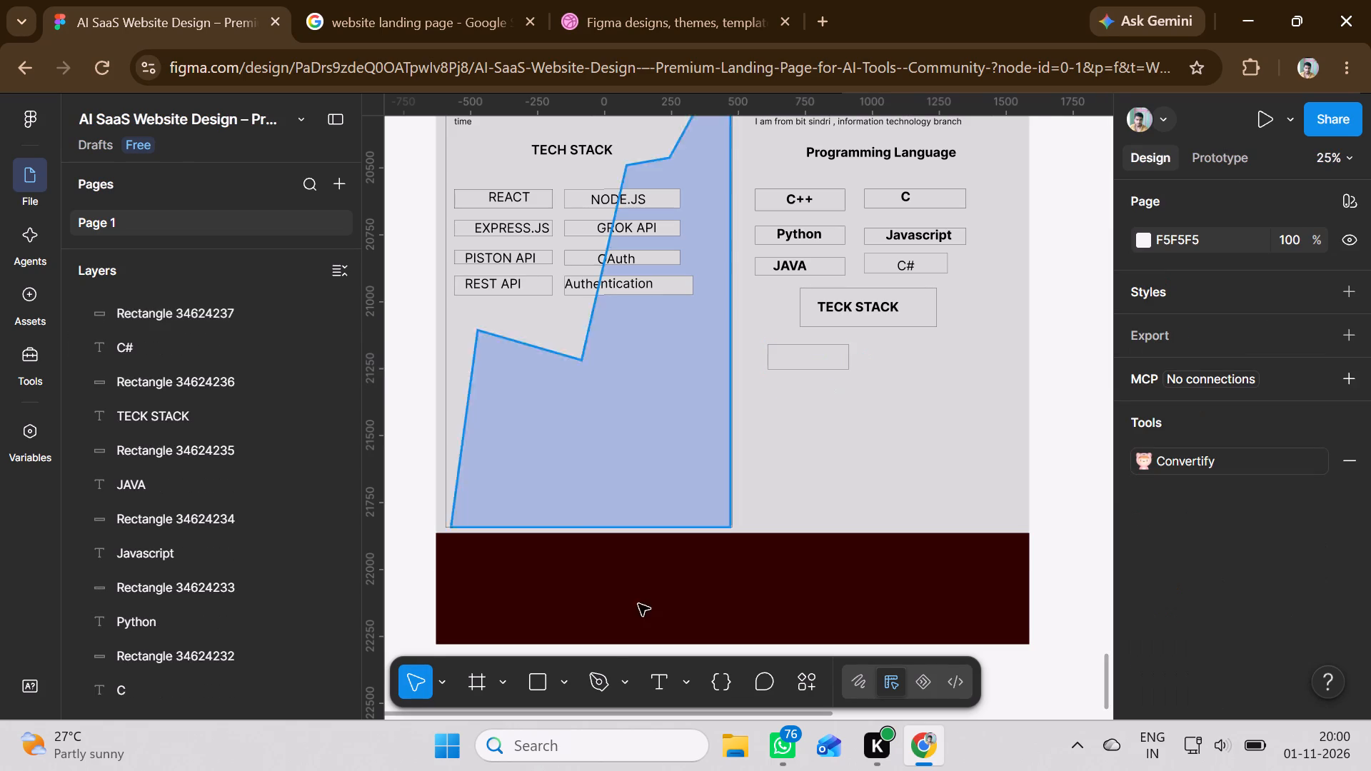
# Add the text "EXPRESS.JS" in a box about 301 × 96 and shift it to sit centred in the rectangle below TECK STACK.
pyautogui.click(655, 678)
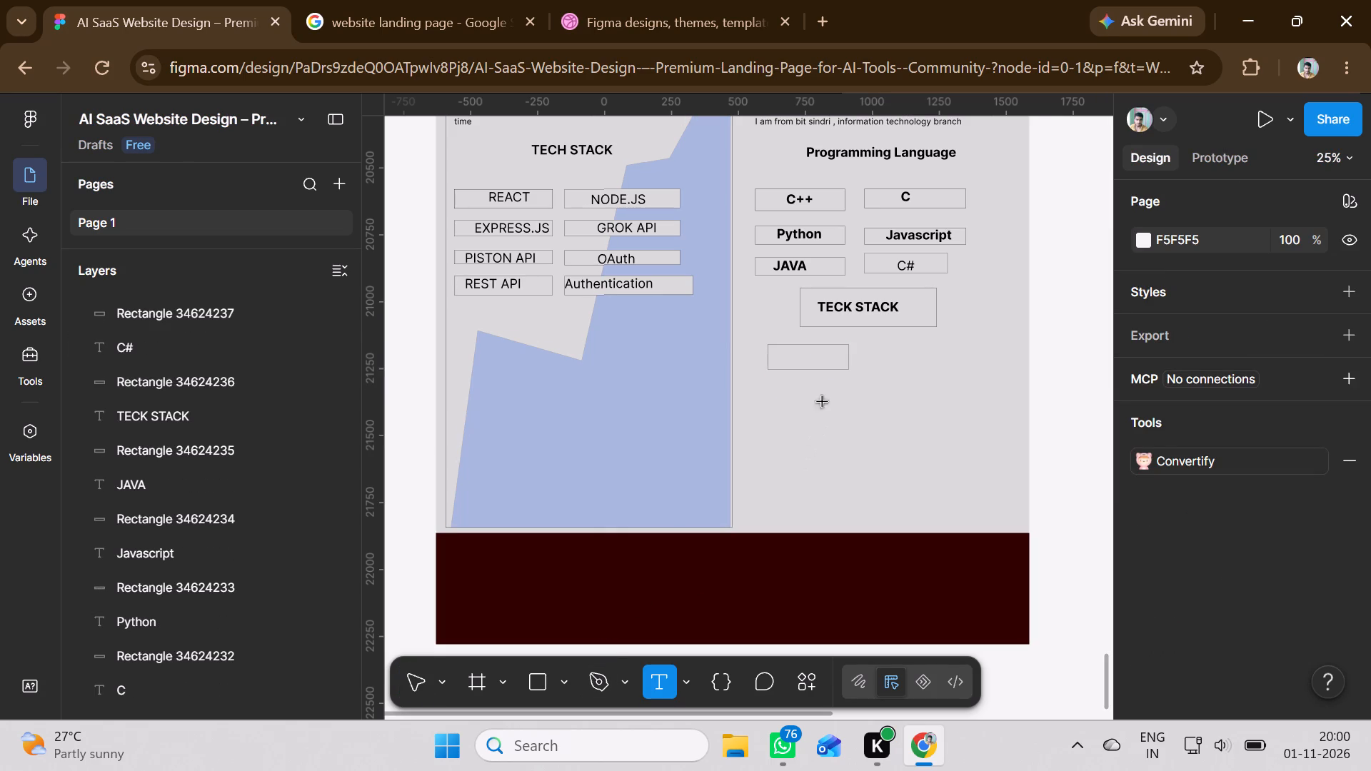
pyautogui.moveTo(768, 348); pyautogui.dragTo(840, 362)
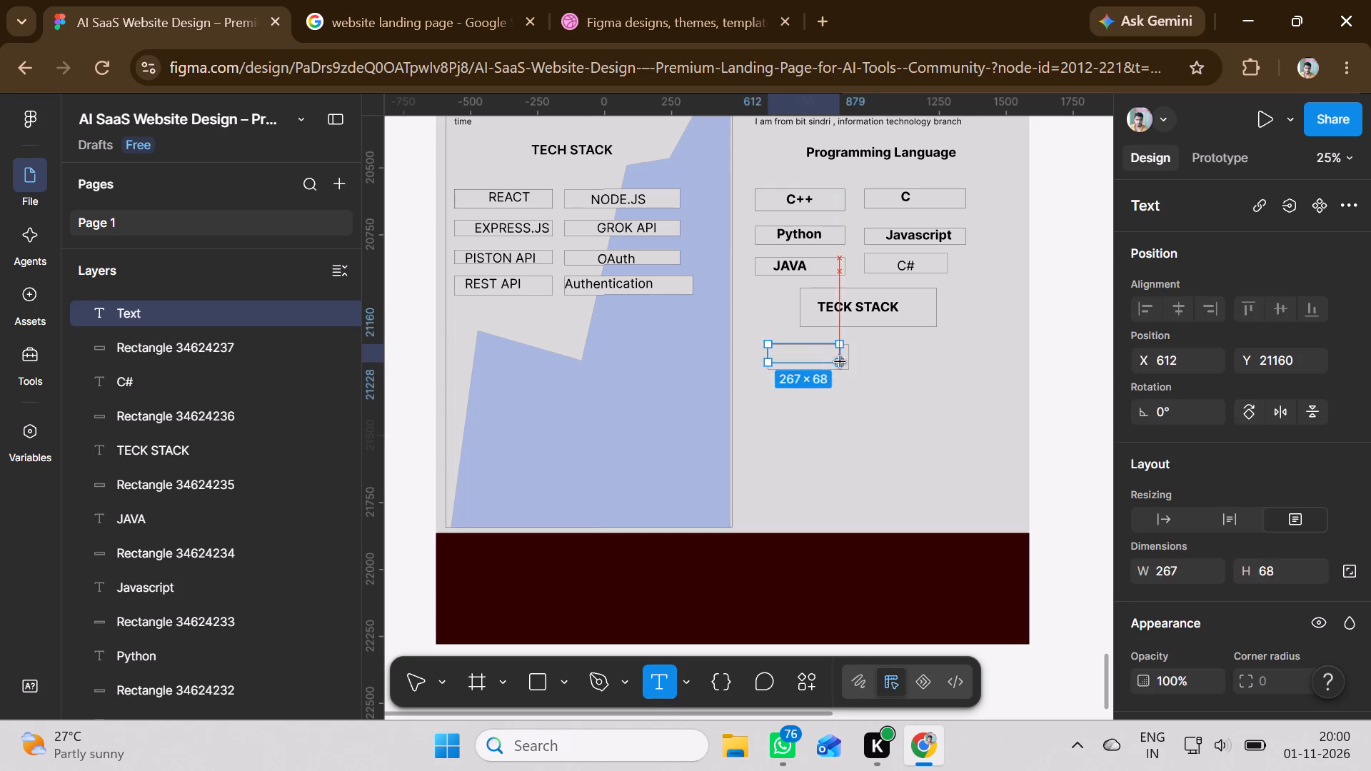
pyautogui.moveTo(840, 362); pyautogui.dragTo(850, 370)
pyautogui.write('Express')
pyautogui.press('BackSpace')
pyautogui.press('BackSpace')
pyautogui.press('BackSpace')
pyautogui.press('BackSpace')
pyautogui.press('BackSpace')
pyautogui.press('BackSpace')
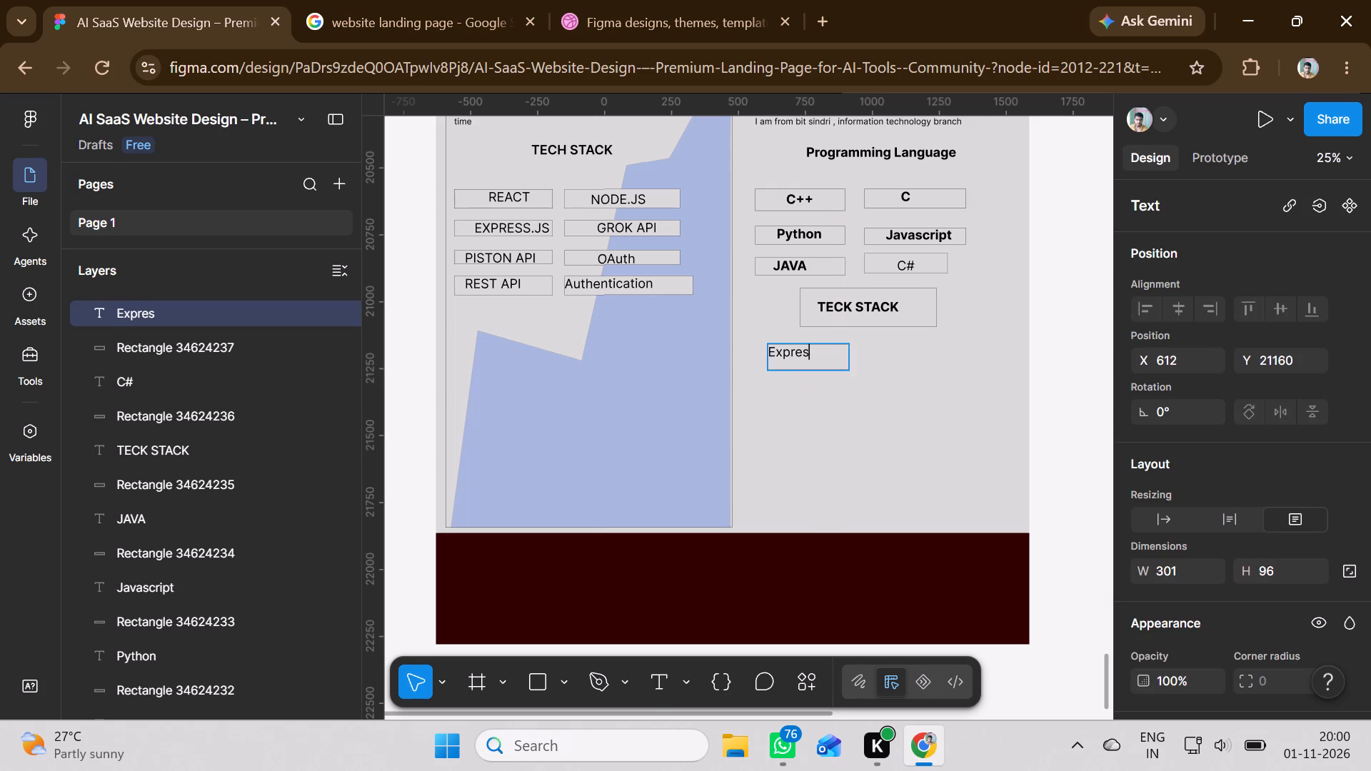
pyautogui.press('BackSpace')
pyautogui.press('BackSpace')
pyautogui.write('EXPRESS>')
pyautogui.hotkey('shift', 'BackSpace')
pyautogui.write('.JS')
pyautogui.press('Return')
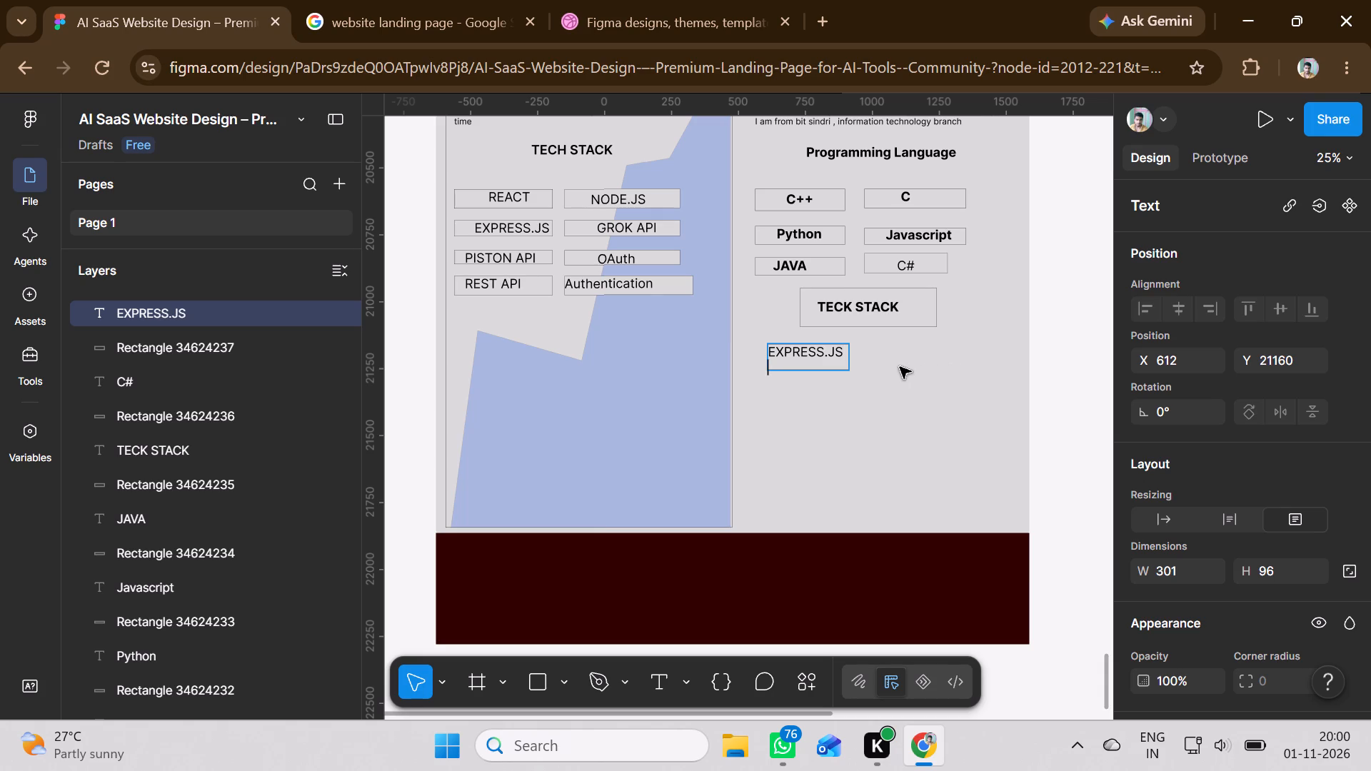
pyautogui.click(896, 367)
pyautogui.click(807, 356)
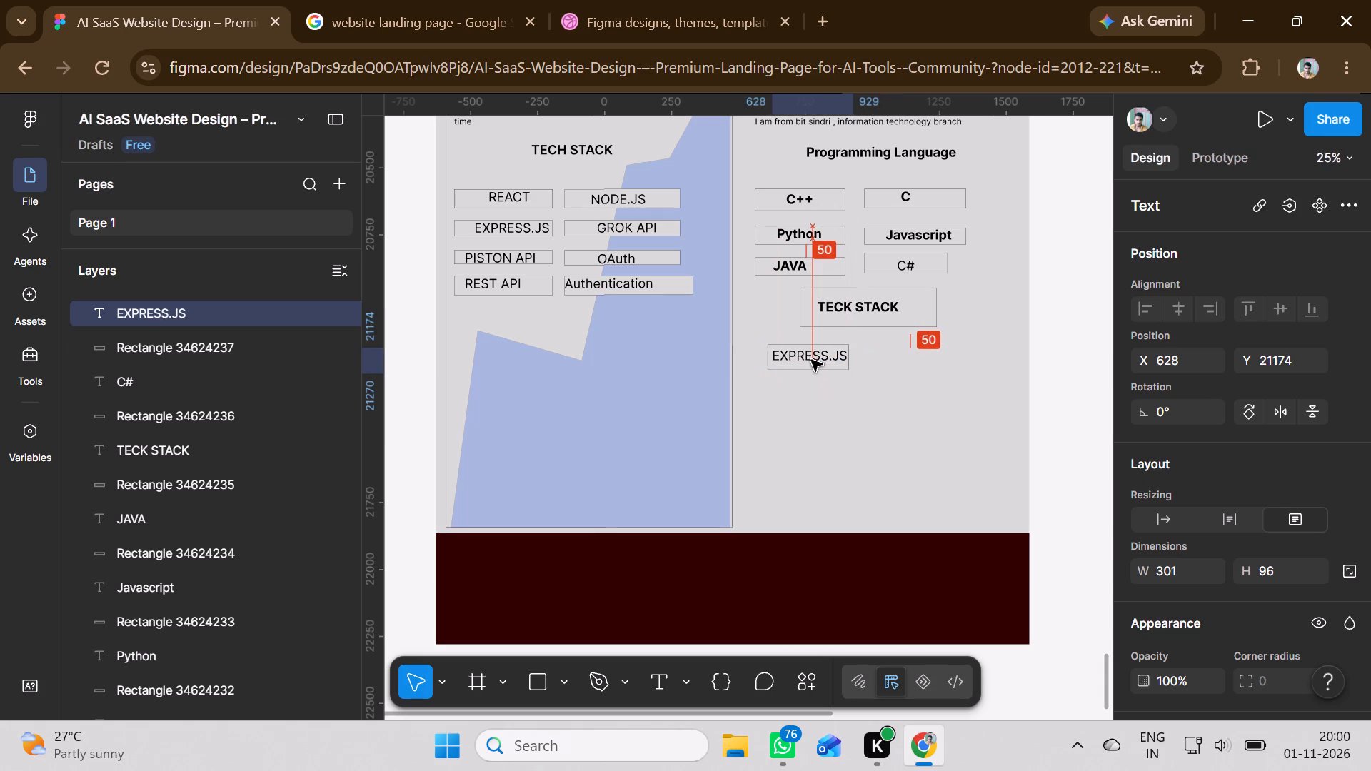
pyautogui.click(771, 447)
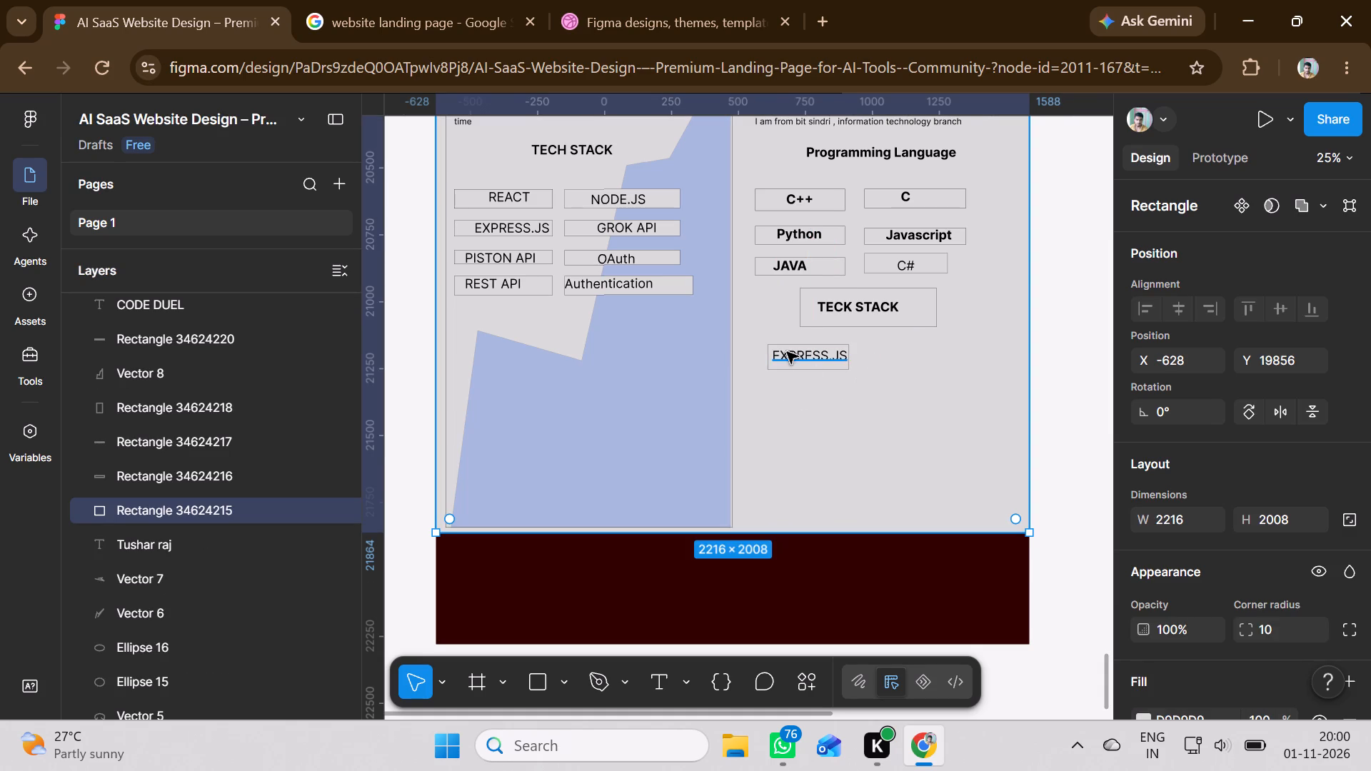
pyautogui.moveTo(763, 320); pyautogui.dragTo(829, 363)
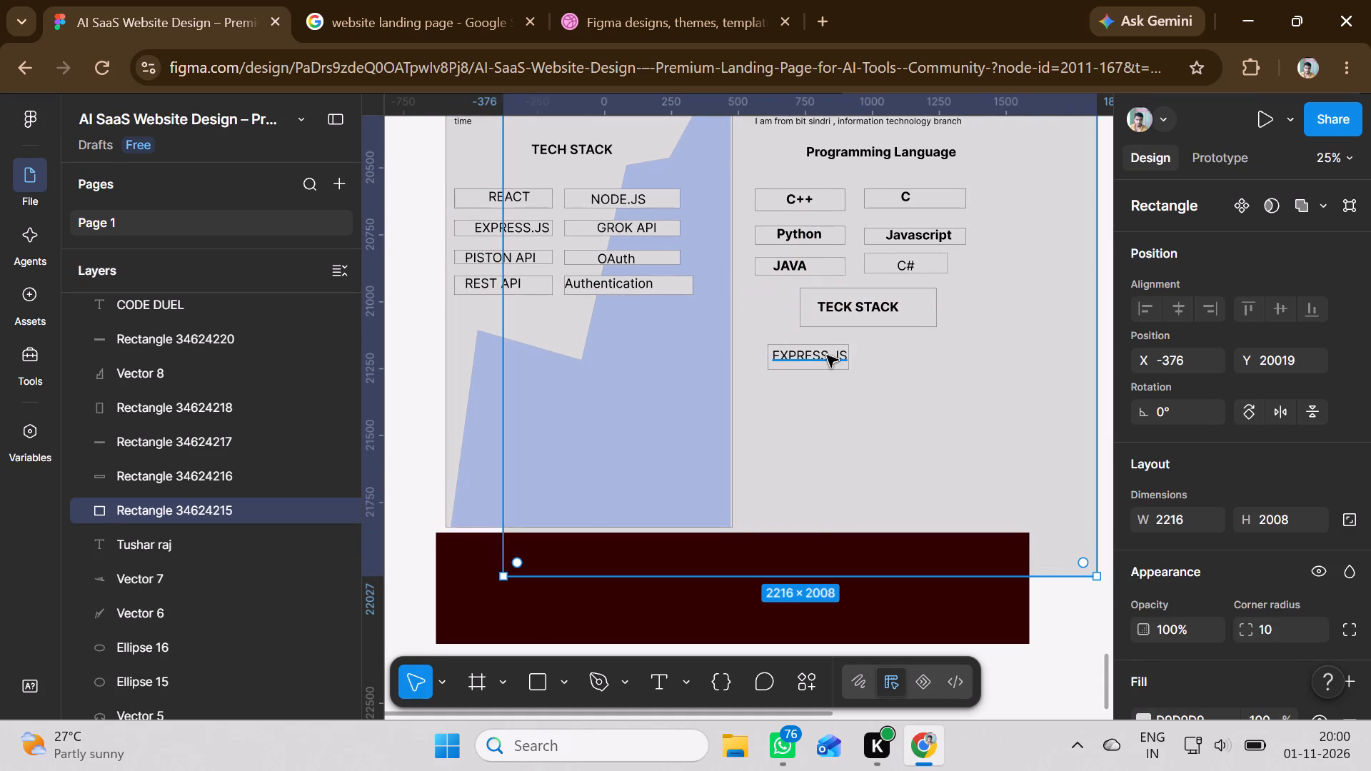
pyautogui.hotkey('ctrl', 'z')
# Set the EXPRESS.JS text below TECK STACK to Bold.
pyautogui.click(821, 351)
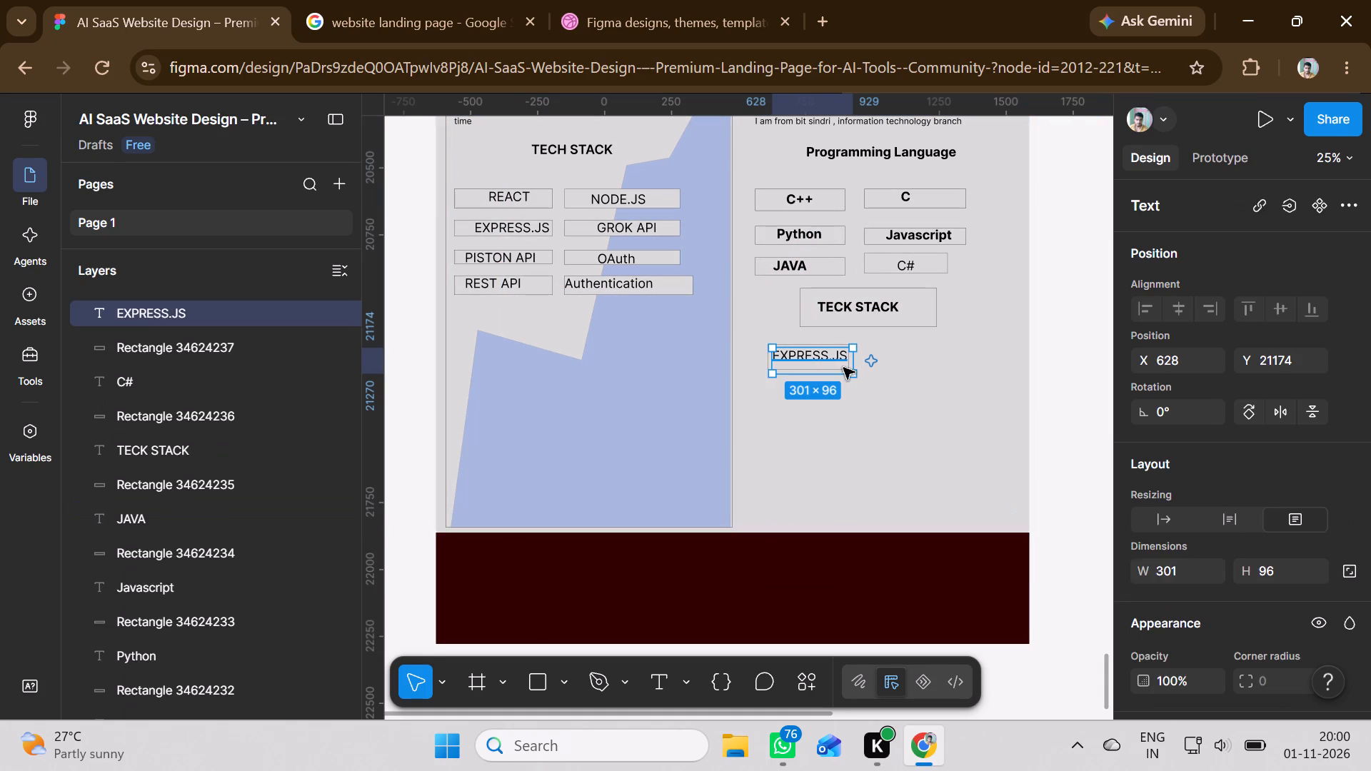
pyautogui.scroll(-6, 1255, 371)
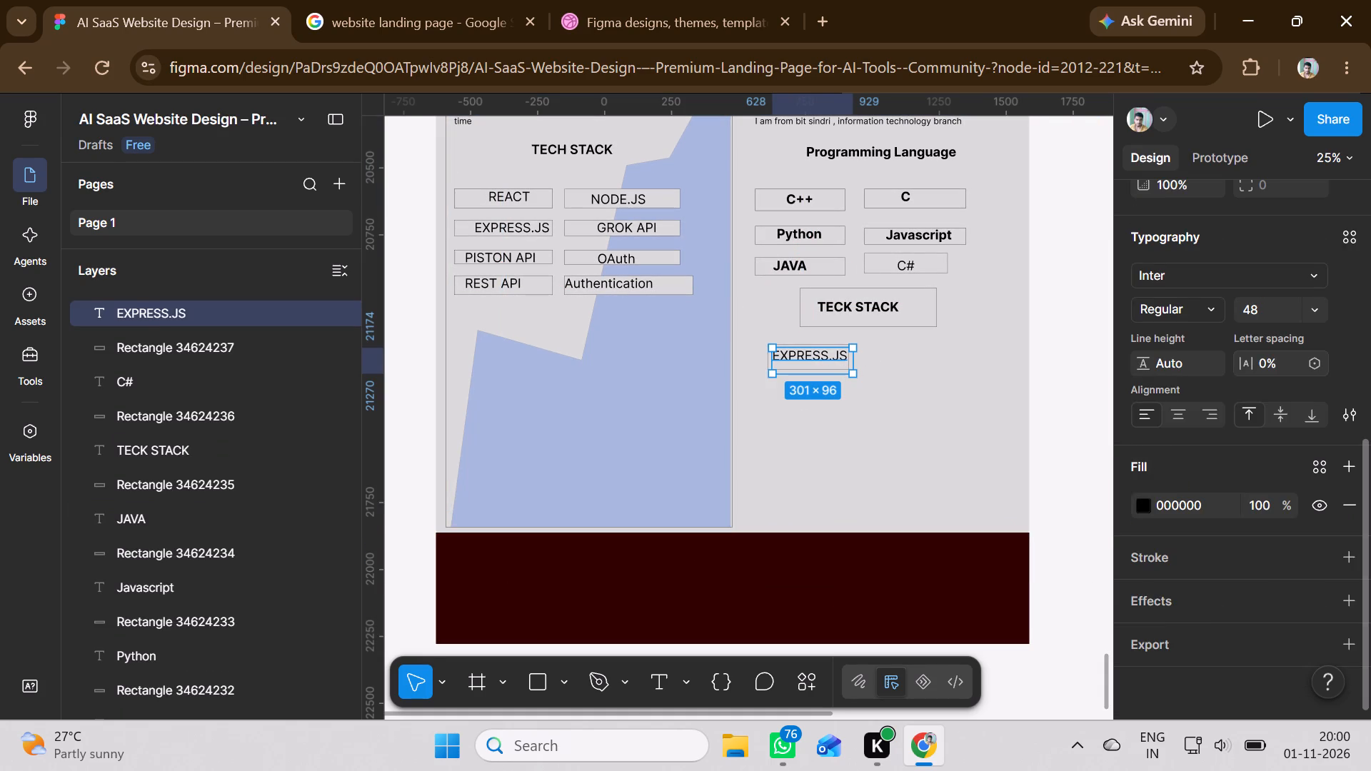
pyautogui.click(1200, 310)
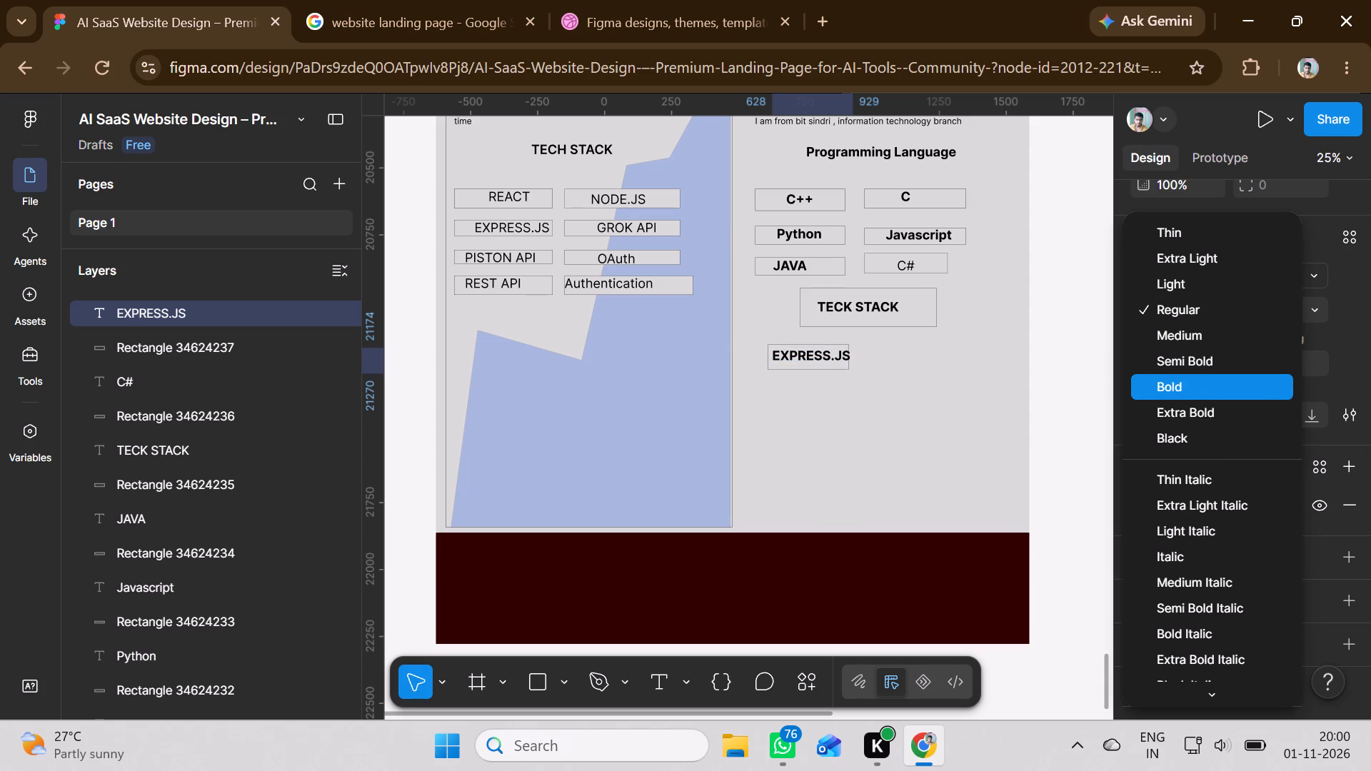
pyautogui.click(1182, 376)
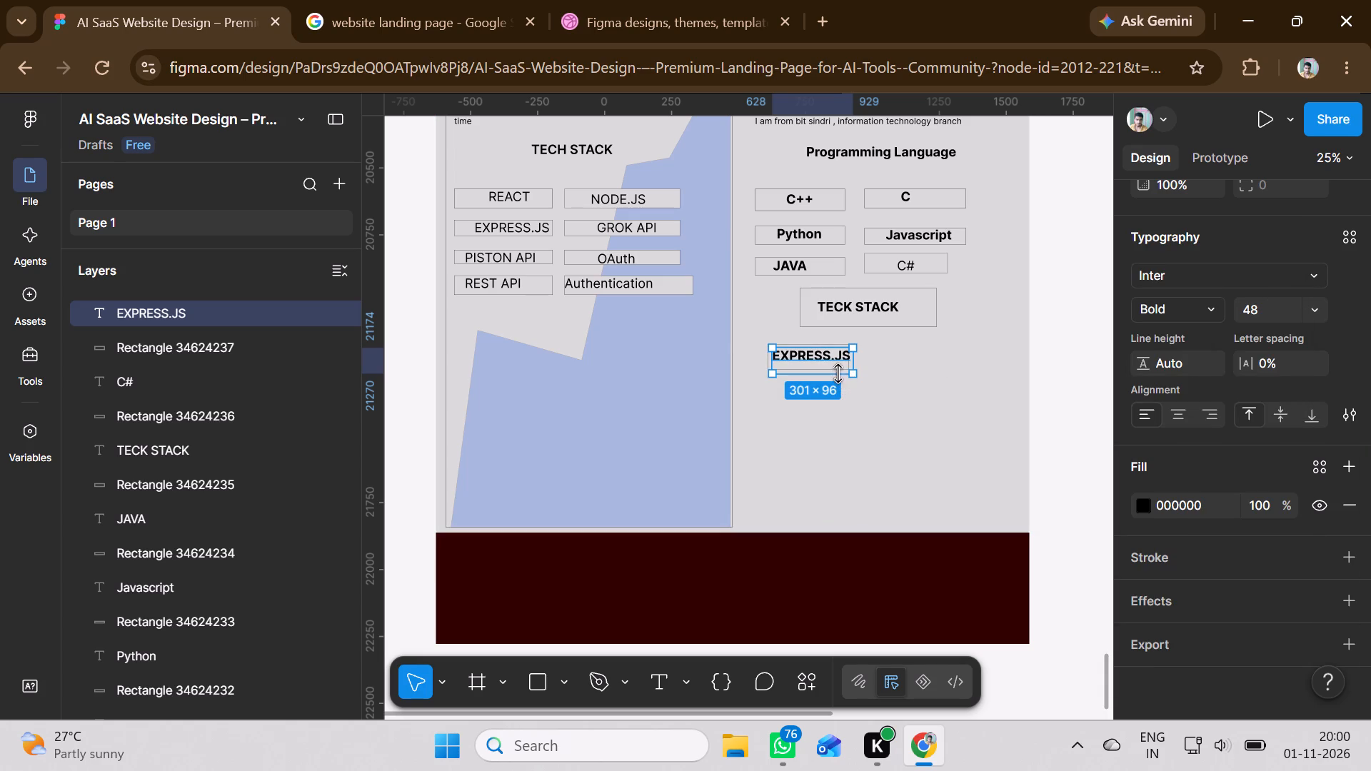
pyautogui.click(830, 398)
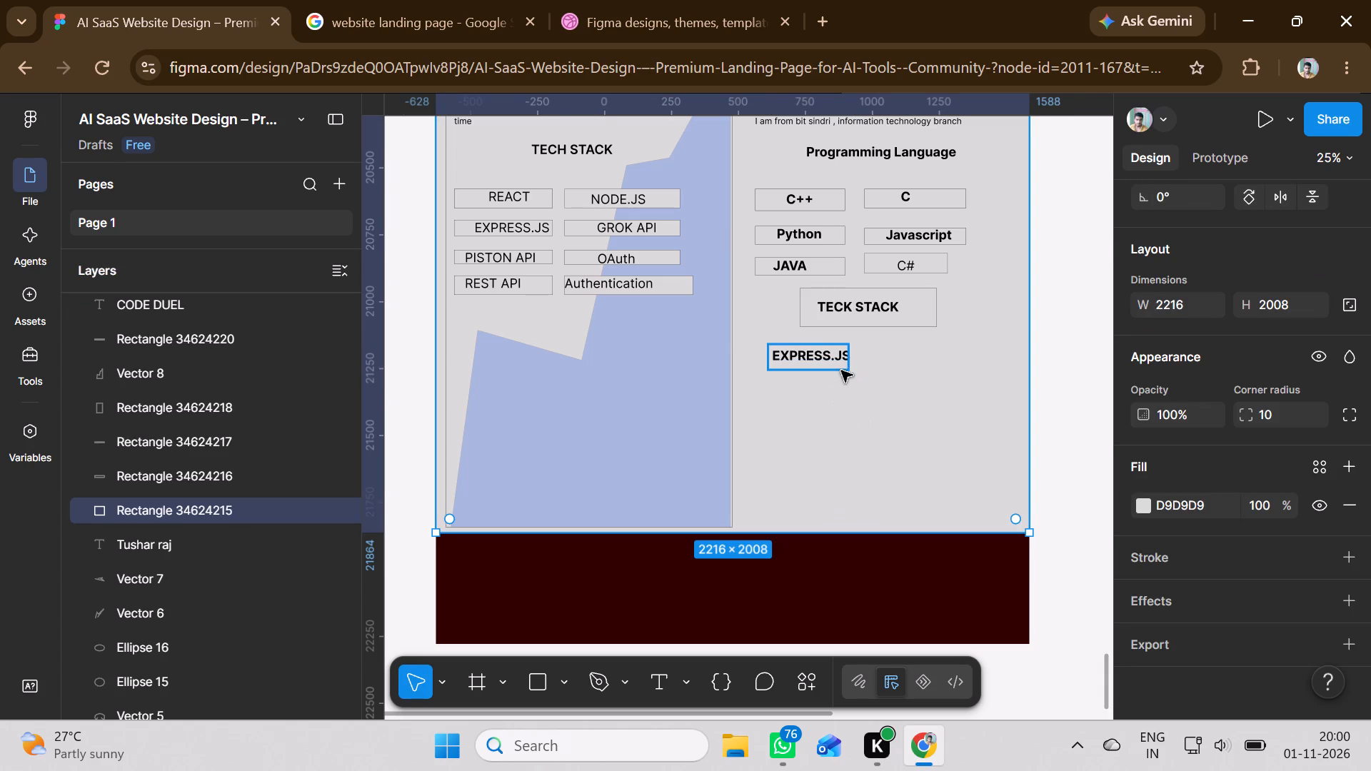
# Widen the outlined rectangle around the bold EXPRESS.JS text by extending its right edge past the lettering.
pyautogui.click(841, 371)
pyautogui.moveTo(853, 356); pyautogui.dragTo(865, 356)
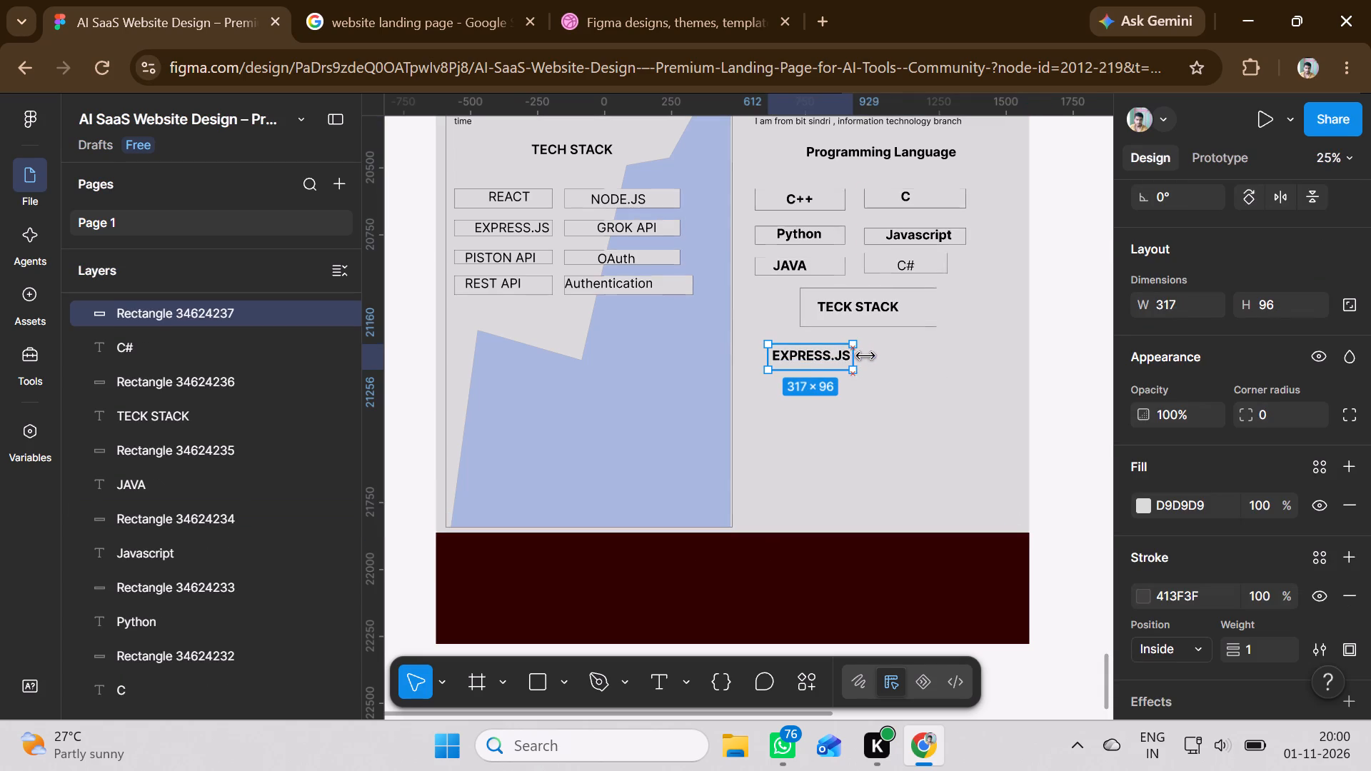
pyautogui.moveTo(865, 356); pyautogui.dragTo(862, 356)
pyautogui.click(849, 425)
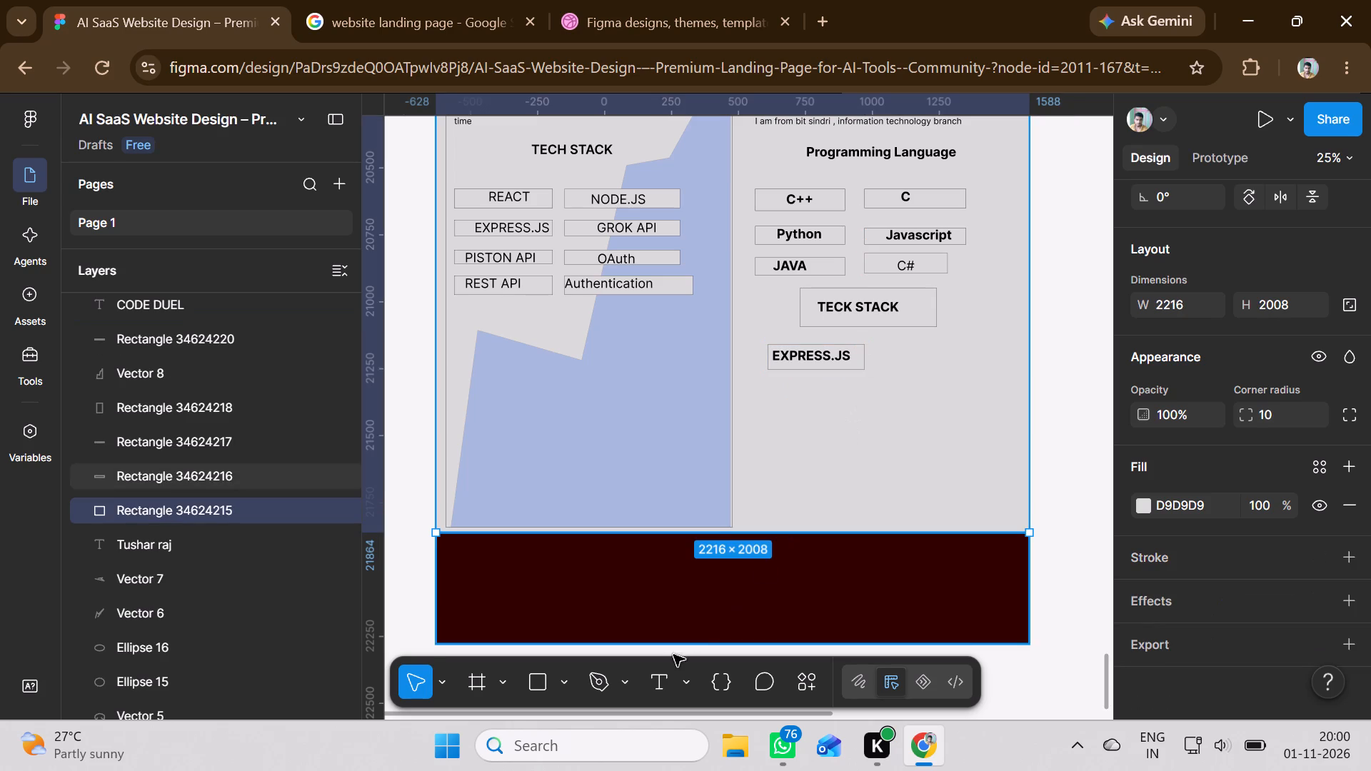
# Draw a rectangle about 350 × 96 to the right of the EXPRESS.JS box, level with its top edge.
pyautogui.click(527, 679)
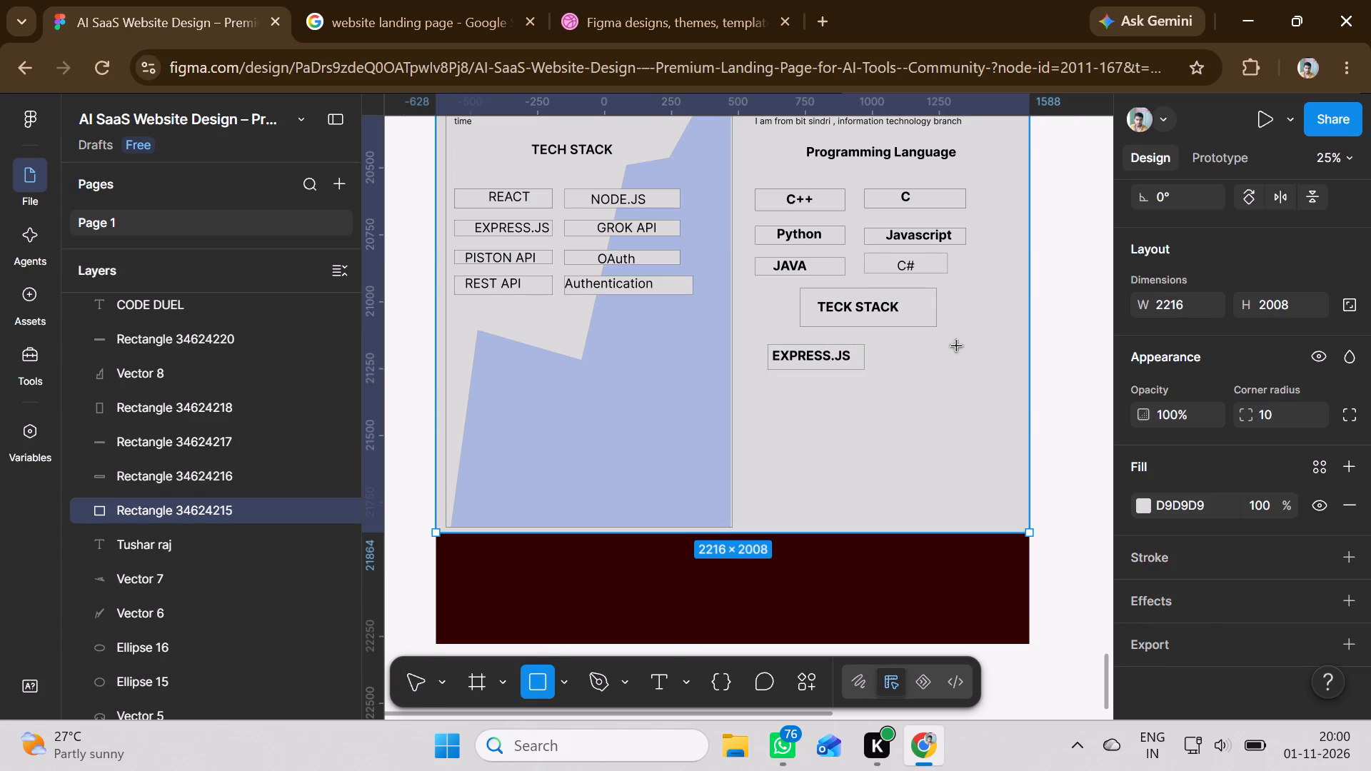
pyautogui.moveTo(883, 343); pyautogui.dragTo(972, 366)
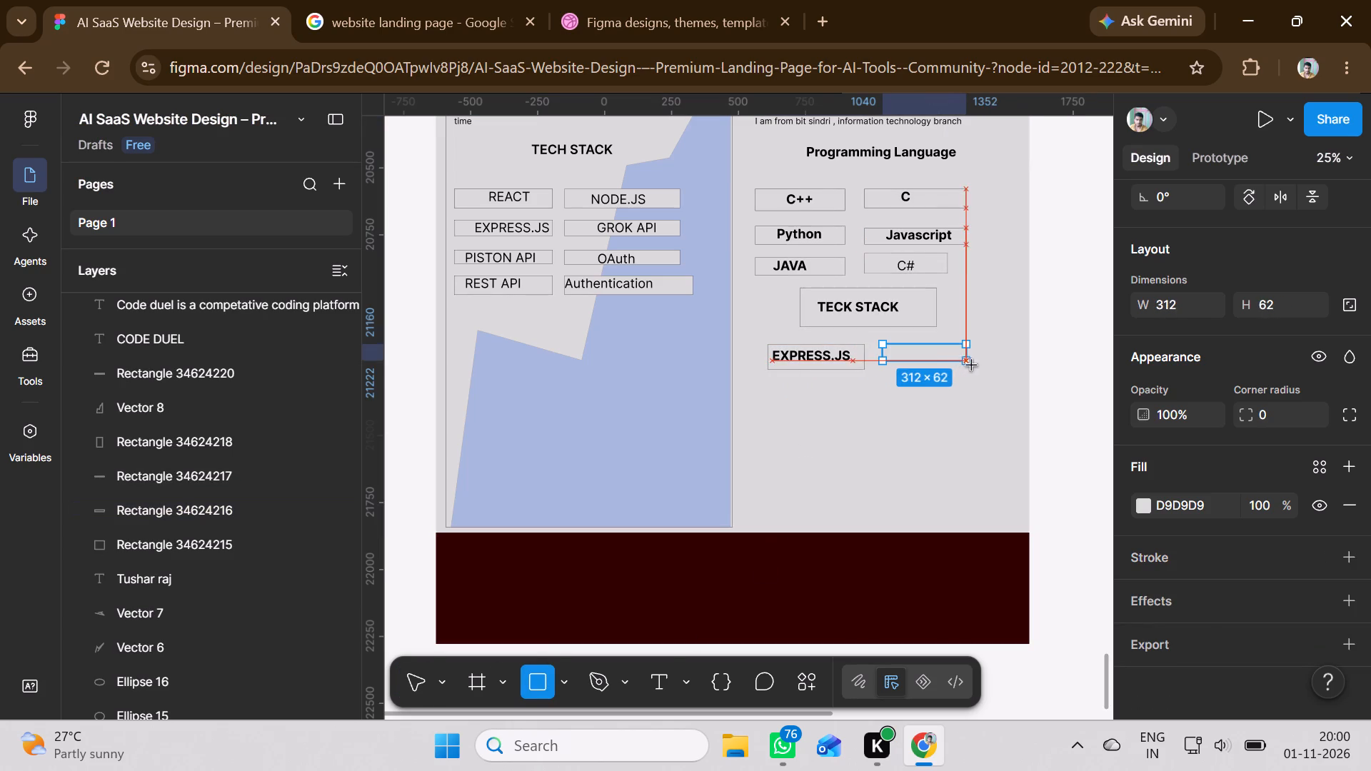
pyautogui.moveTo(972, 366); pyautogui.dragTo(977, 368)
# Add a dark grey 2A2828 stroke to the empty rectangle beside the EXPRESS.JS box.
pyautogui.click(1196, 557)
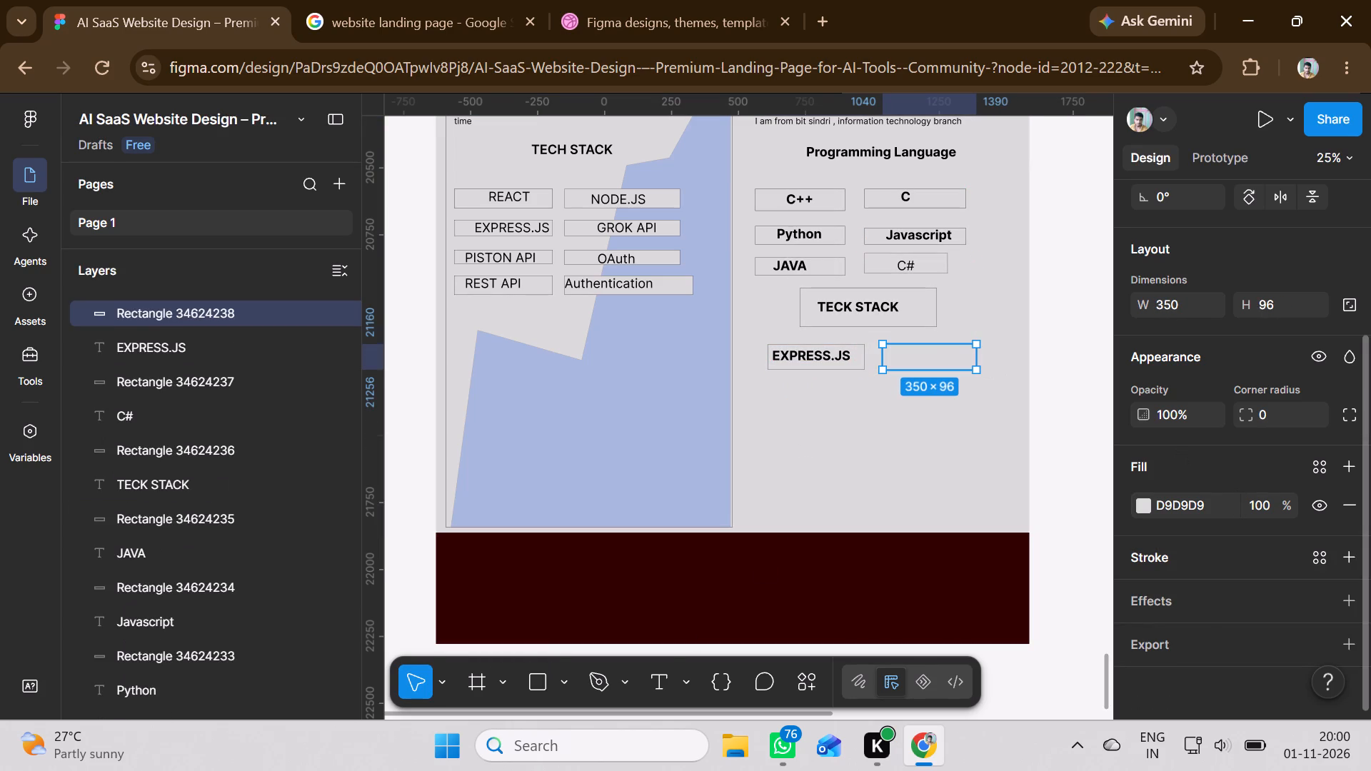
pyautogui.click(883, 491)
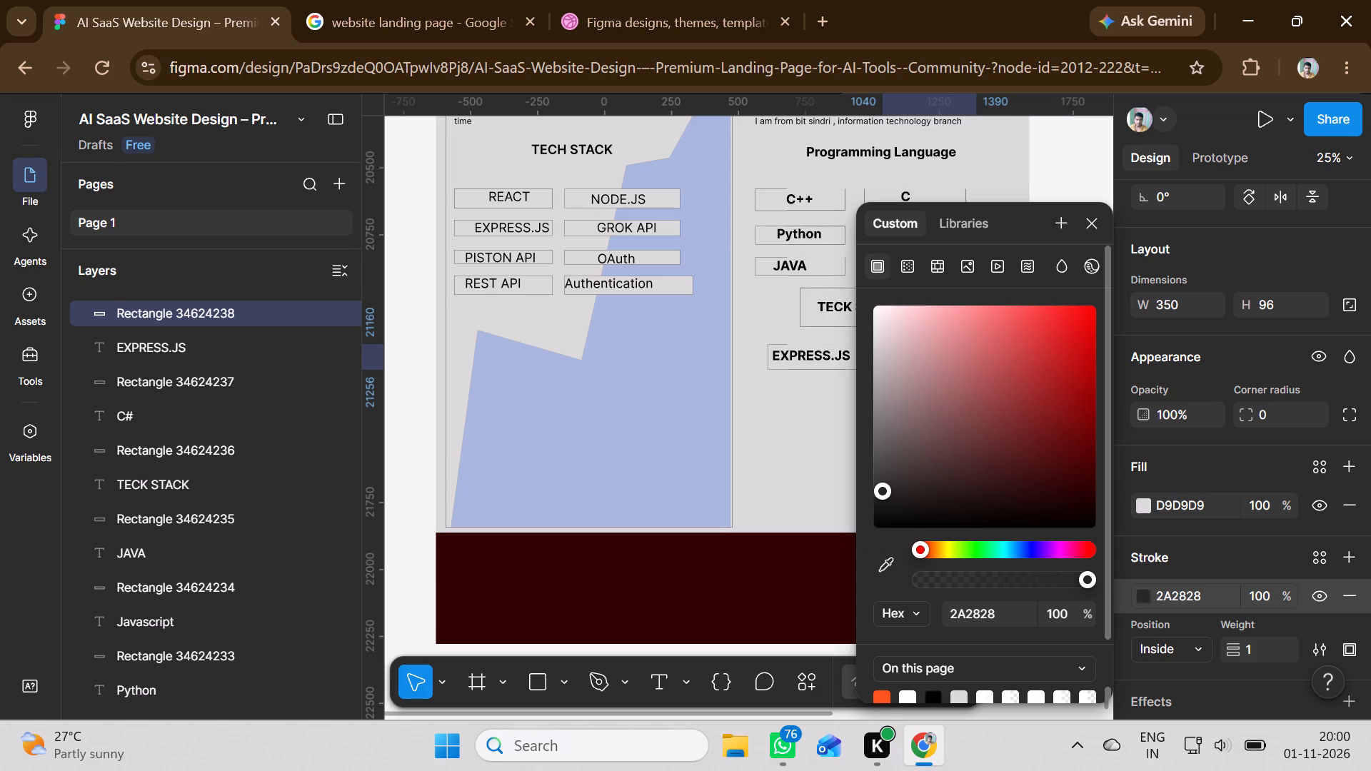
pyautogui.click(788, 485)
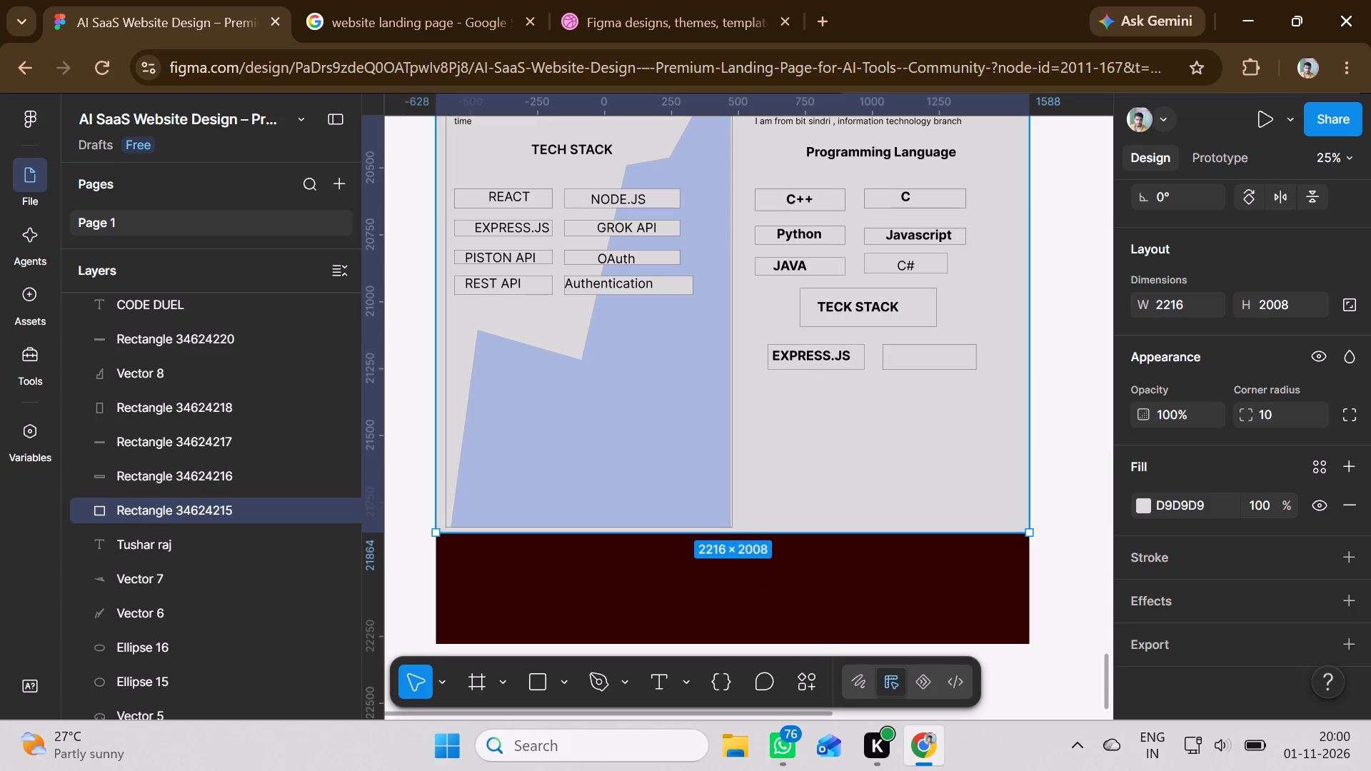
# Add the text "REST API" in a box about 338 × 96 and shift it to sit centred in the rectangle beside EXPRESS.JS.
pyautogui.click(656, 684)
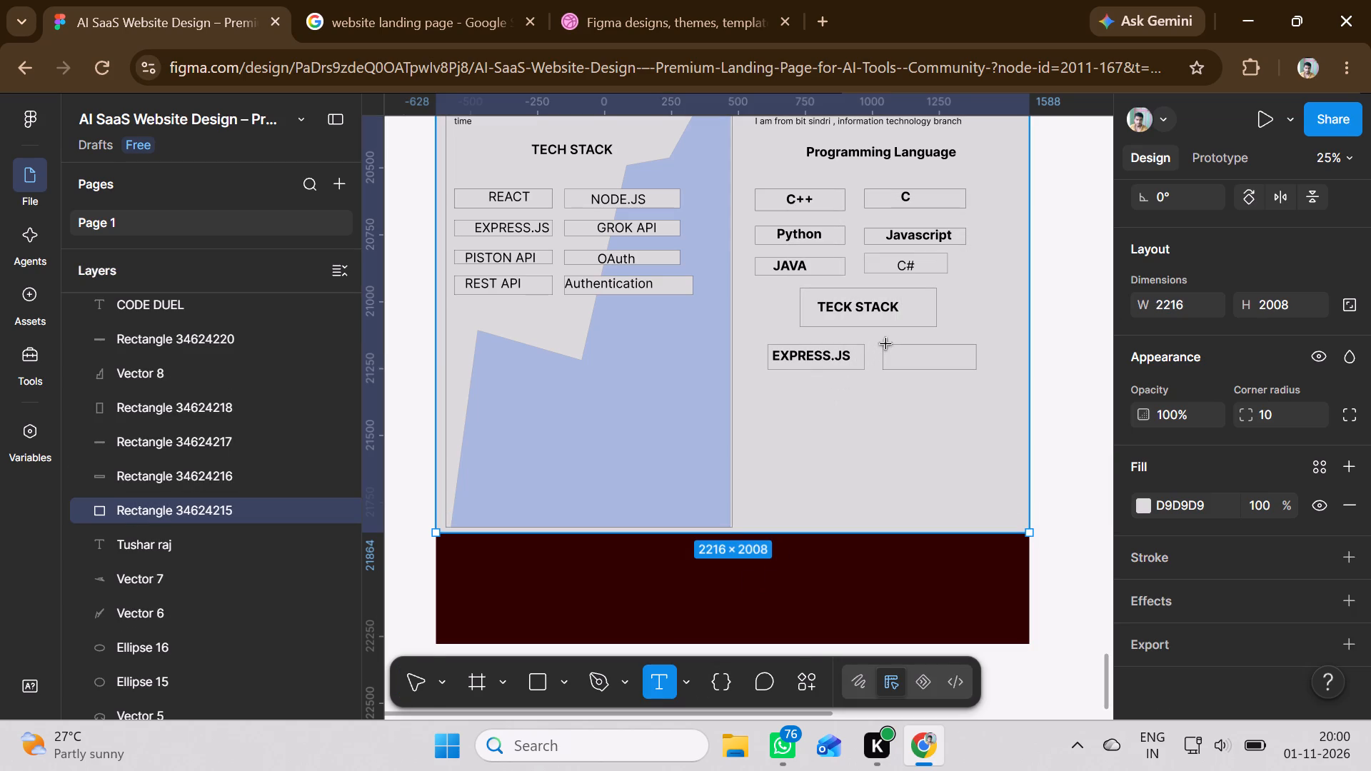
pyautogui.moveTo(886, 344); pyautogui.dragTo(973, 368)
pyautogui.click(928, 355)
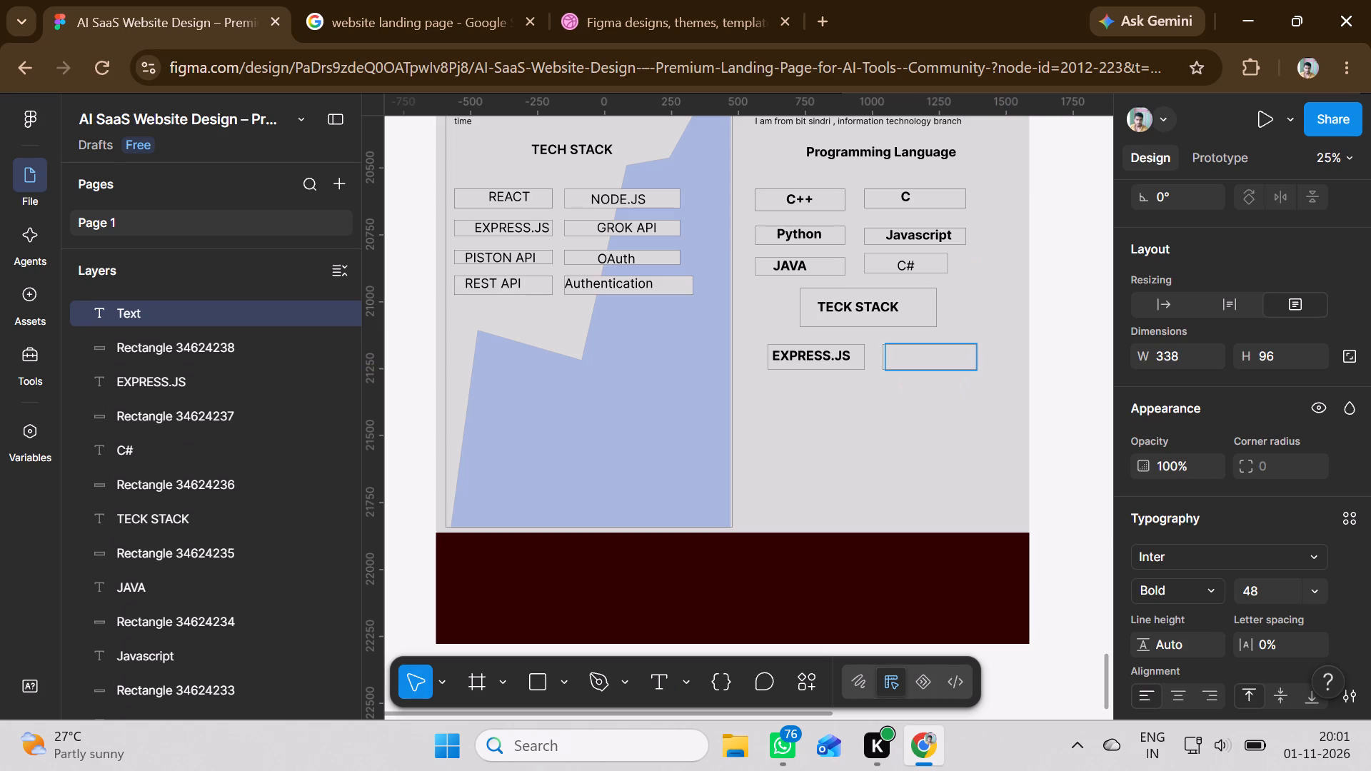
pyautogui.write('REST API')
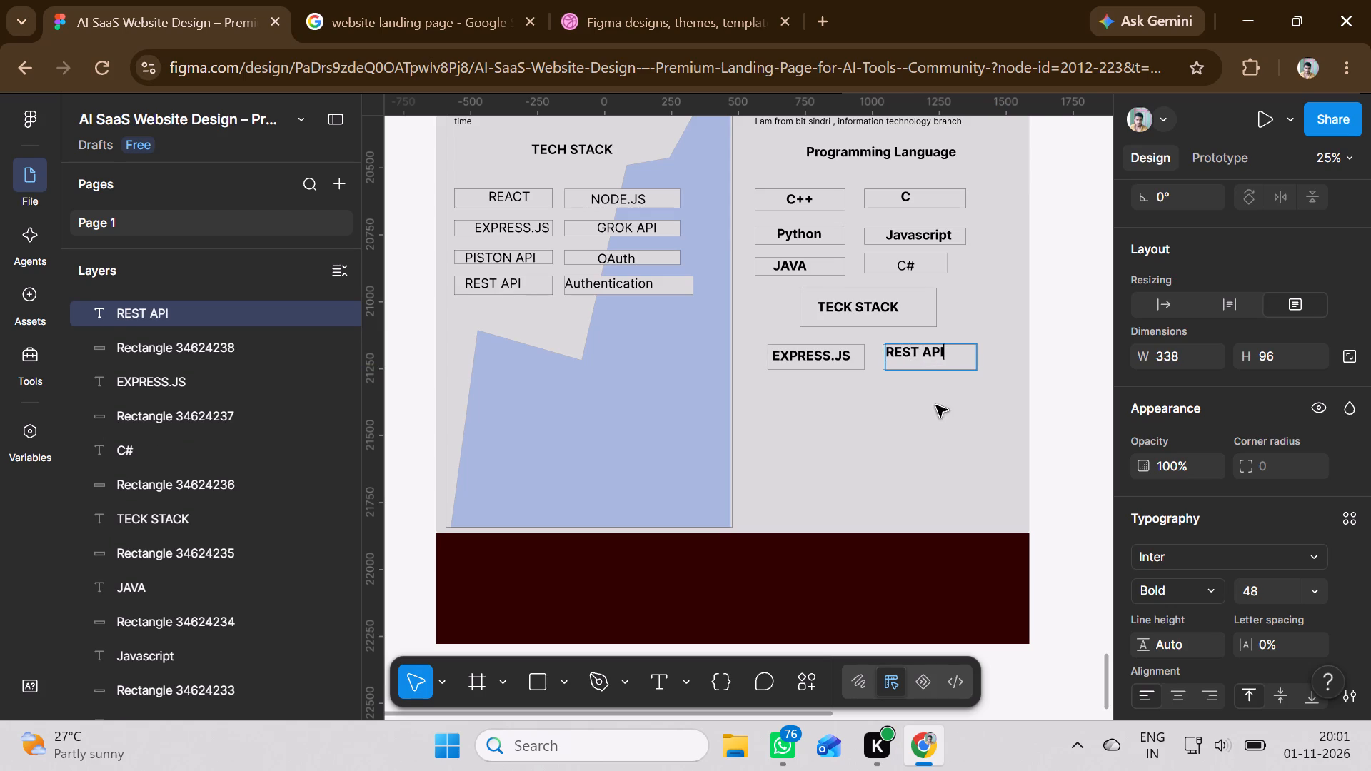
pyautogui.click(929, 403)
pyautogui.moveTo(908, 353); pyautogui.dragTo(920, 357)
pyautogui.click(866, 413)
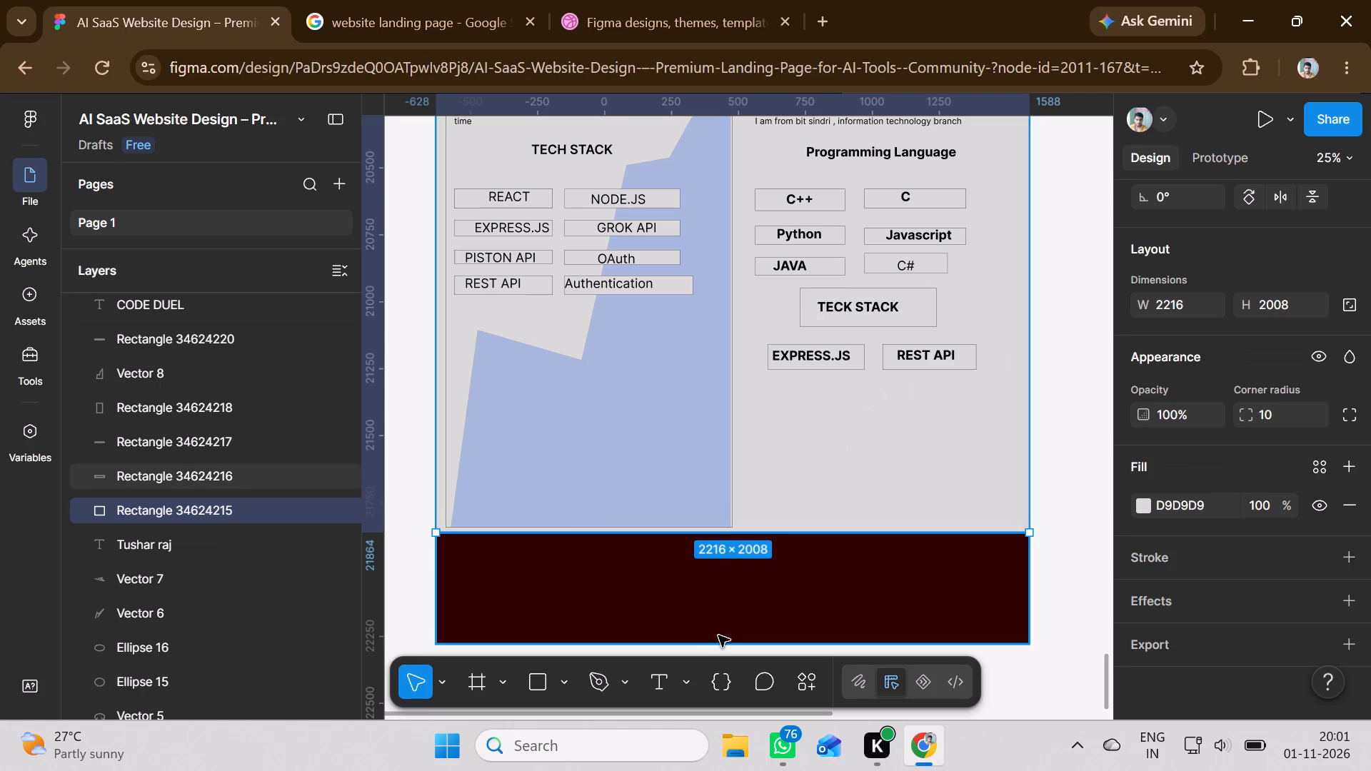
# Draw a rectangle about 359 × 86 directly below the EXPRESS.JS box.
pyautogui.click(534, 682)
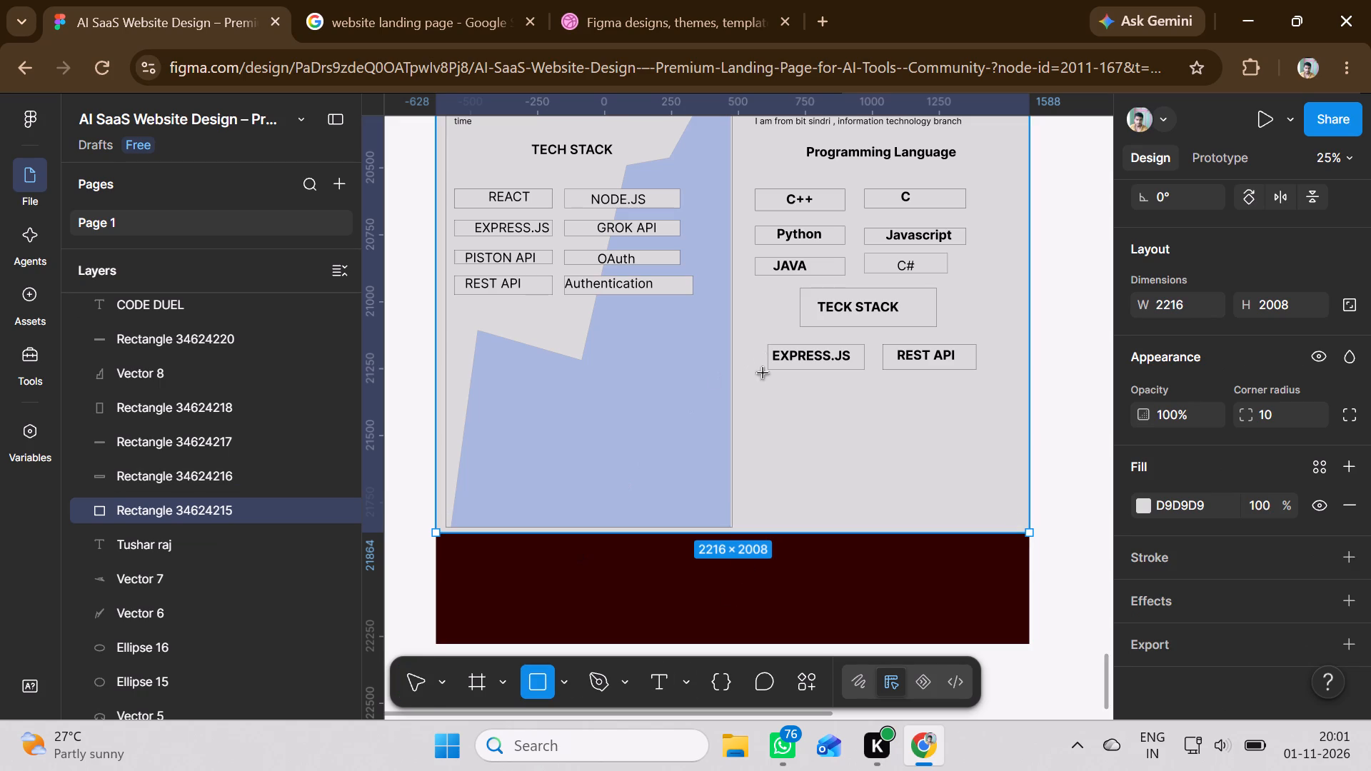
pyautogui.moveTo(773, 381); pyautogui.dragTo(810, 395)
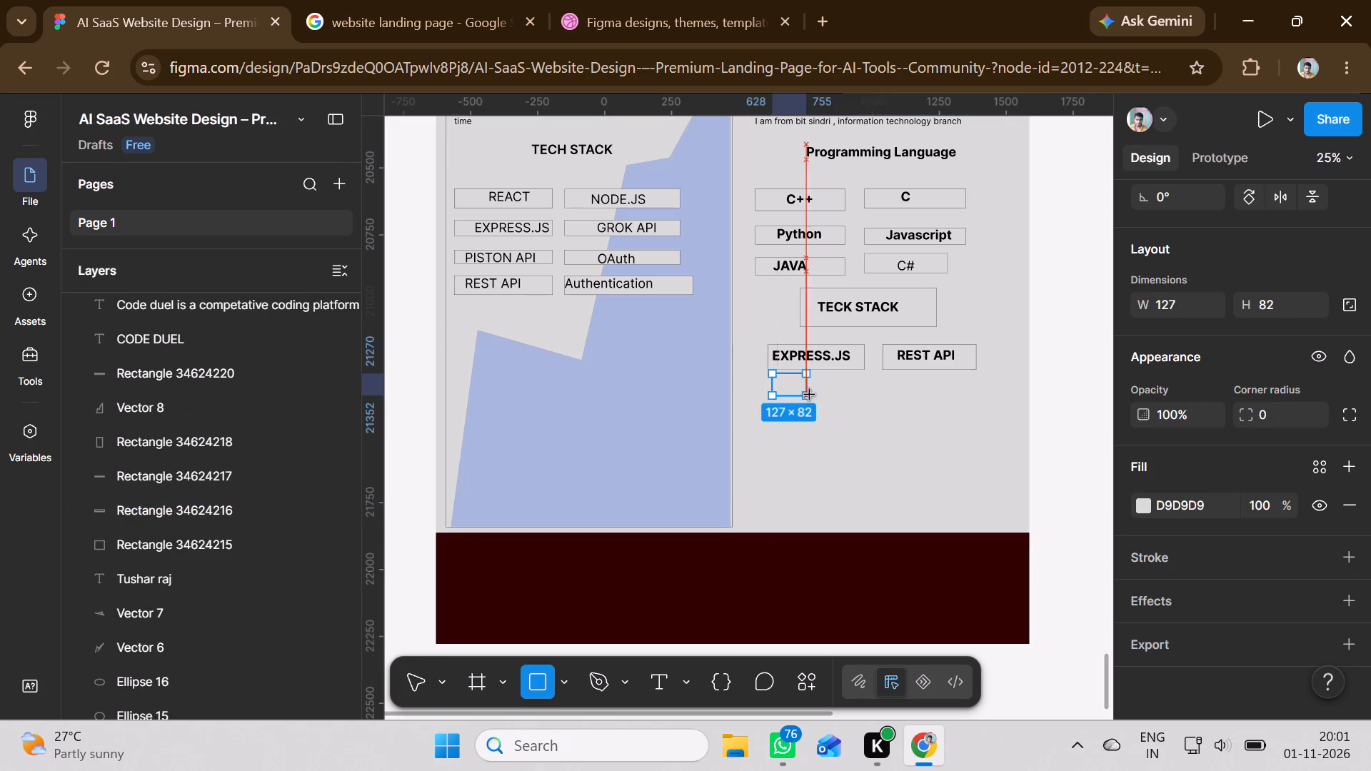
pyautogui.moveTo(810, 395); pyautogui.dragTo(863, 392)
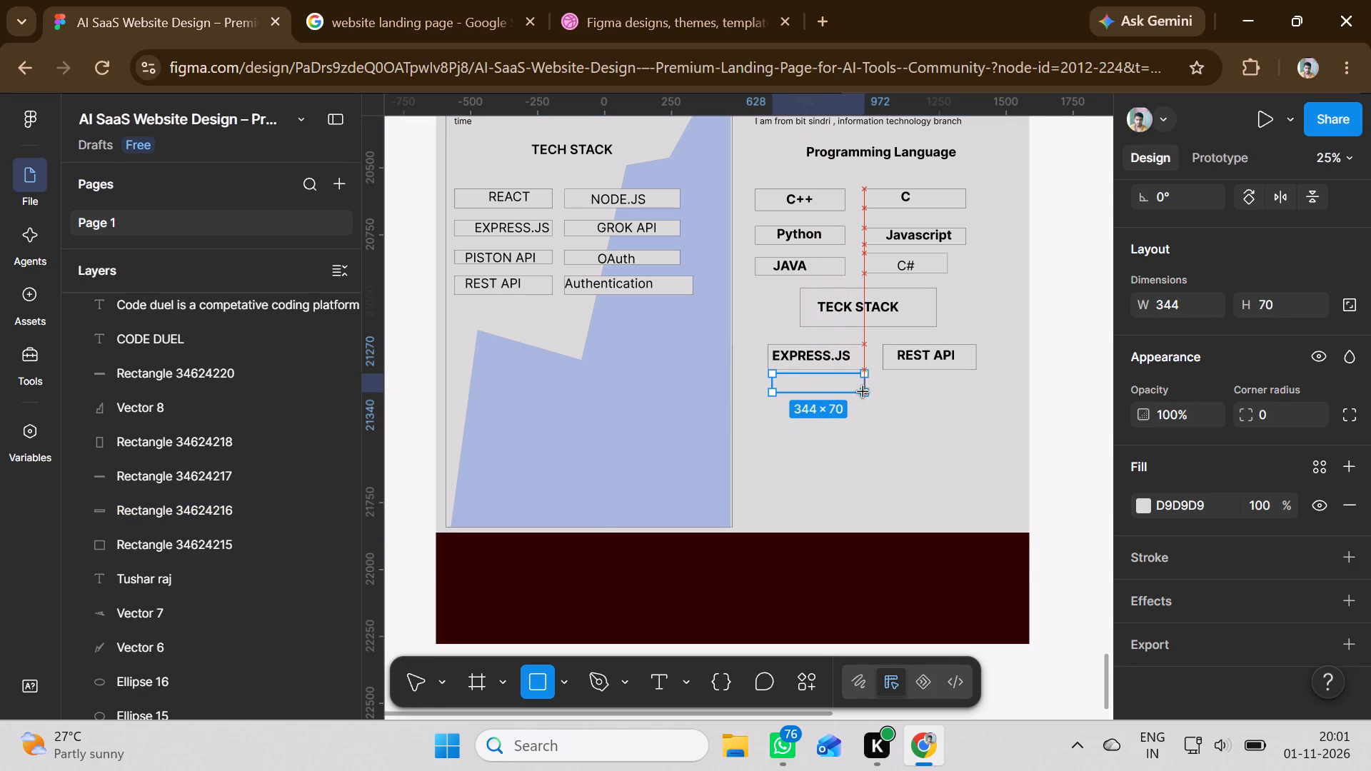
pyautogui.moveTo(863, 392); pyautogui.dragTo(866, 396)
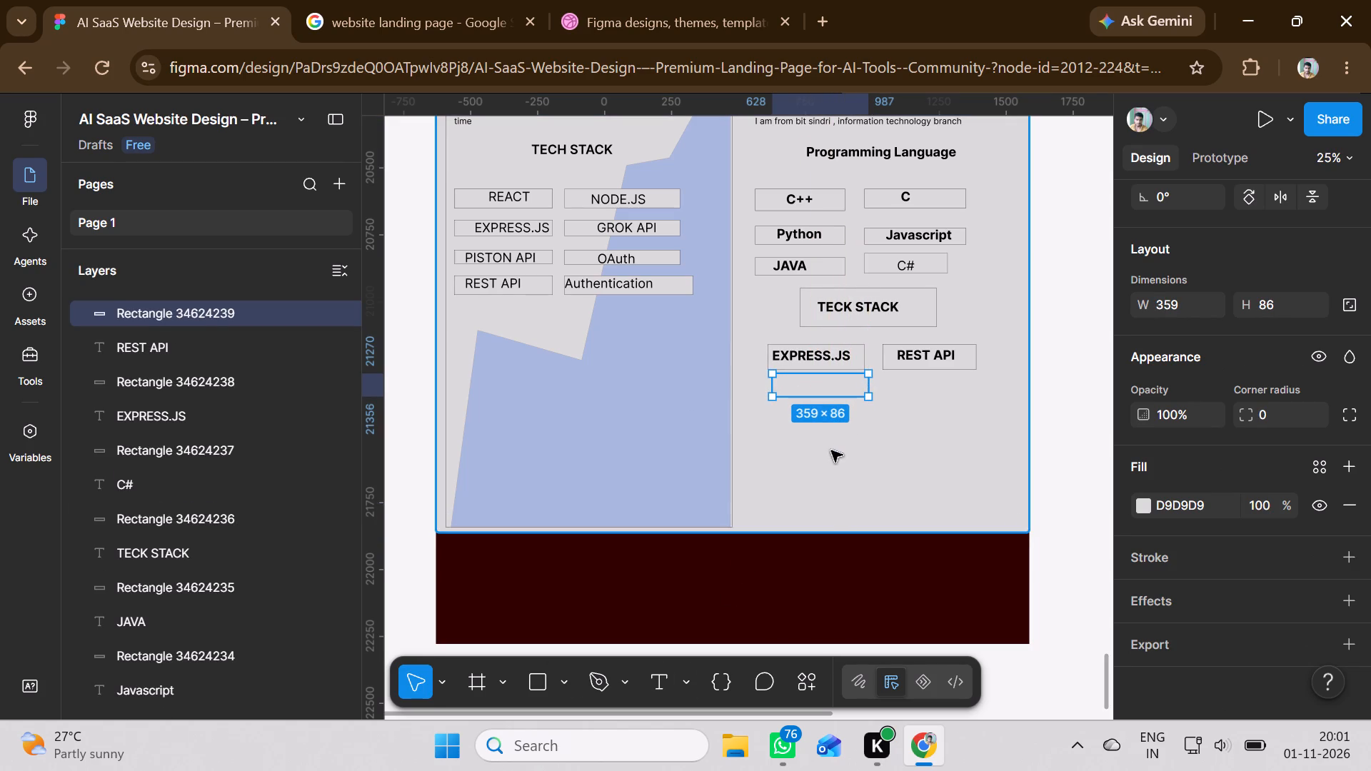
# Move the new empty rectangle down to about X 612, Y 21306, leaving a gap and aligning it with the EXPRESS.JS box's left edge.
pyautogui.click(810, 383)
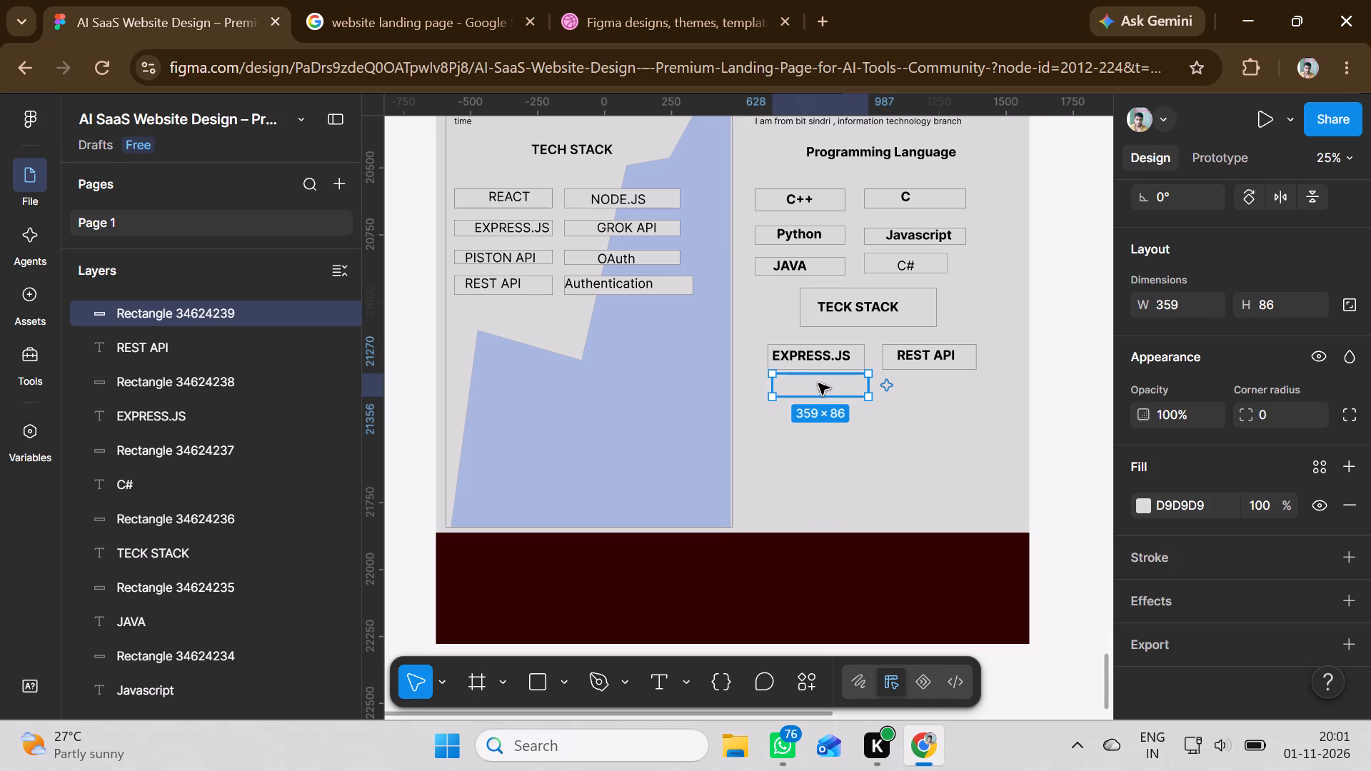
pyautogui.moveTo(820, 385); pyautogui.dragTo(821, 405)
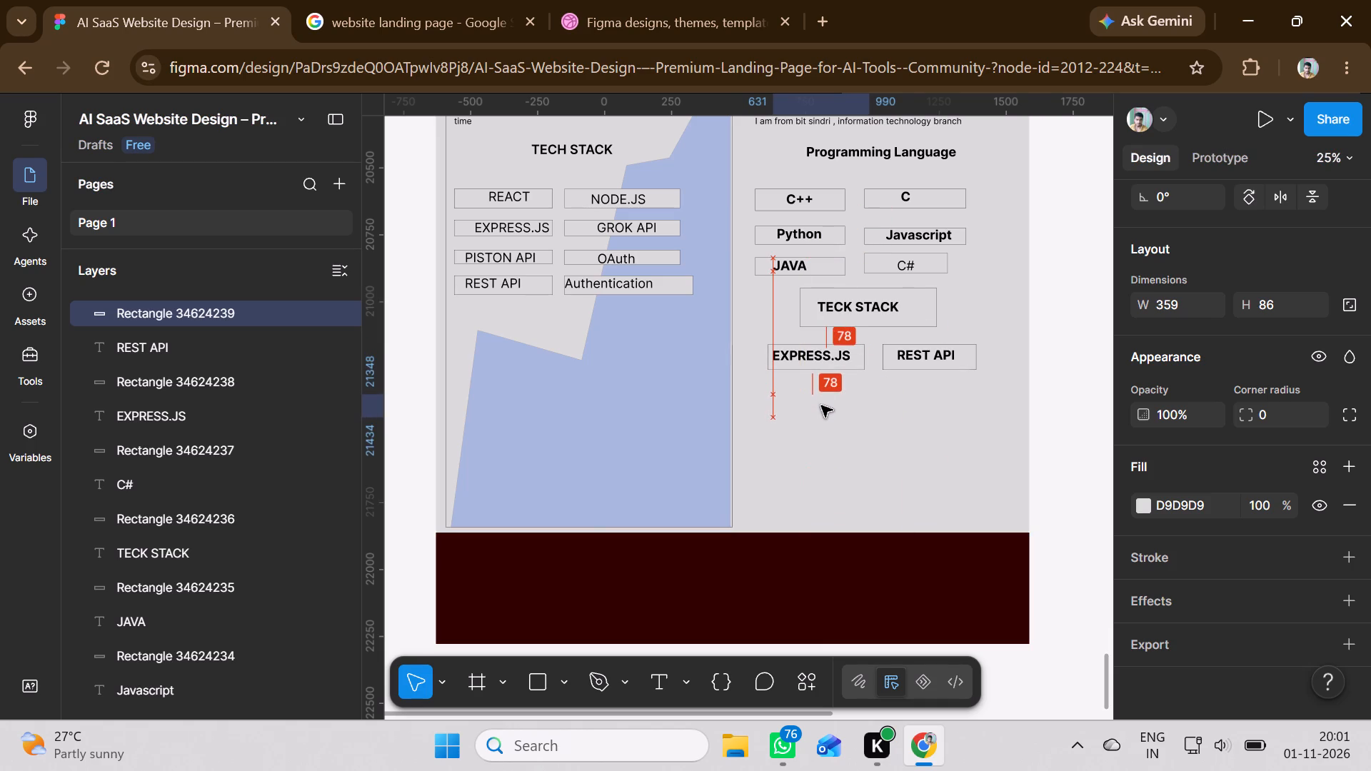
pyautogui.moveTo(821, 405); pyautogui.dragTo(815, 407)
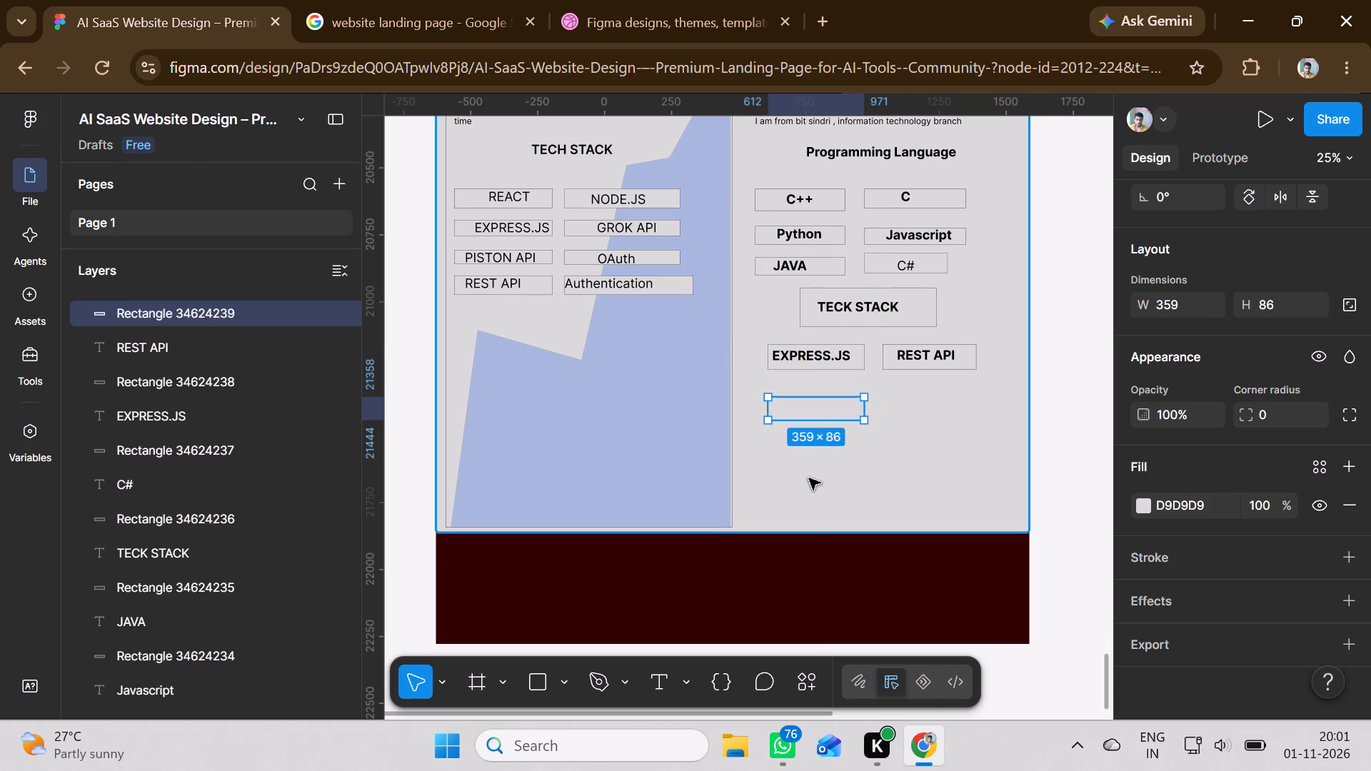
pyautogui.moveTo(815, 418); pyautogui.dragTo(818, 408)
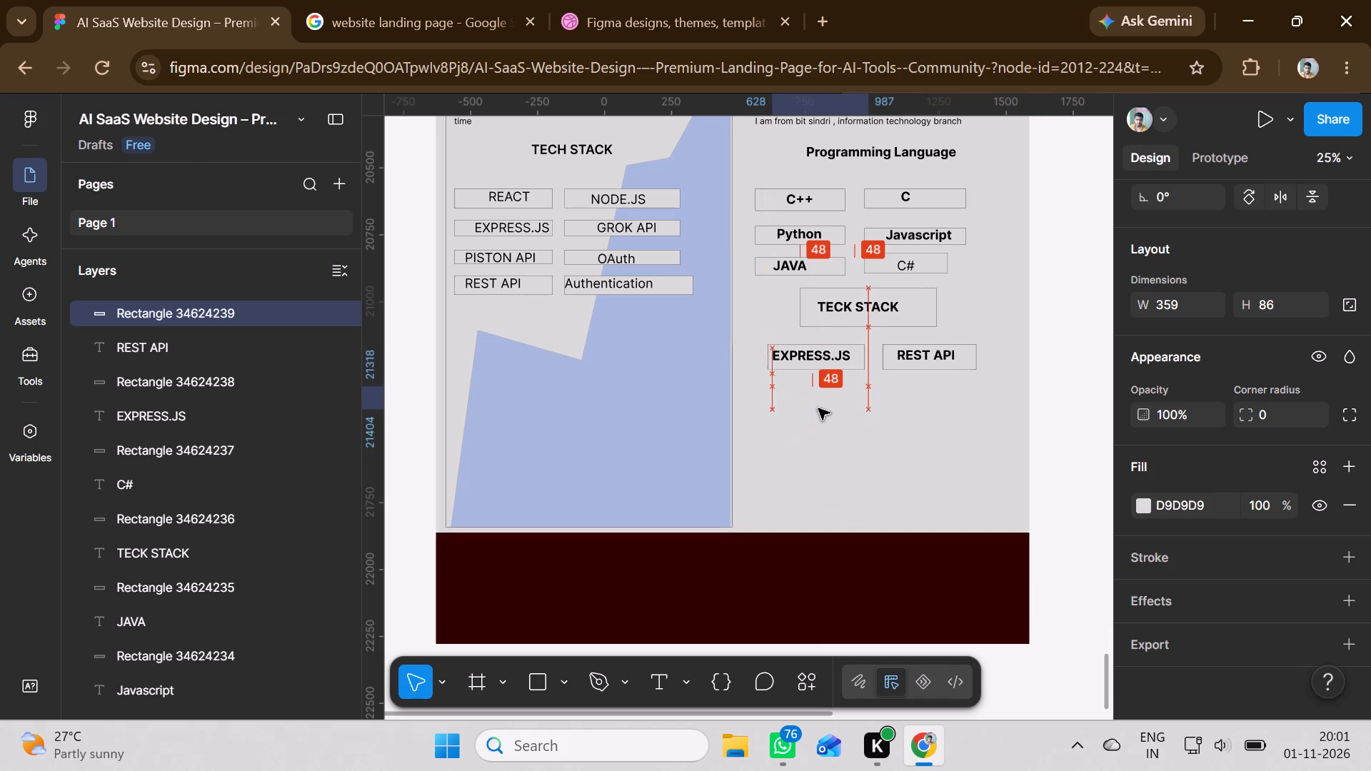
pyautogui.moveTo(818, 408); pyautogui.dragTo(815, 404)
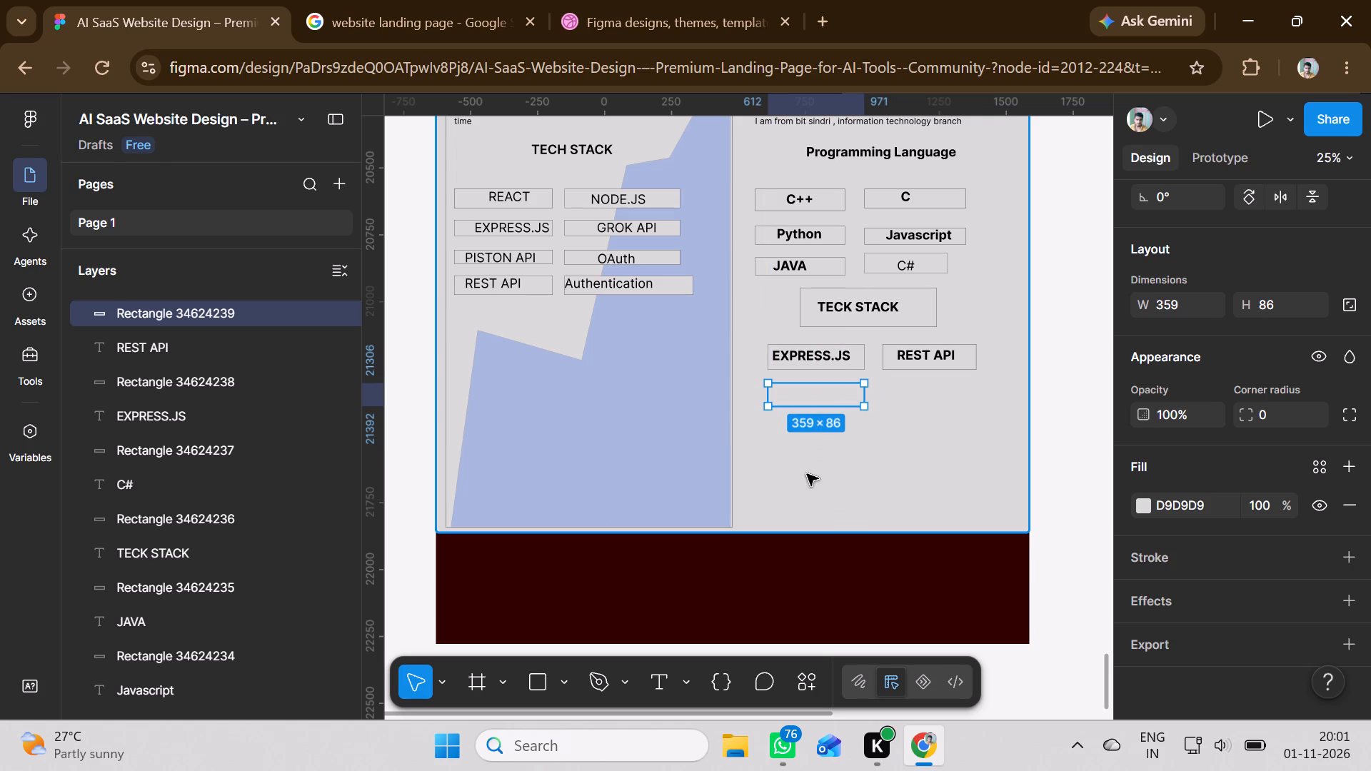
pyautogui.click(807, 475)
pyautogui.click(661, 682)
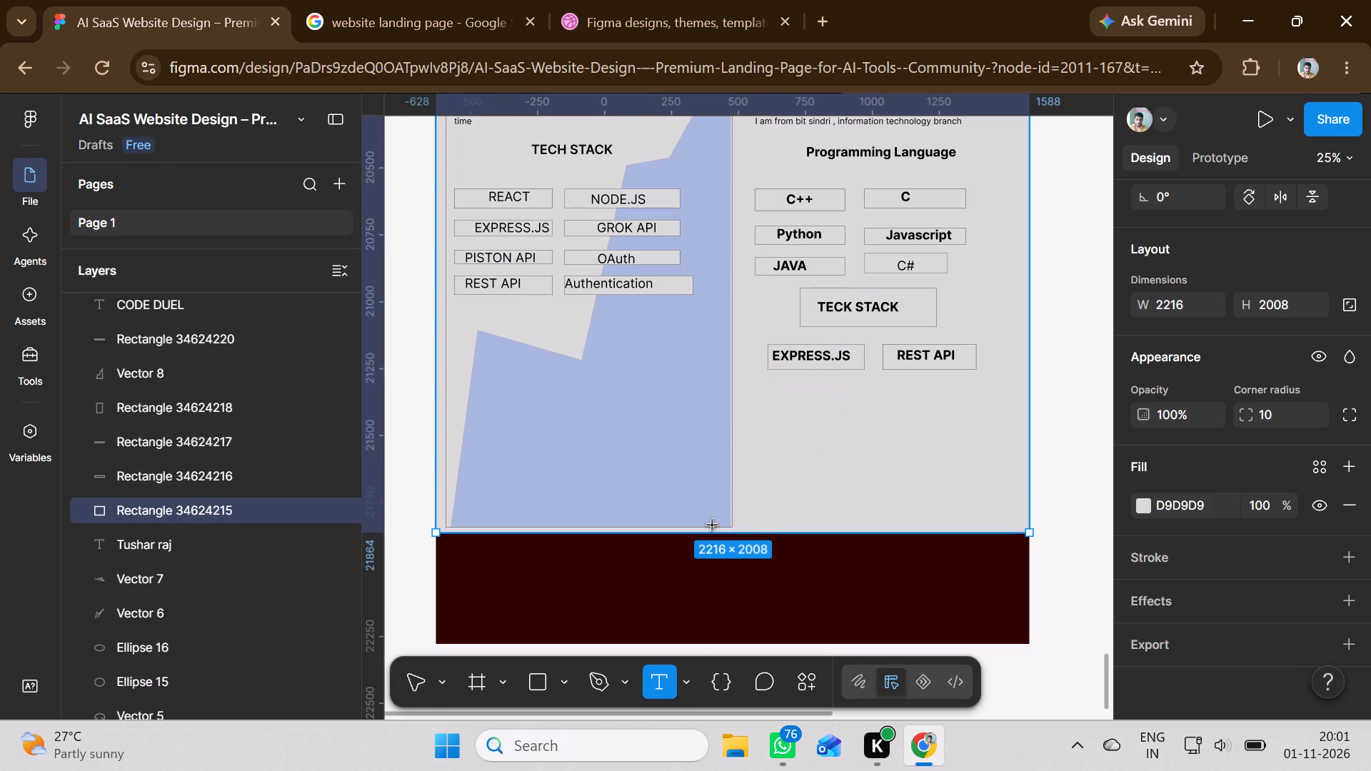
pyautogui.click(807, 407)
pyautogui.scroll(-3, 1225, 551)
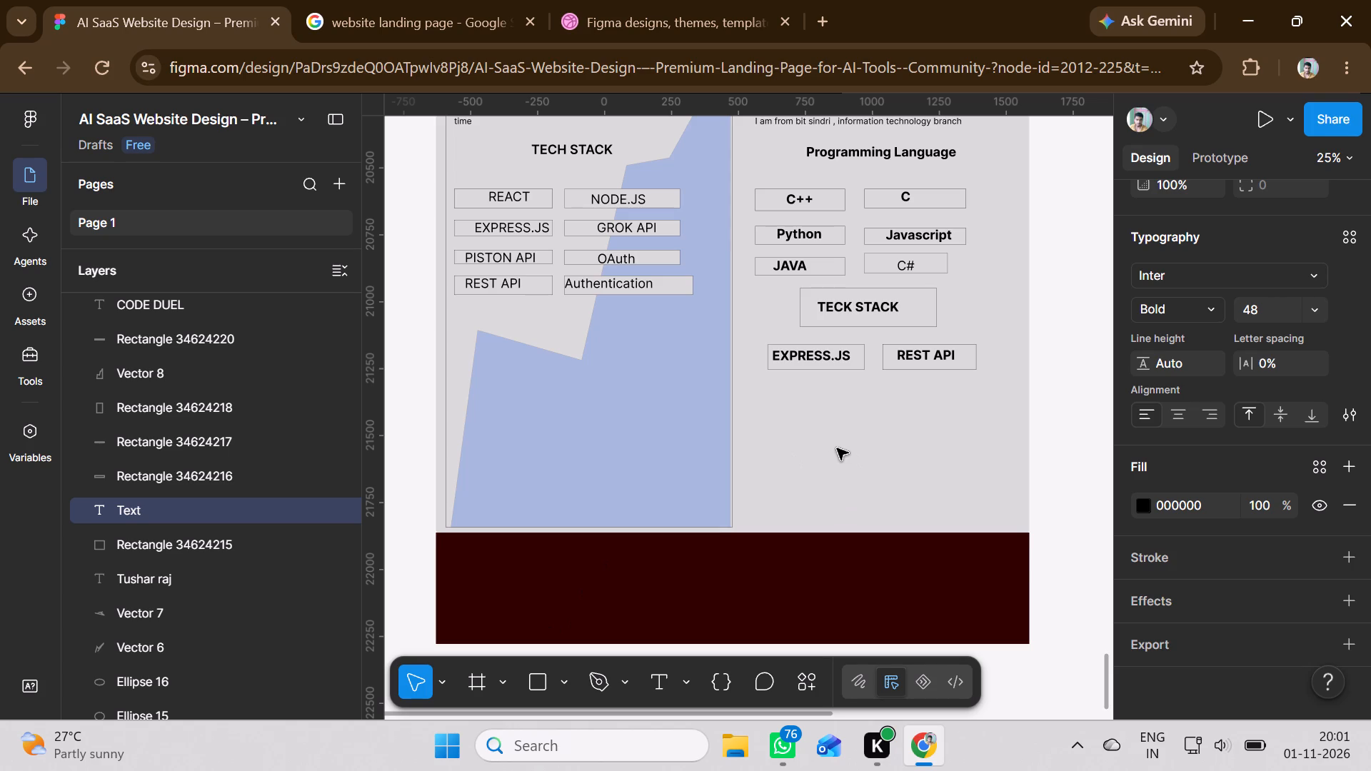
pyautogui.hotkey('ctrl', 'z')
# Add a dark grey stroke to the empty rectangle below the EXPRESS.JS box.
pyautogui.click(798, 396)
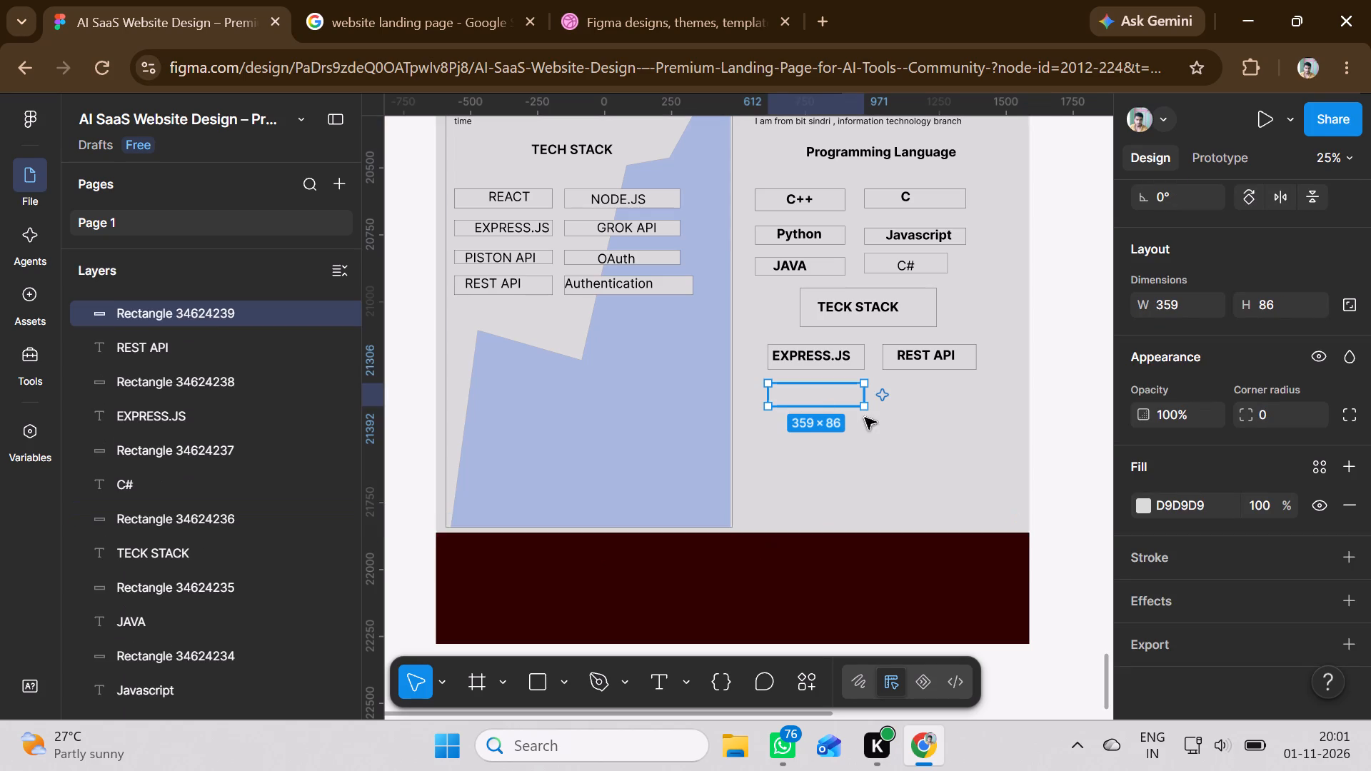
pyautogui.click(1177, 567)
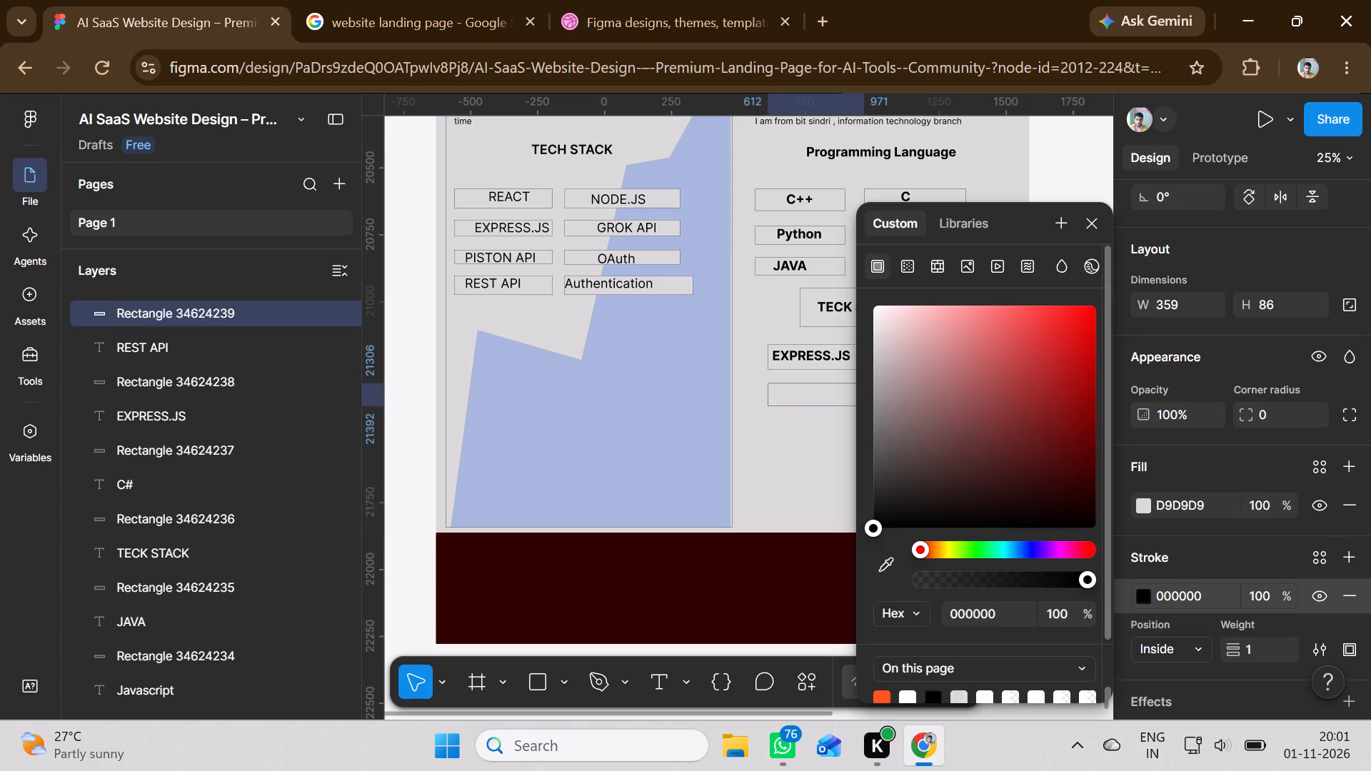
pyautogui.click(875, 495)
pyautogui.click(748, 469)
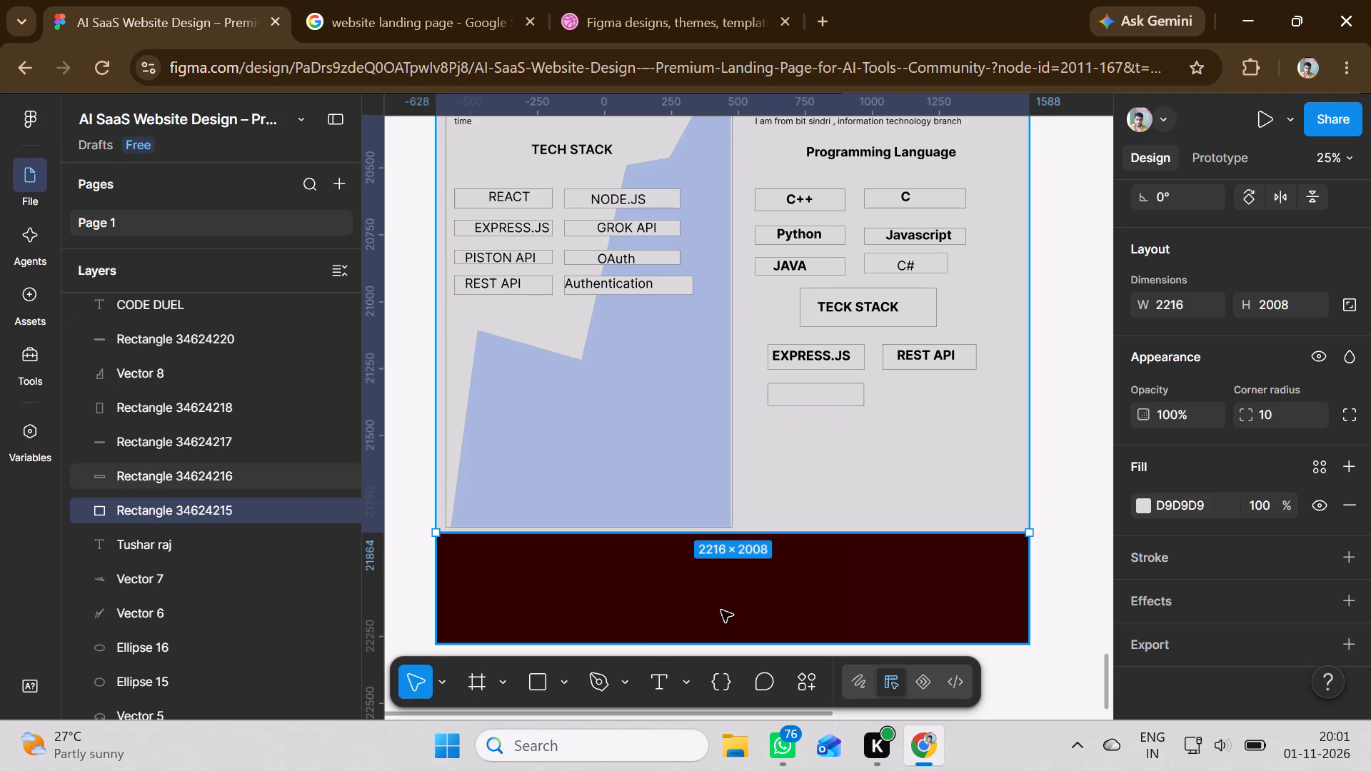
# Add the text "REACT" in a box about 343 × 86 and shift it to sit centred in the empty rectangle below EXPRESS.JS.
pyautogui.click(651, 675)
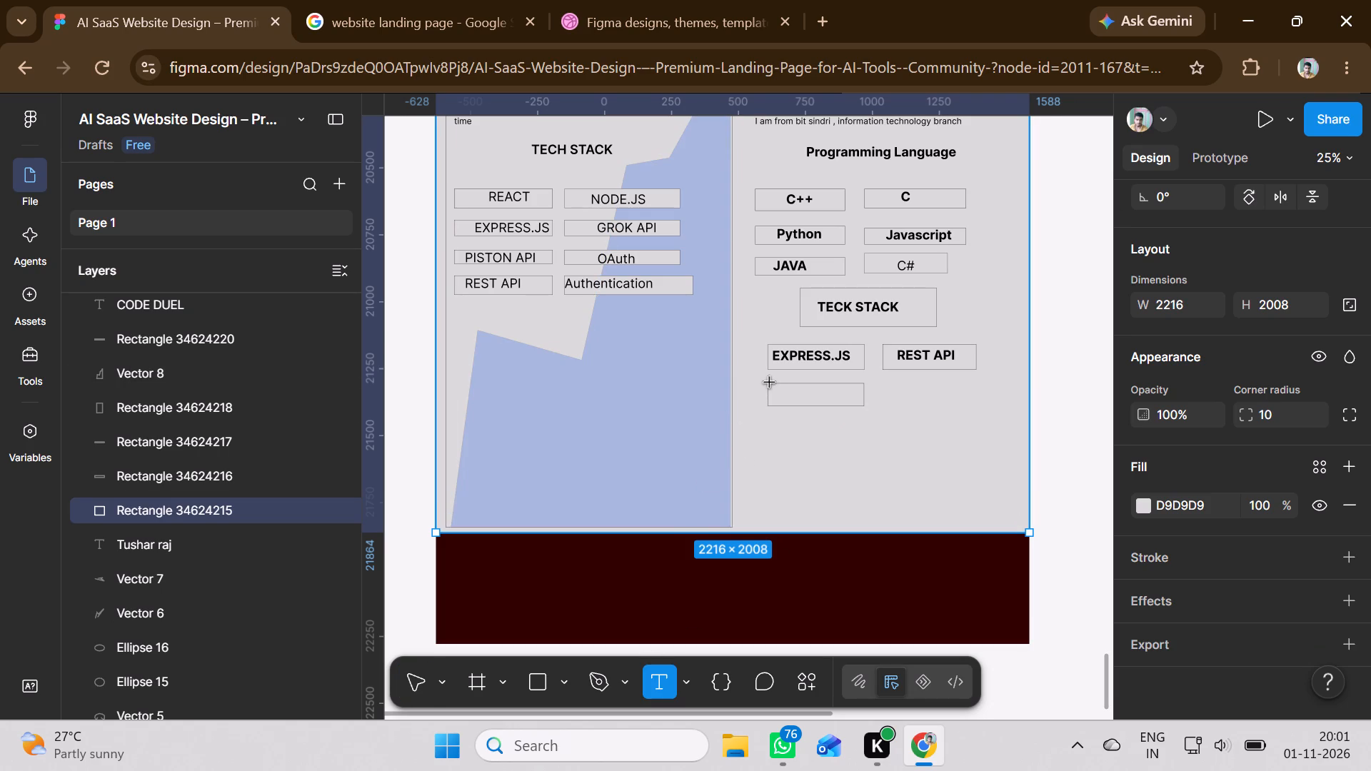
pyautogui.moveTo(773, 384); pyautogui.dragTo(844, 403)
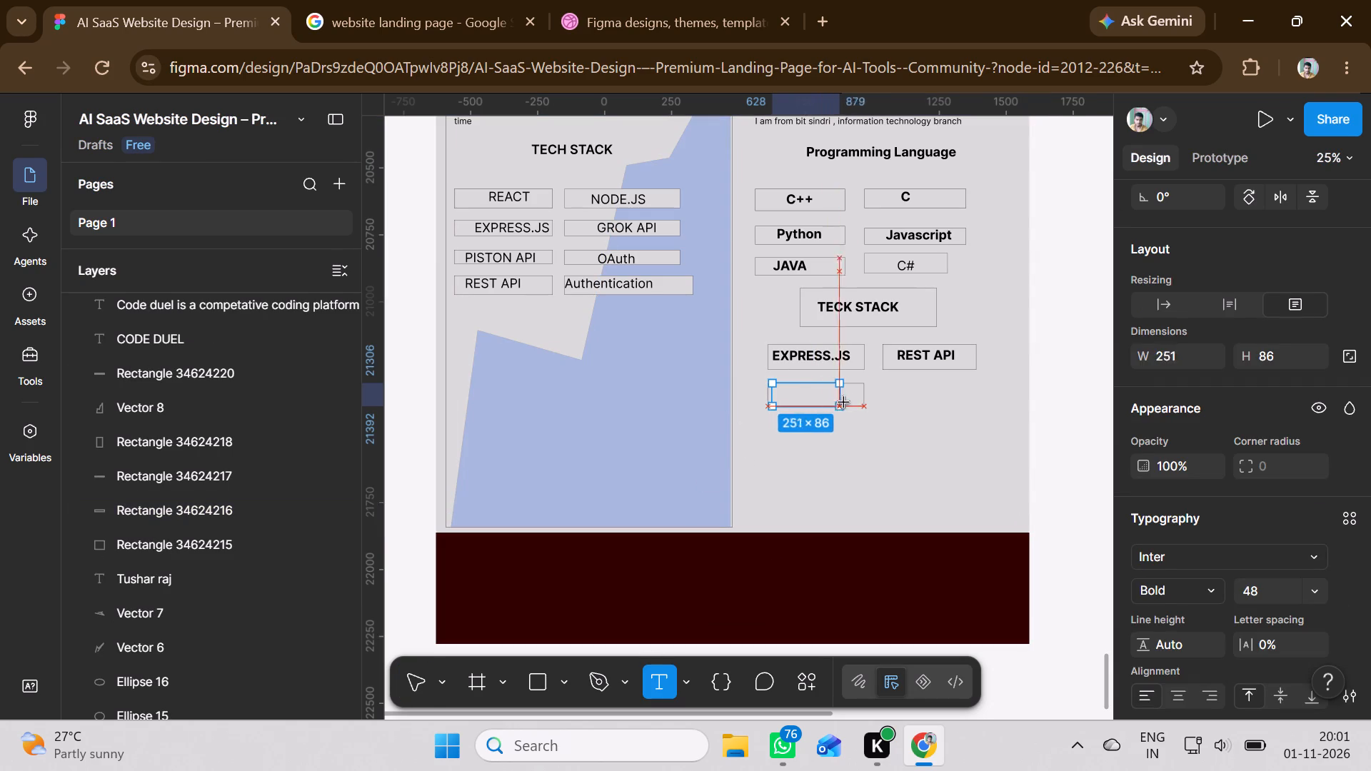
pyautogui.moveTo(844, 403); pyautogui.dragTo(860, 403)
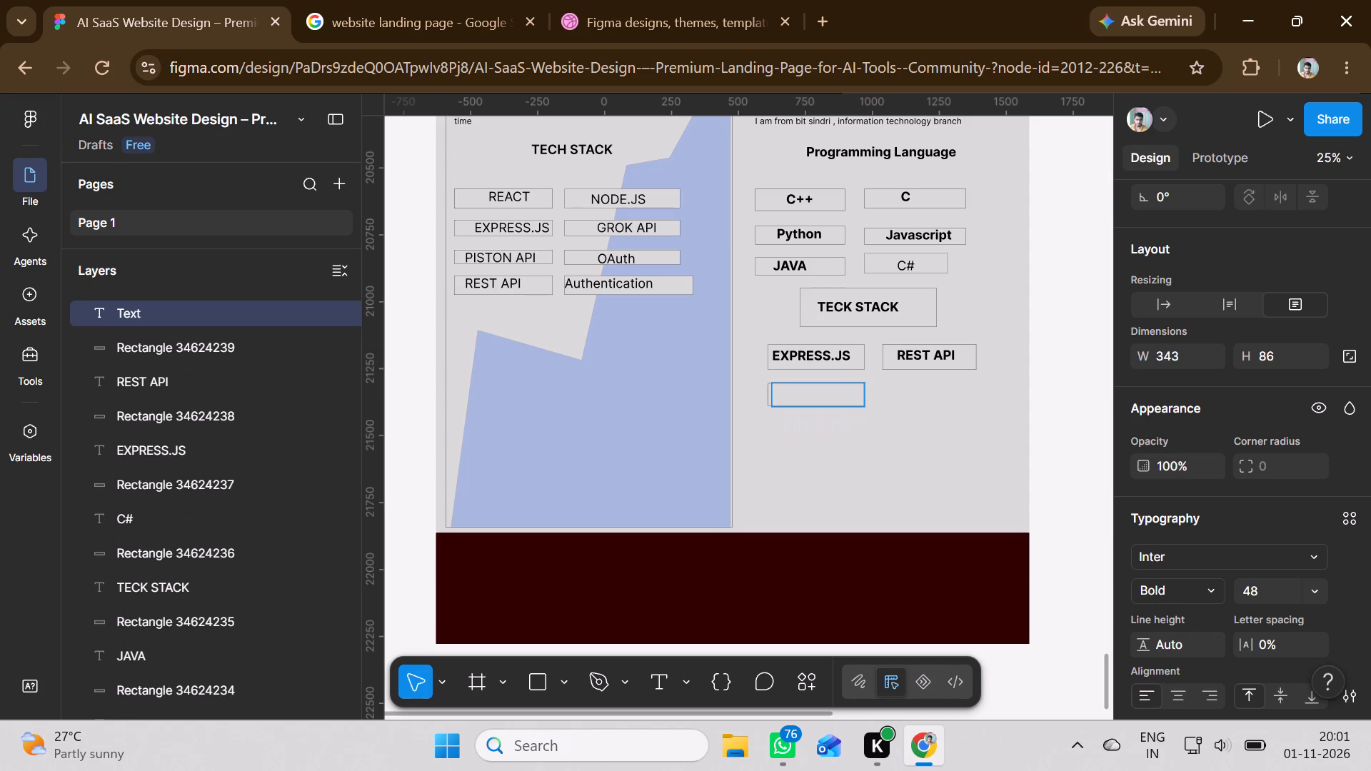
pyautogui.write('REACT')
pyautogui.click(829, 356)
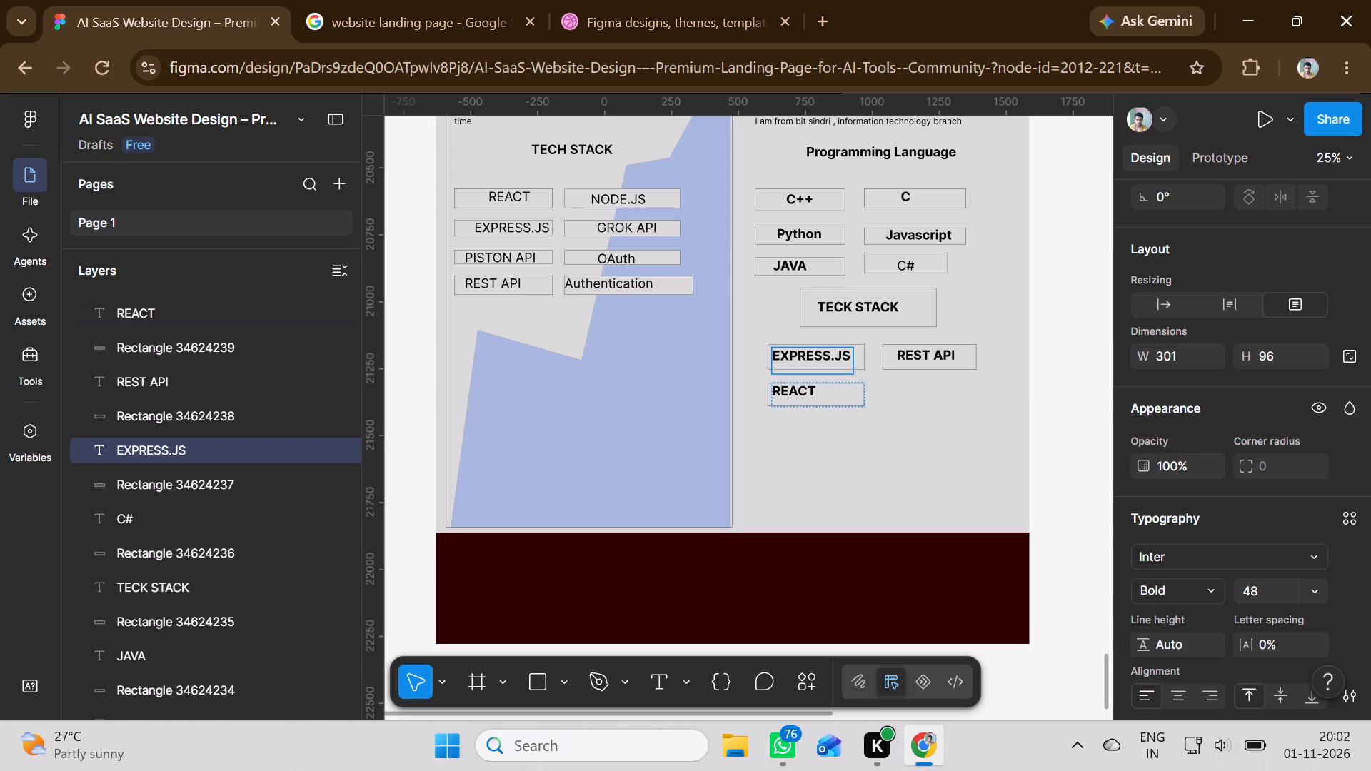
pyautogui.click(783, 444)
pyautogui.click(780, 400)
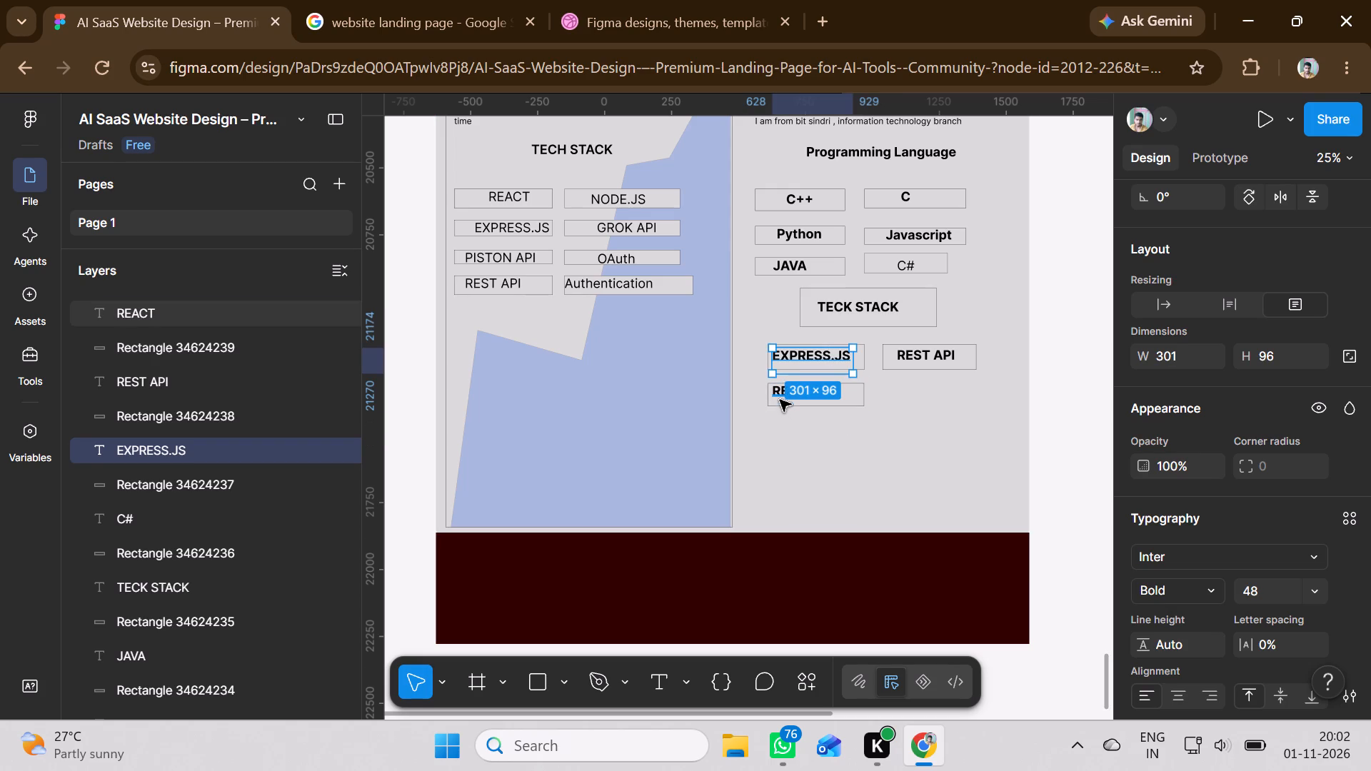
pyautogui.moveTo(778, 389); pyautogui.dragTo(796, 391)
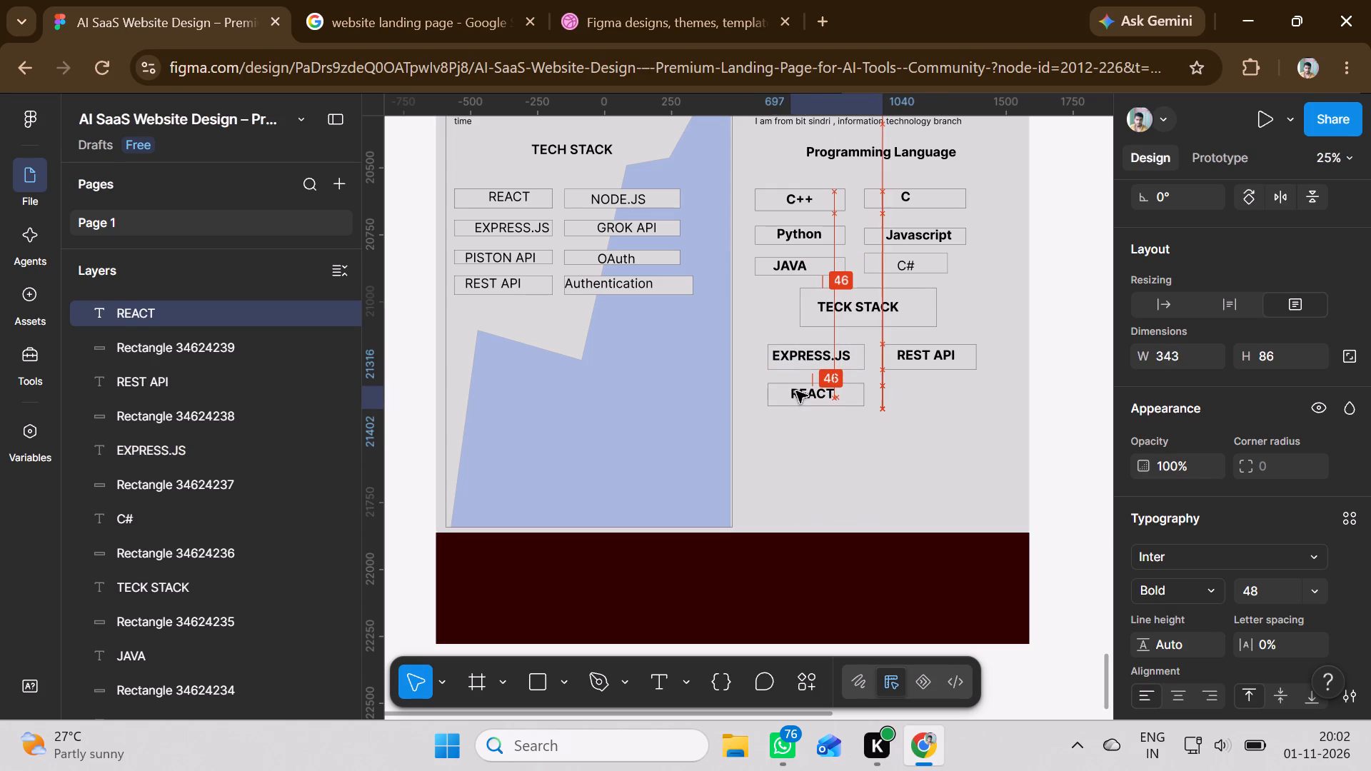
pyautogui.moveTo(796, 391); pyautogui.dragTo(795, 391)
pyautogui.click(813, 474)
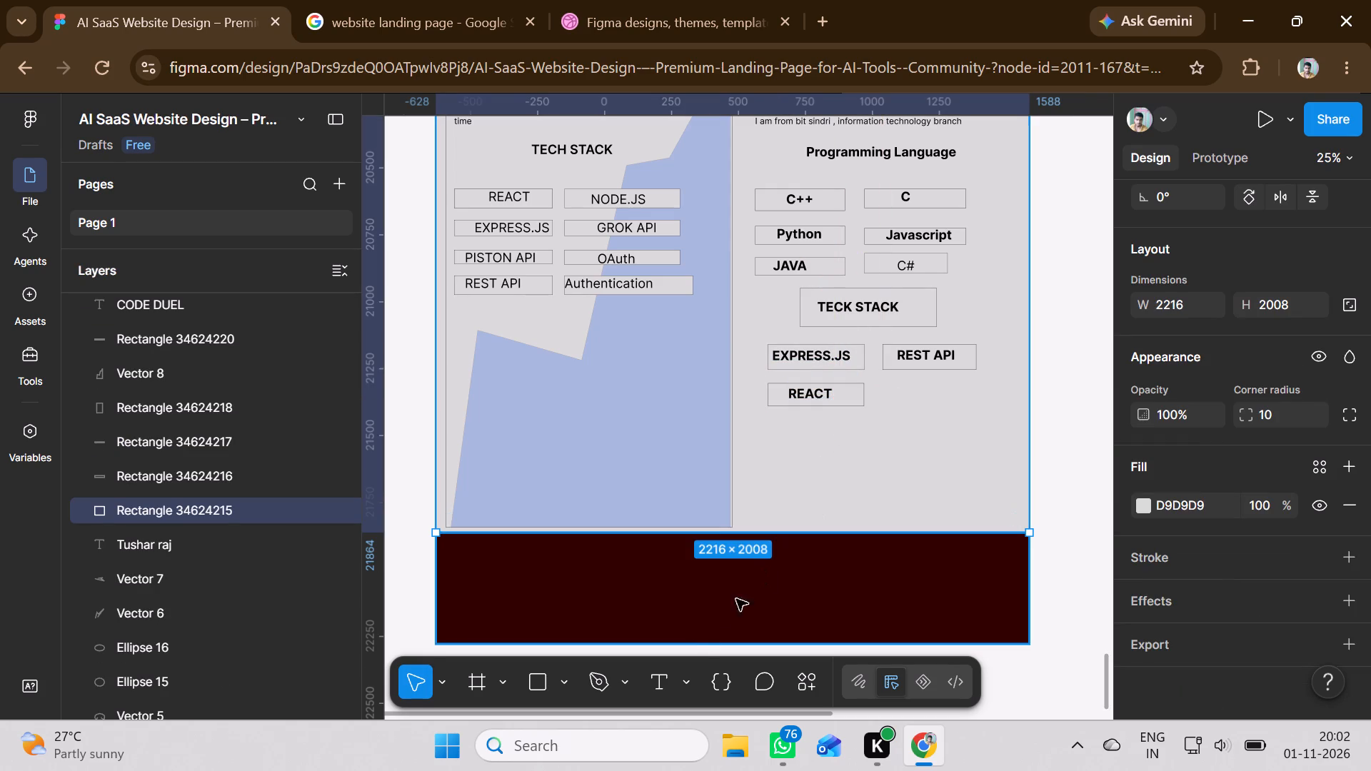
# Draw a rectangle about 338 × 76 beside the REACT box, below the REST API box.
pyautogui.click(546, 677)
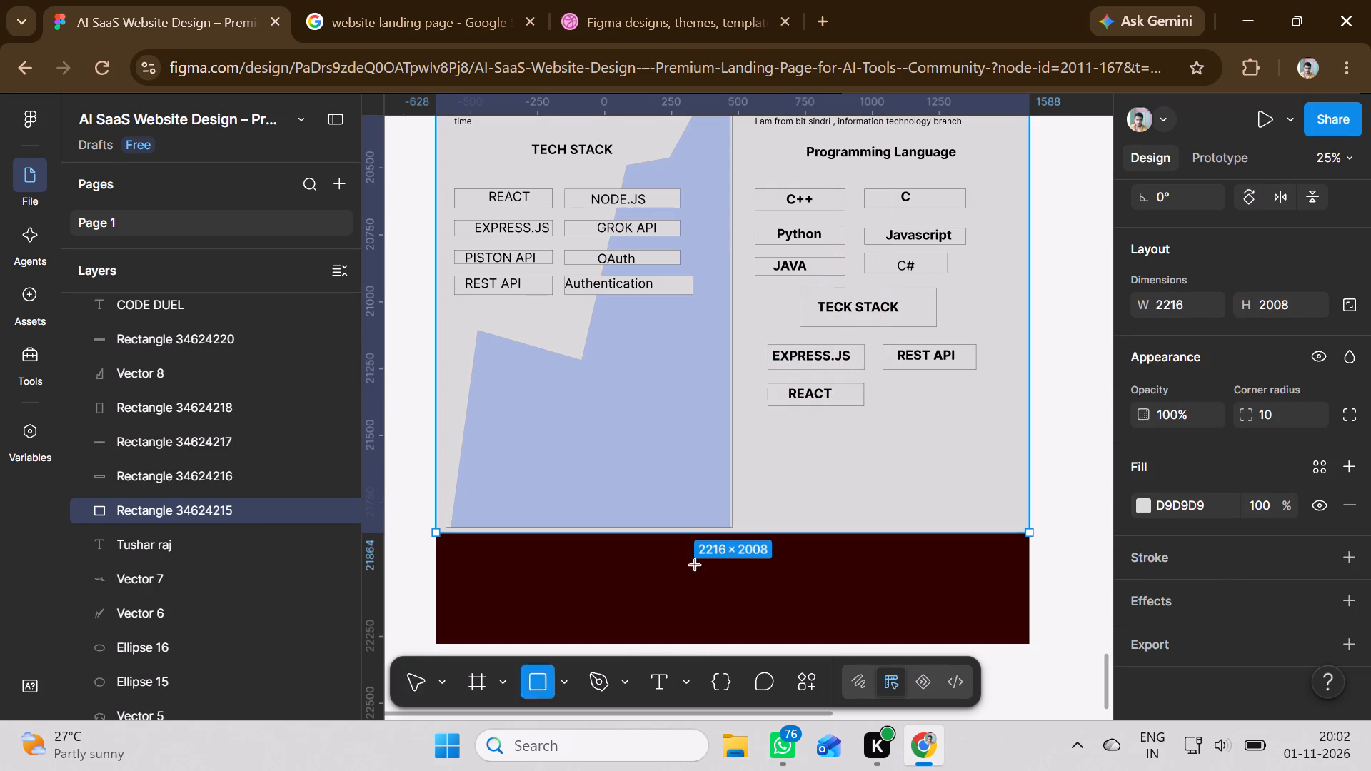
pyautogui.moveTo(888, 385); pyautogui.dragTo(913, 395)
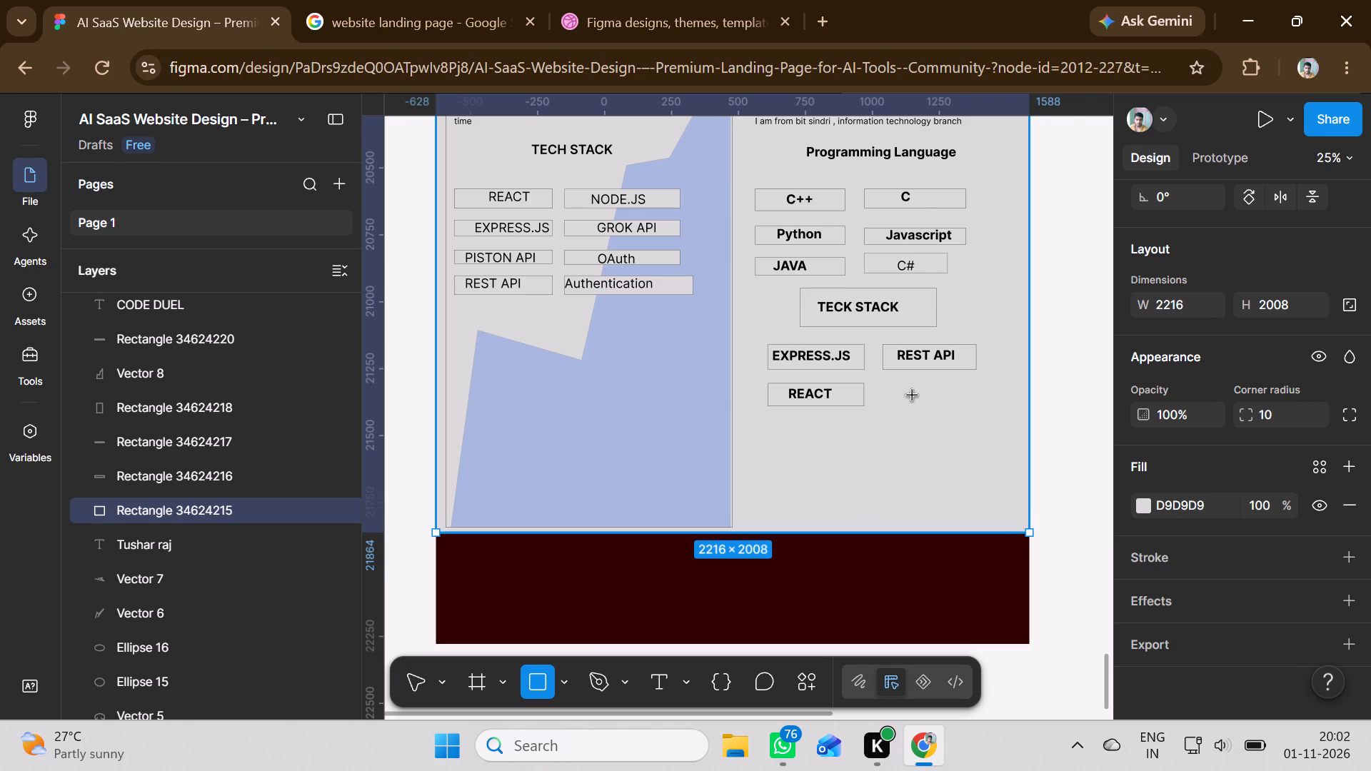
pyautogui.moveTo(913, 395); pyautogui.dragTo(981, 404)
# Add the text "HTML" in a box about 338 × 76 and shift it to sit centred in the rectangle beside REACT.
pyautogui.click(664, 687)
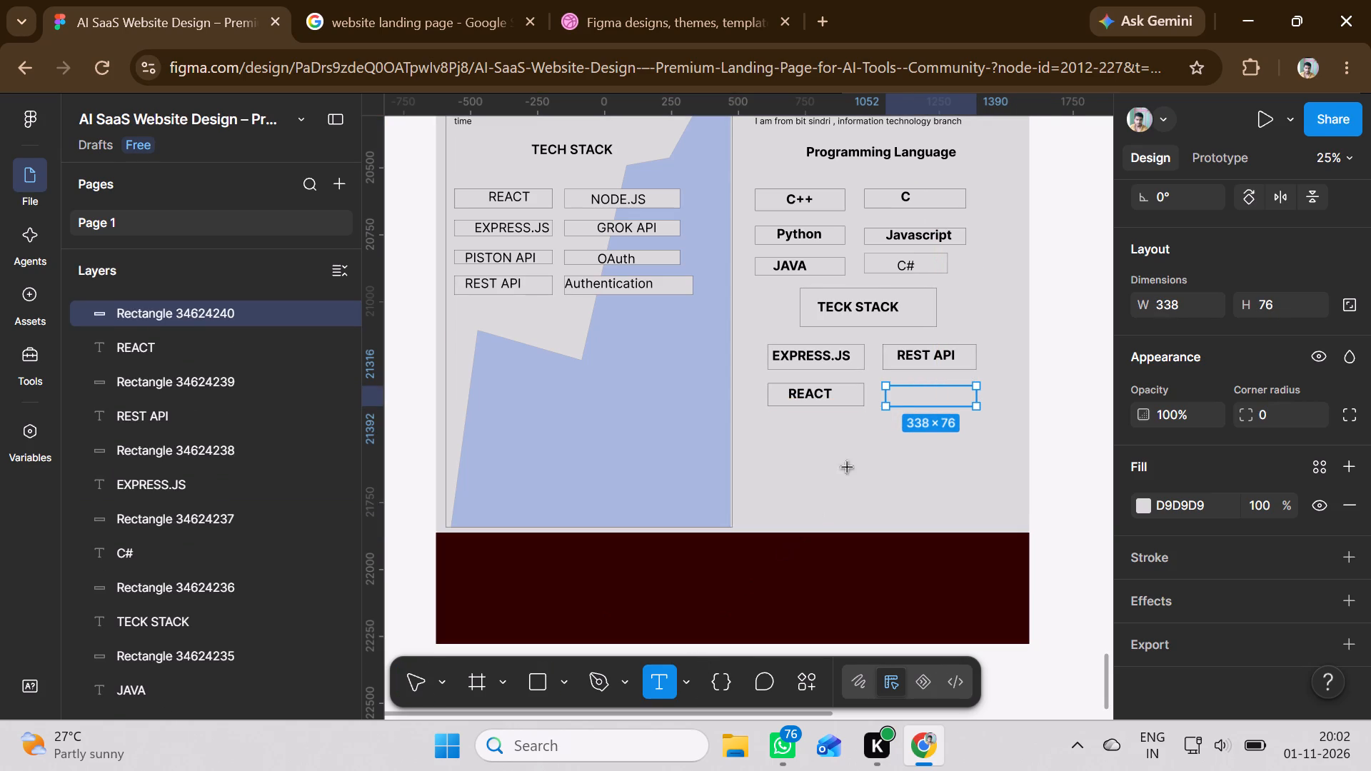
pyautogui.moveTo(887, 390); pyautogui.dragTo(934, 401)
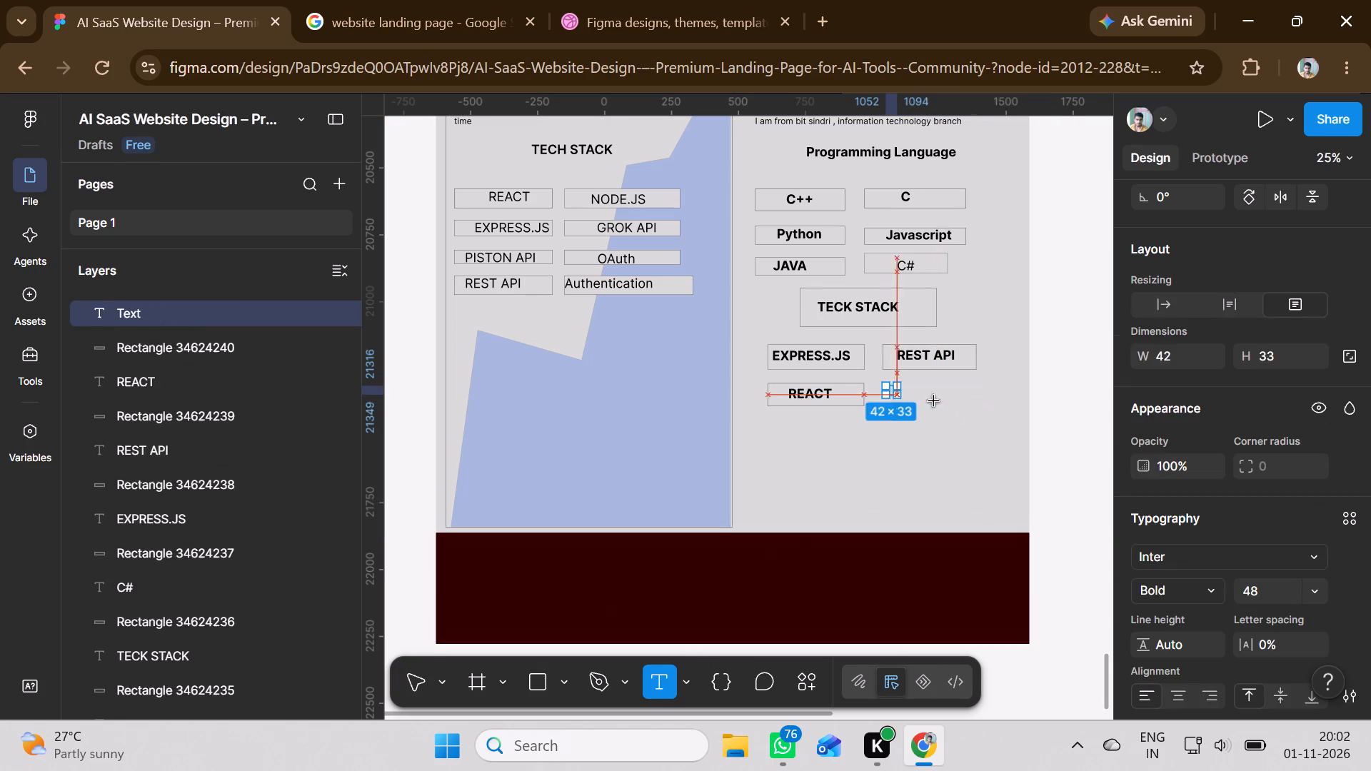
pyautogui.moveTo(934, 401); pyautogui.dragTo(972, 405)
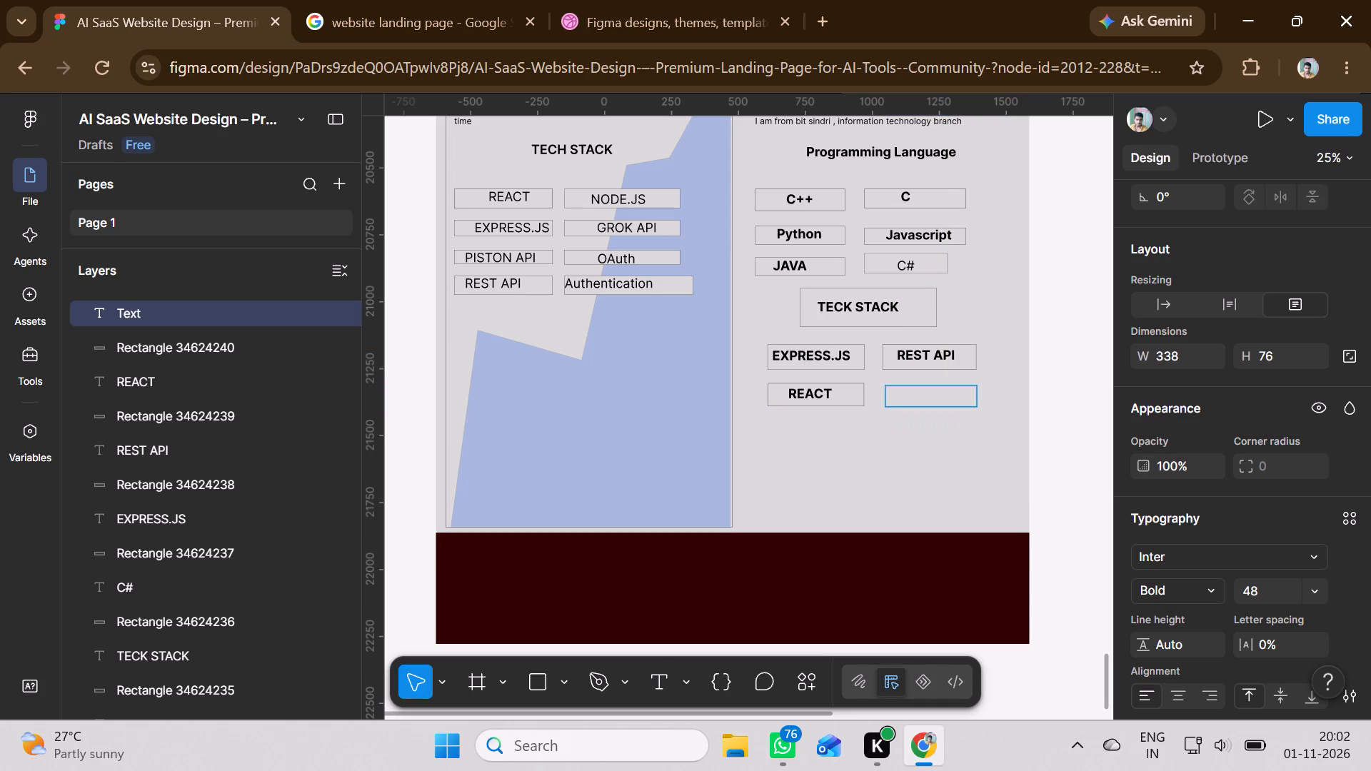
pyautogui.write('HTML')
pyautogui.click(900, 435)
pyautogui.moveTo(898, 393); pyautogui.dragTo(915, 393)
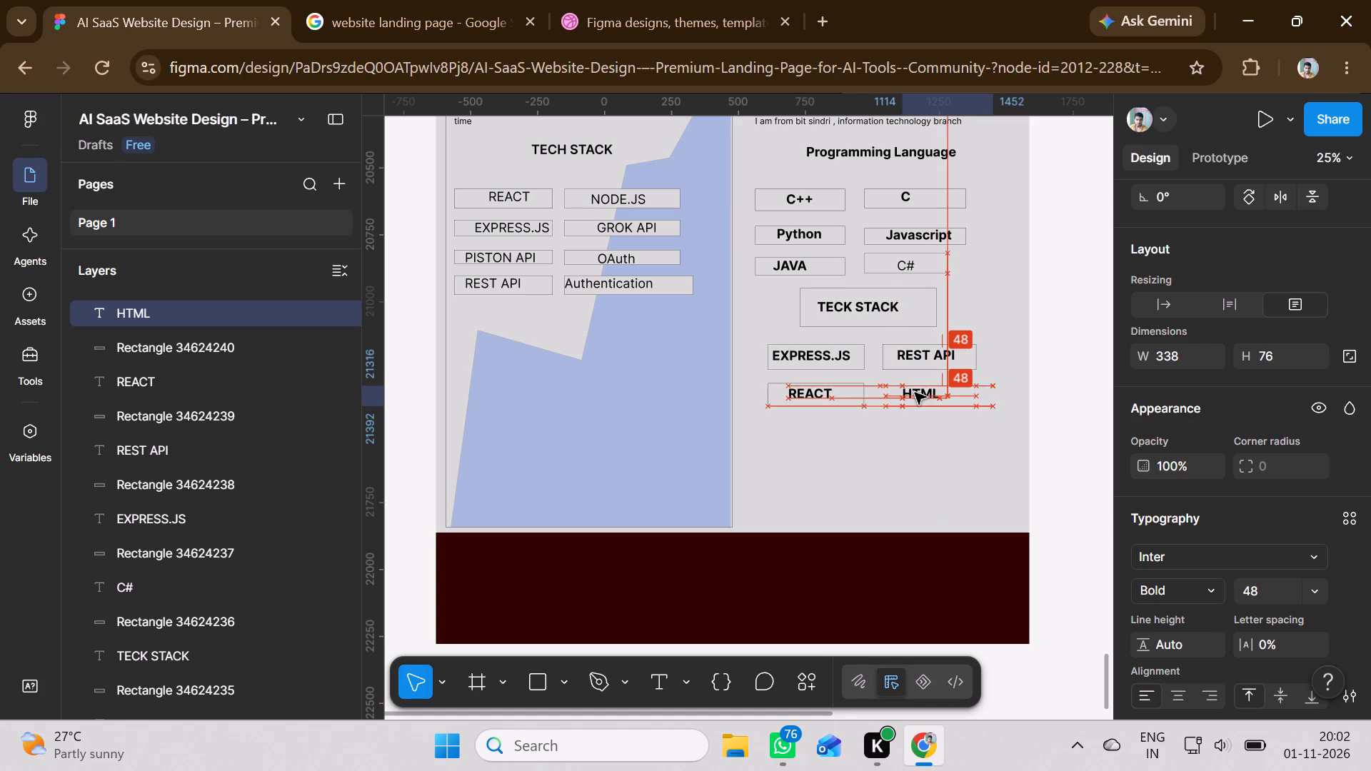
pyautogui.moveTo(915, 393); pyautogui.dragTo(915, 394)
pyautogui.click(898, 438)
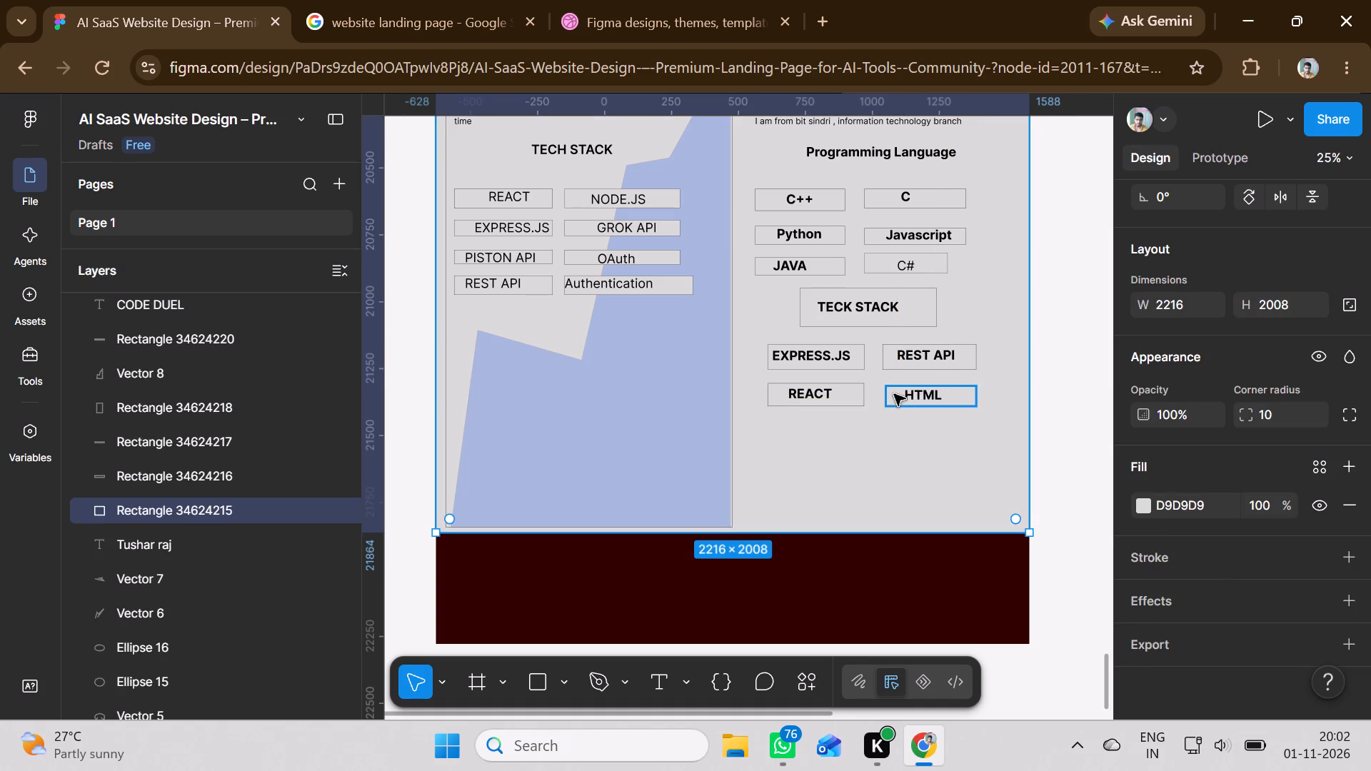
# Add a dark grey 2B2929 stroke to the rectangle around HTML.
pyautogui.click(894, 394)
pyautogui.click(1140, 558)
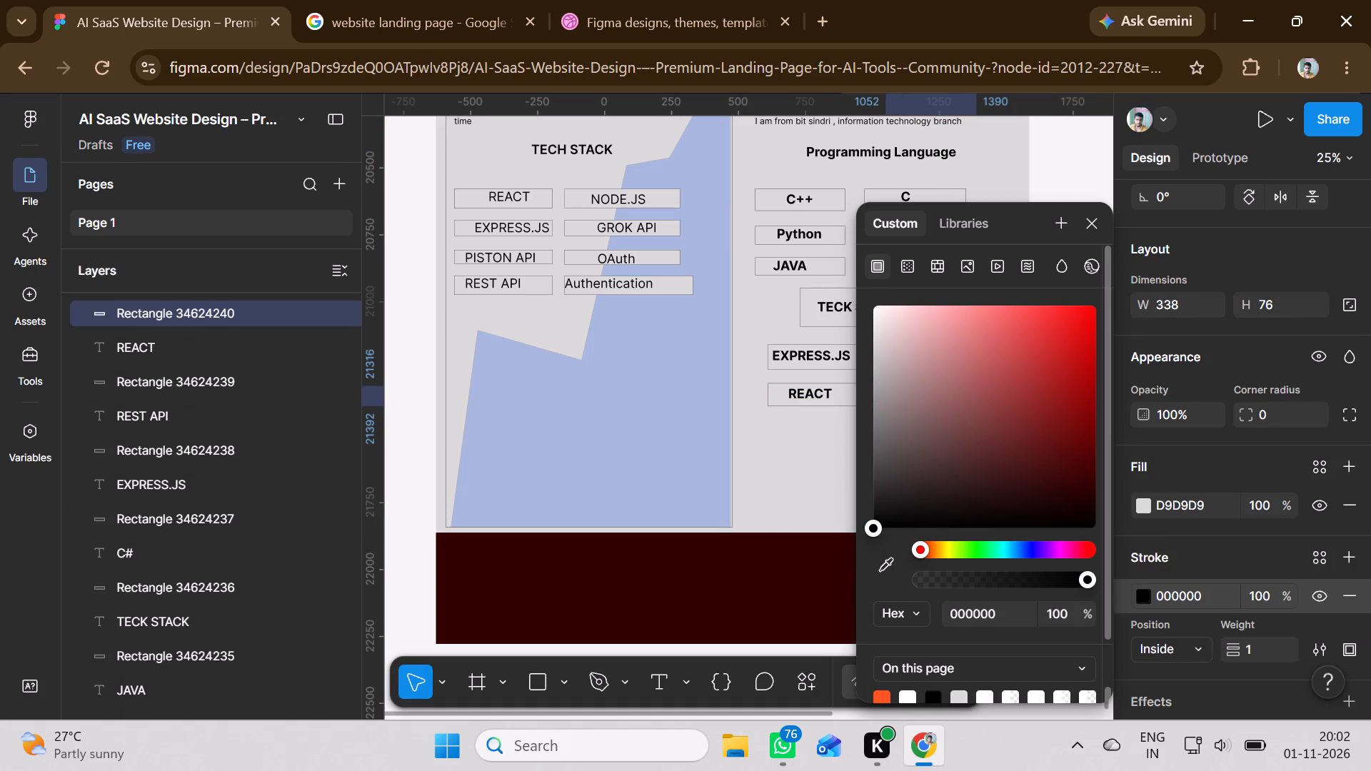
pyautogui.click(878, 490)
pyautogui.click(800, 483)
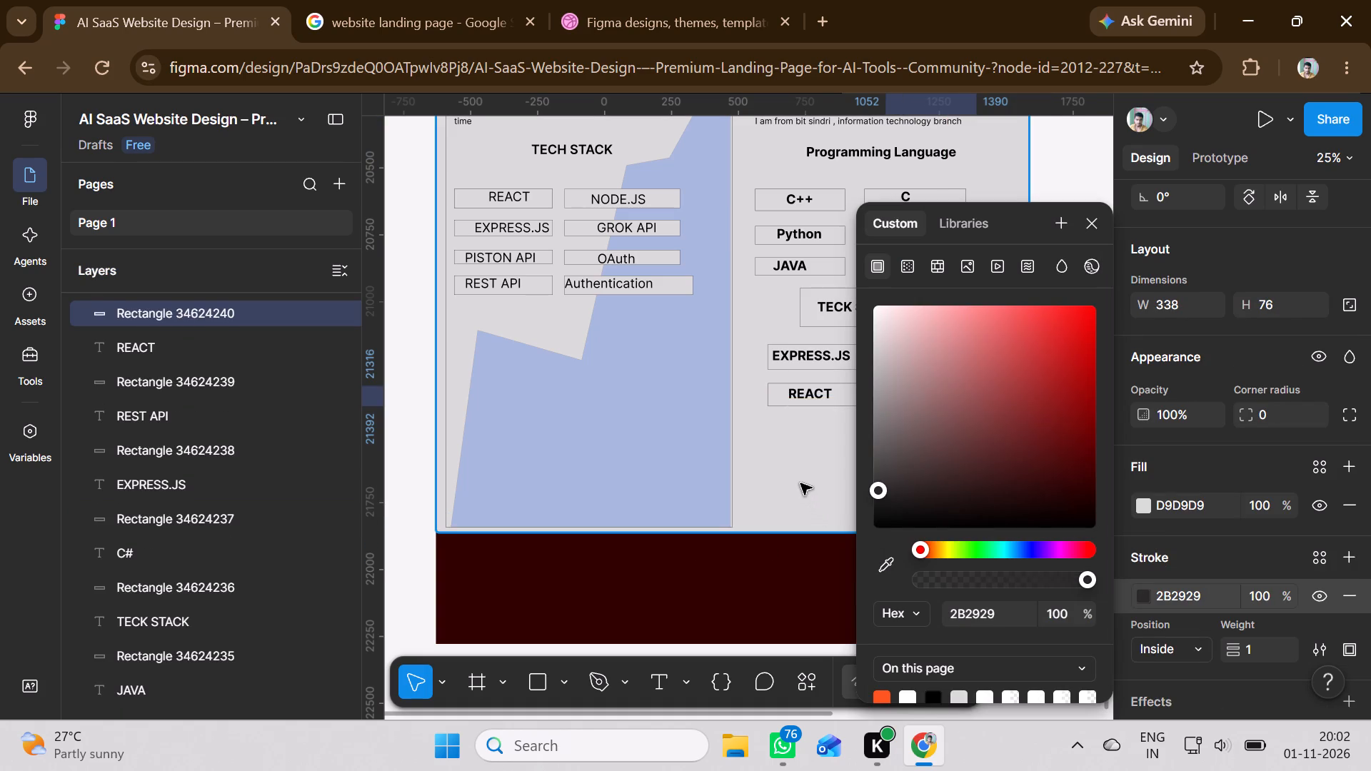
# Draw a rectangle about 359 × 80 below the REACT box, aligned with its left edge and leaving a gap.
pyautogui.click(546, 691)
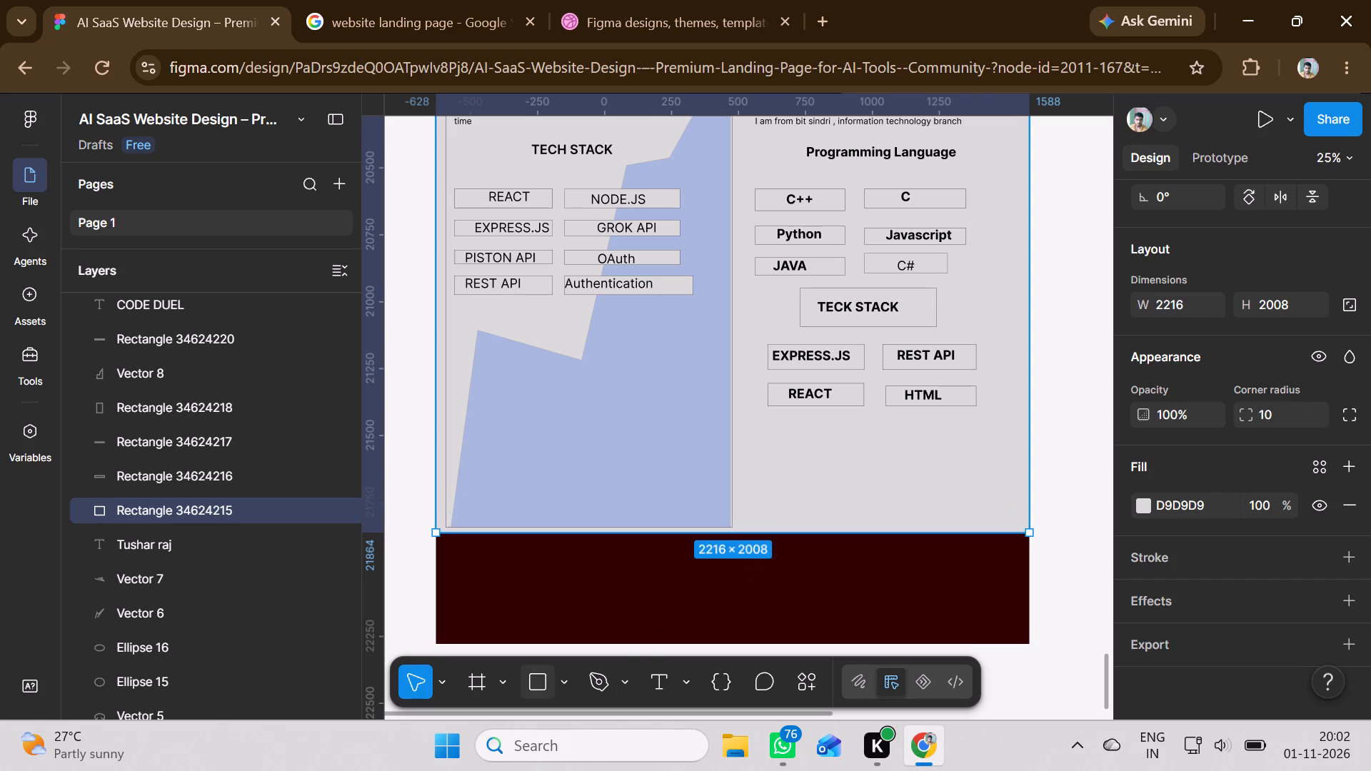
pyautogui.moveTo(770, 425); pyautogui.dragTo(786, 423)
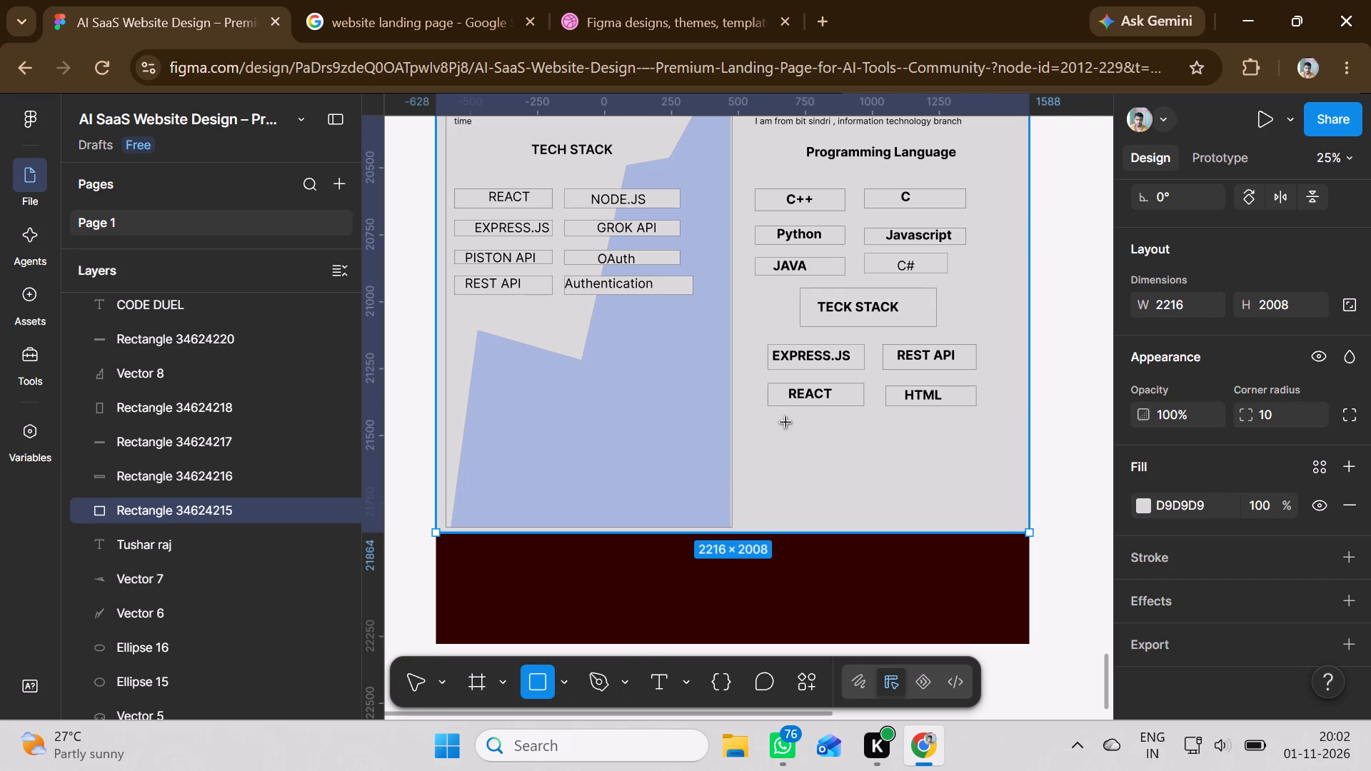
pyautogui.moveTo(786, 423); pyautogui.dragTo(857, 443)
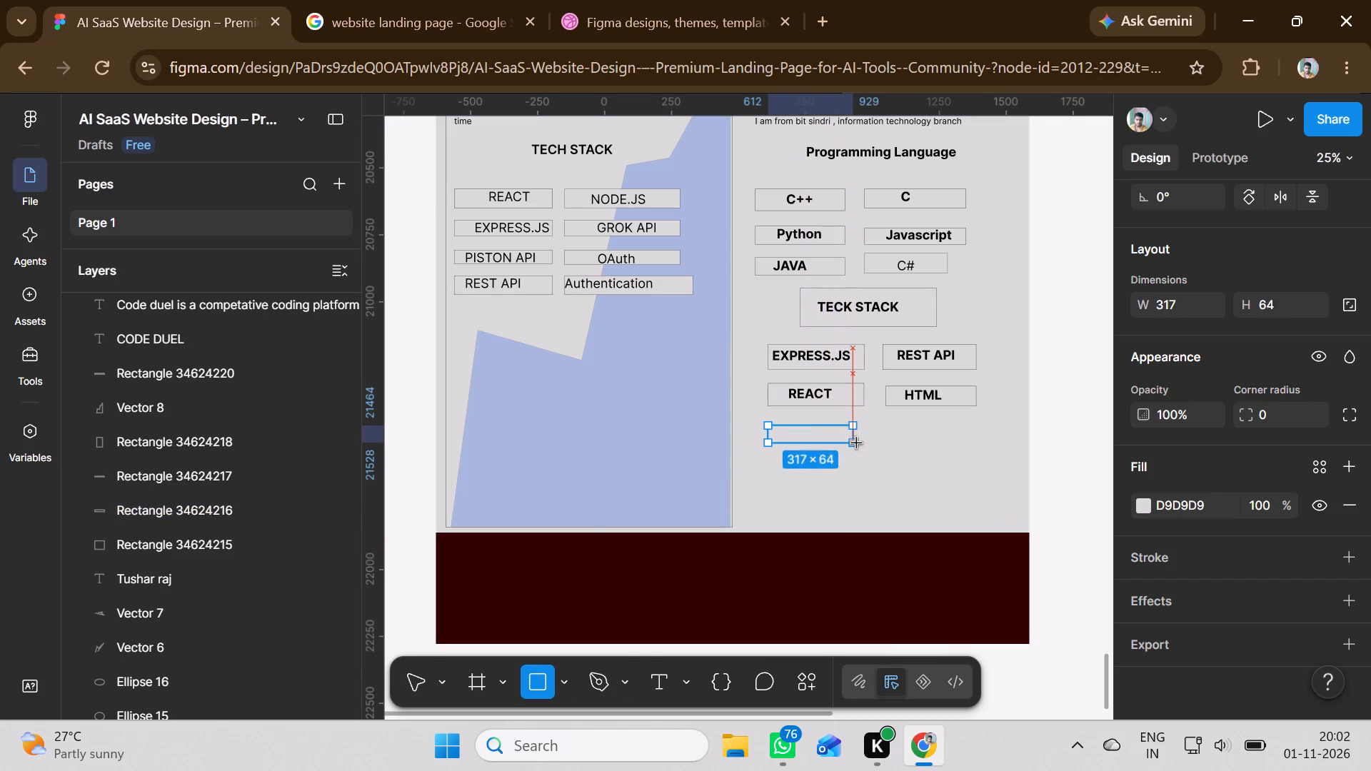
pyautogui.moveTo(857, 443); pyautogui.dragTo(863, 450)
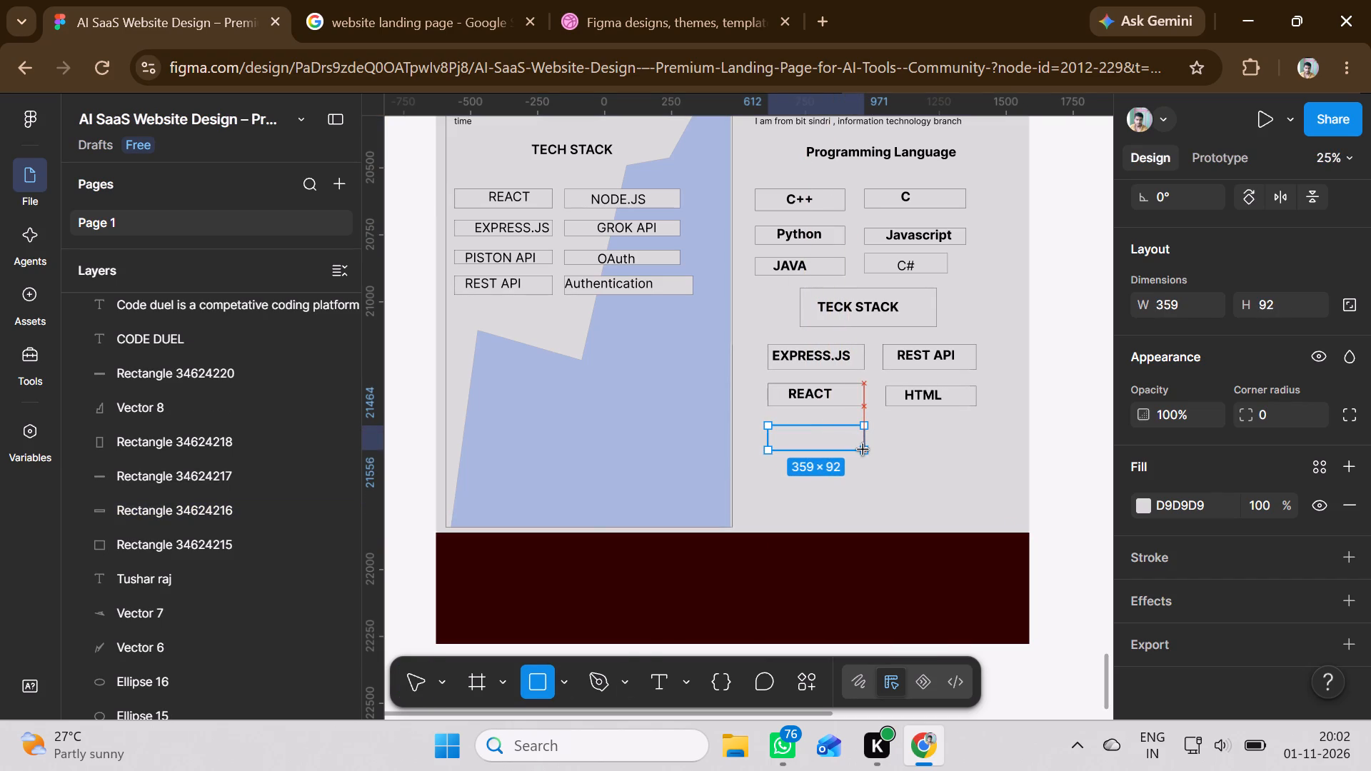
pyautogui.moveTo(863, 450); pyautogui.dragTo(863, 447)
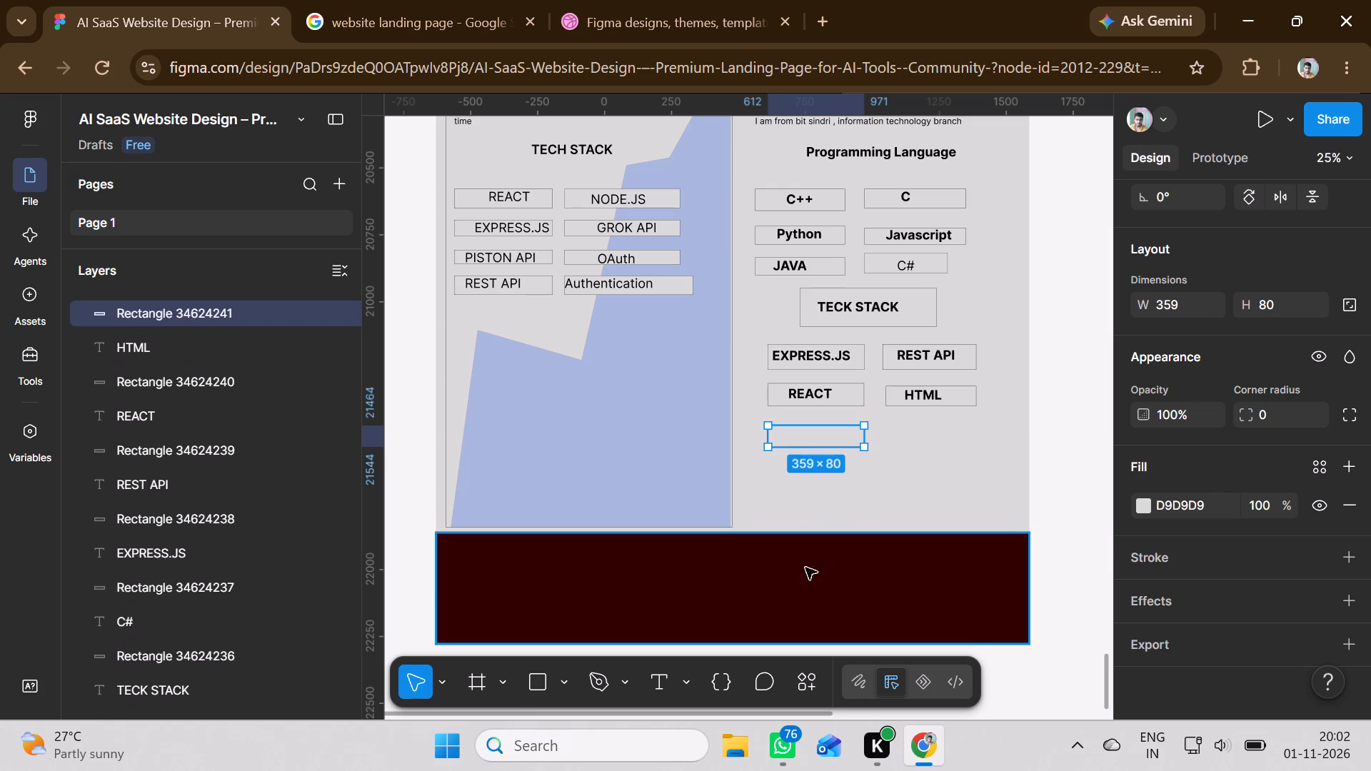
# Add a dark grey 414040 stroke to the empty rectangle below the REACT box.
pyautogui.click(1177, 573)
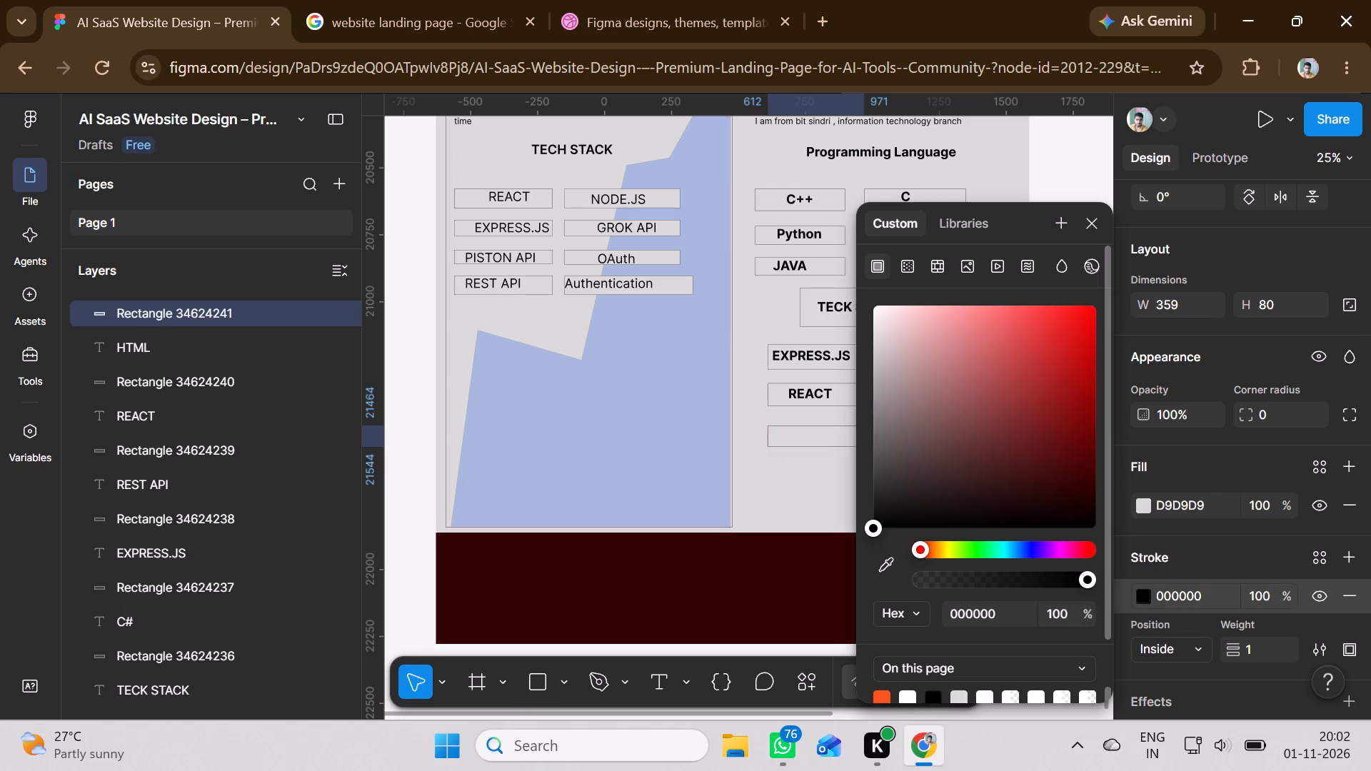
pyautogui.click(878, 470)
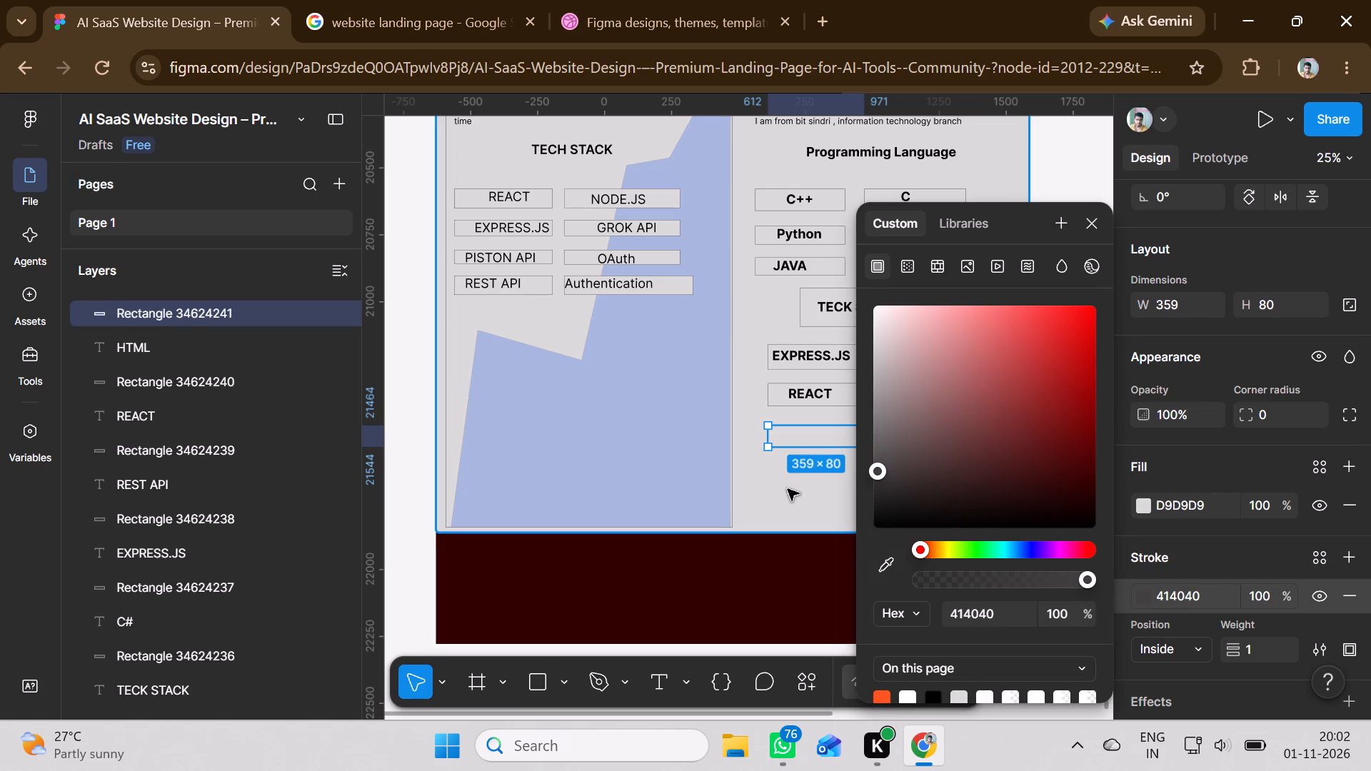
pyautogui.click(788, 489)
# Add the text "CSS" in a box about 359 × 80 and shift it towards the centre of the rectangle below REACT.
pyautogui.click(663, 684)
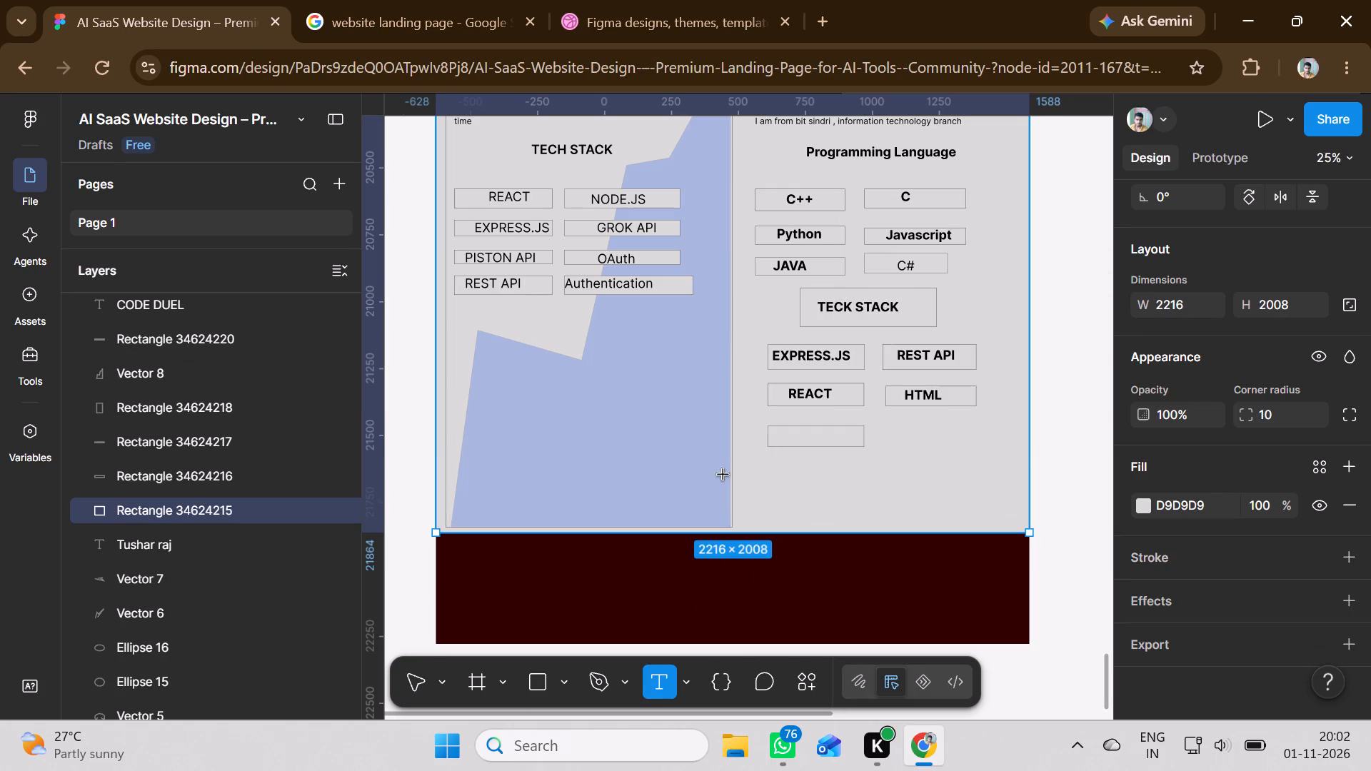
pyautogui.moveTo(770, 426); pyautogui.dragTo(835, 443)
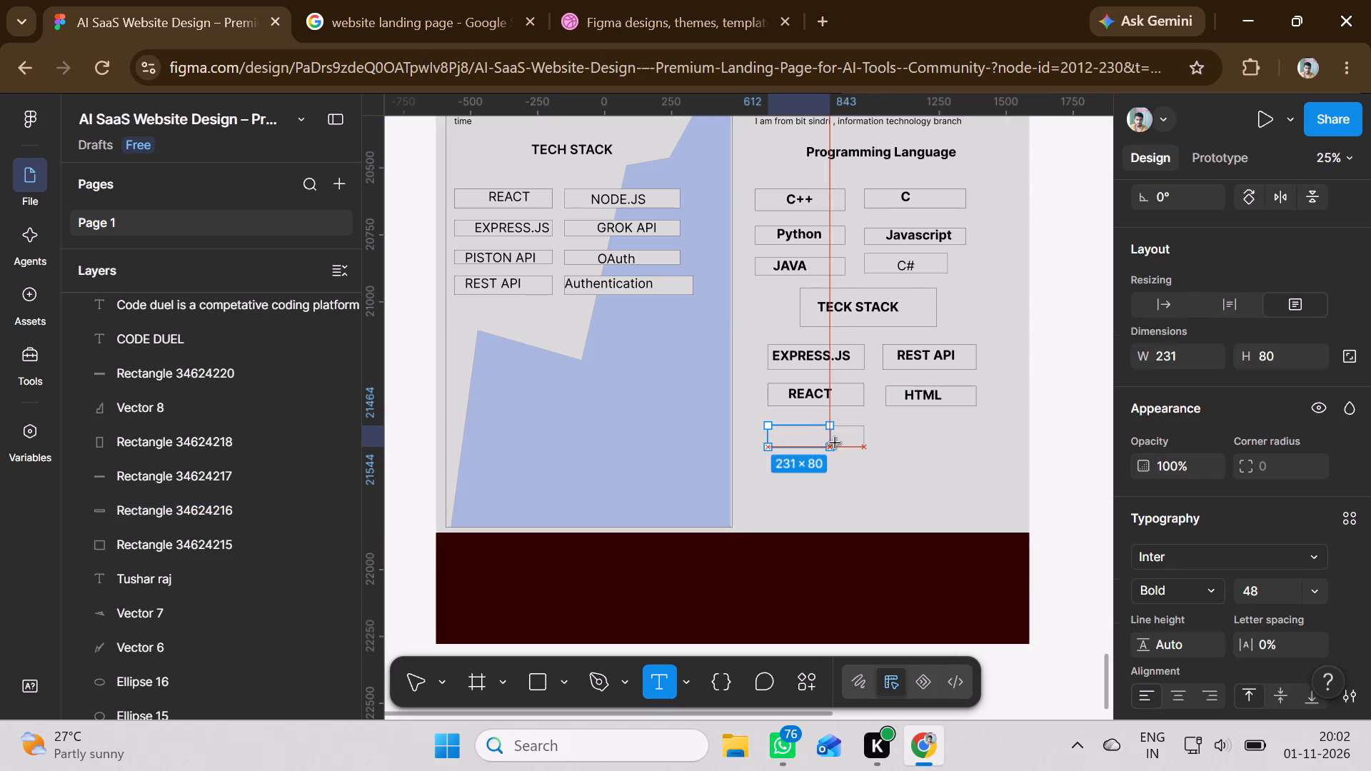
pyautogui.moveTo(835, 443); pyautogui.dragTo(860, 443)
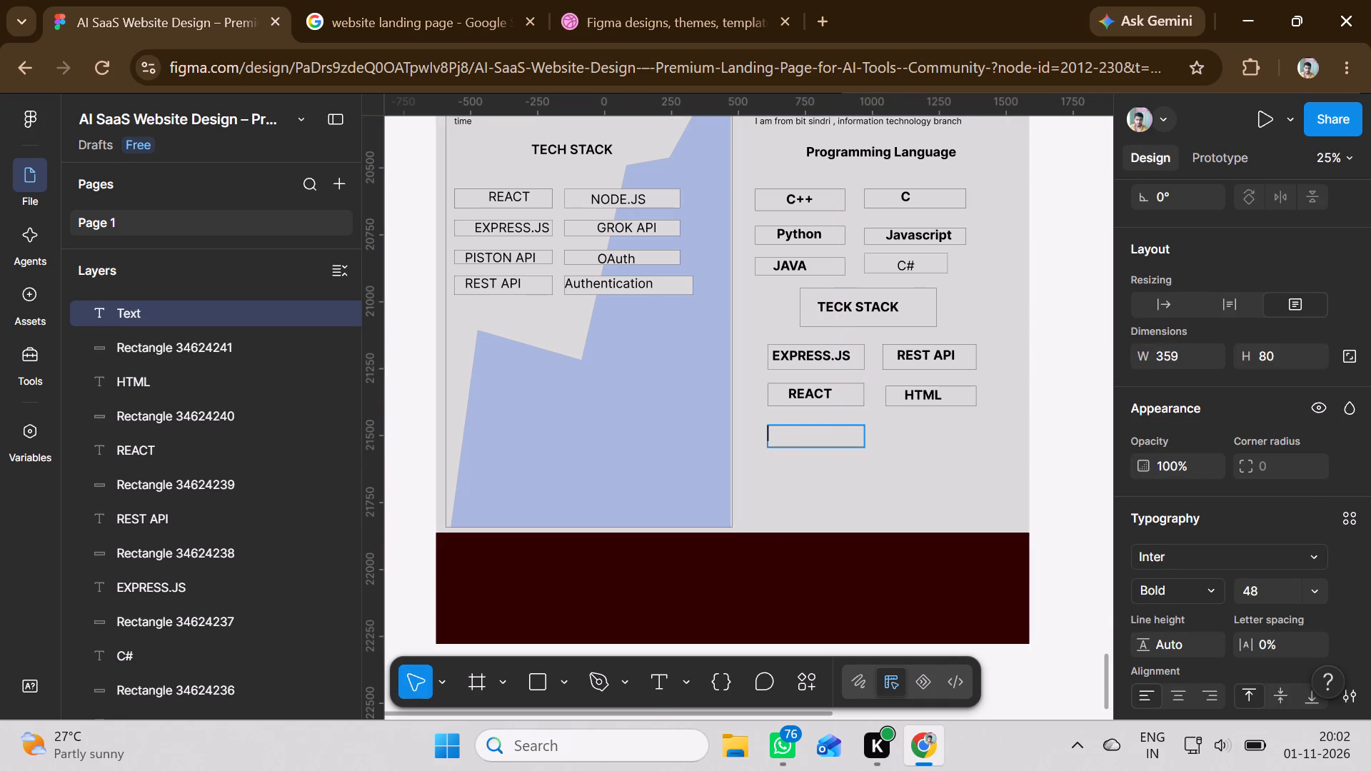
pyautogui.write('CSS')
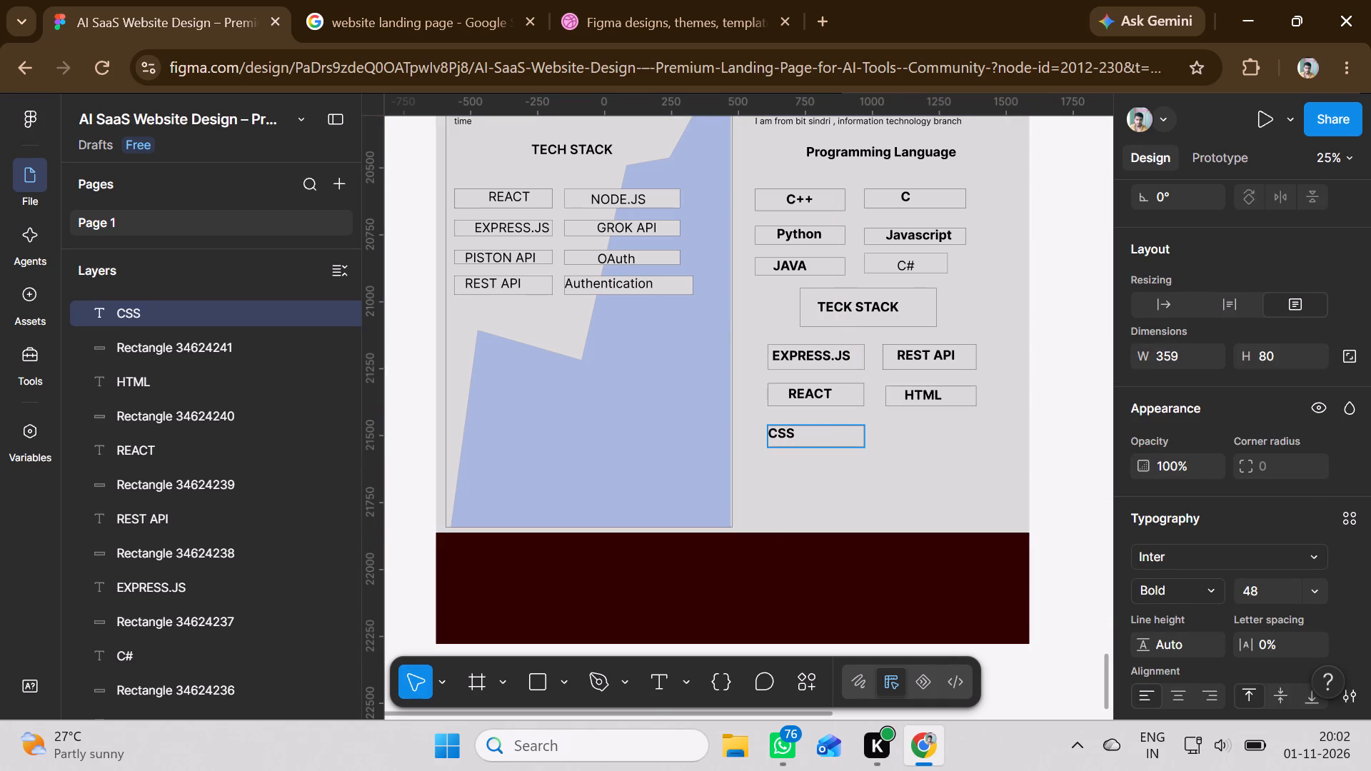
pyautogui.click(813, 438)
pyautogui.click(778, 476)
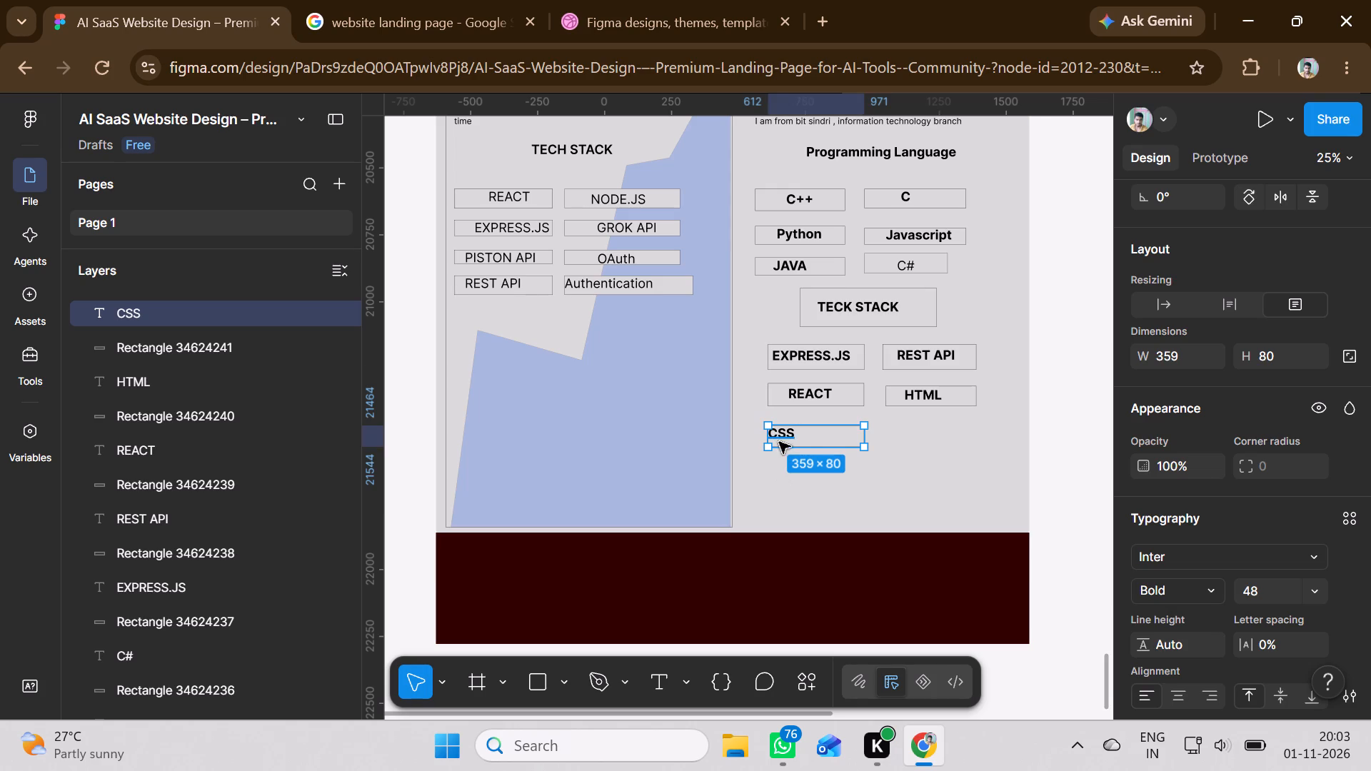
pyautogui.moveTo(781, 432); pyautogui.dragTo(806, 433)
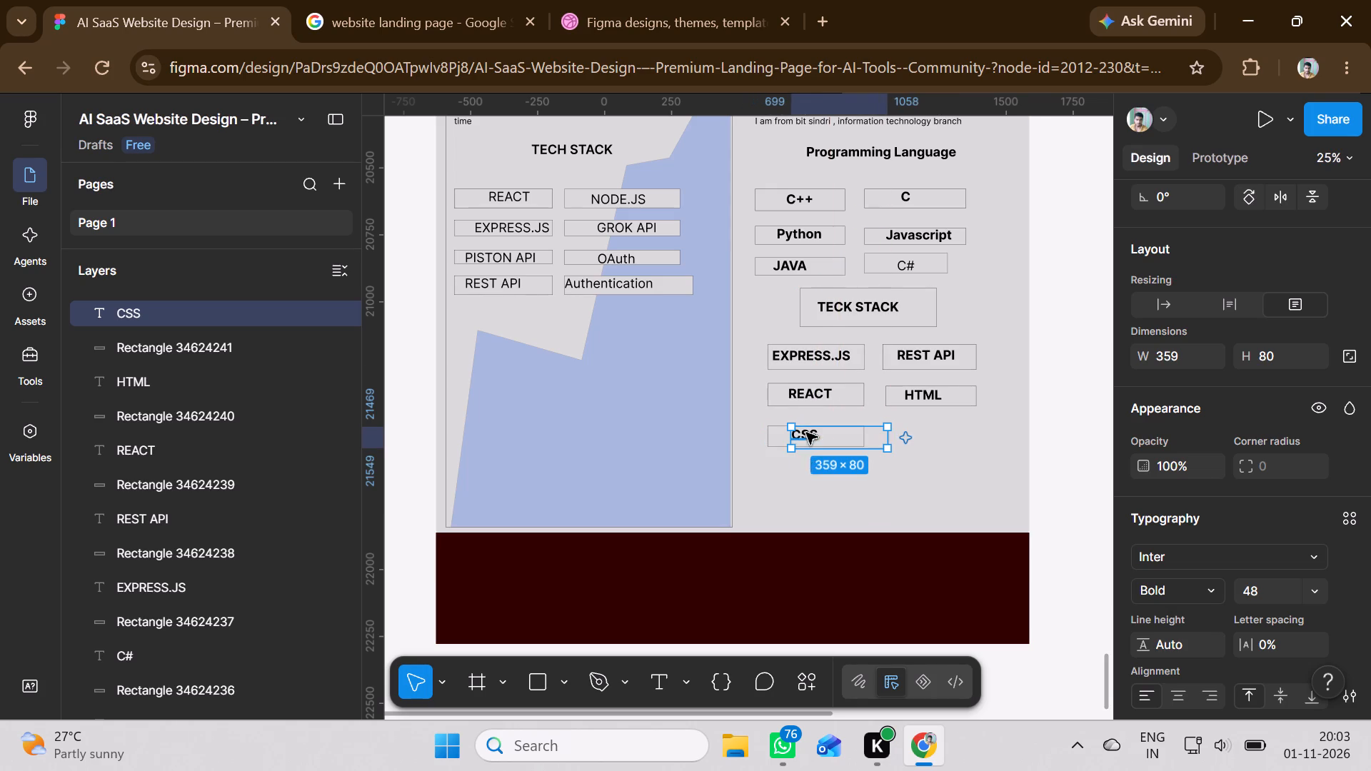
pyautogui.click(793, 493)
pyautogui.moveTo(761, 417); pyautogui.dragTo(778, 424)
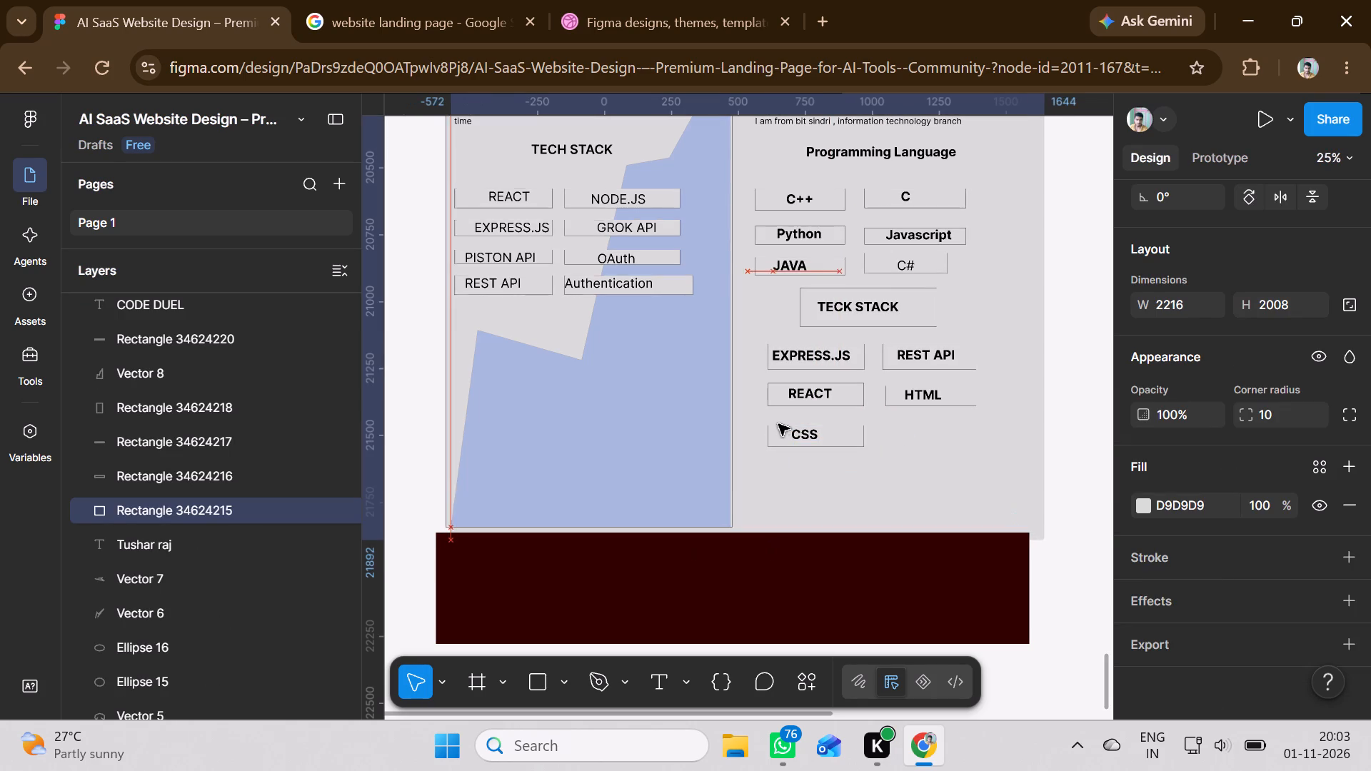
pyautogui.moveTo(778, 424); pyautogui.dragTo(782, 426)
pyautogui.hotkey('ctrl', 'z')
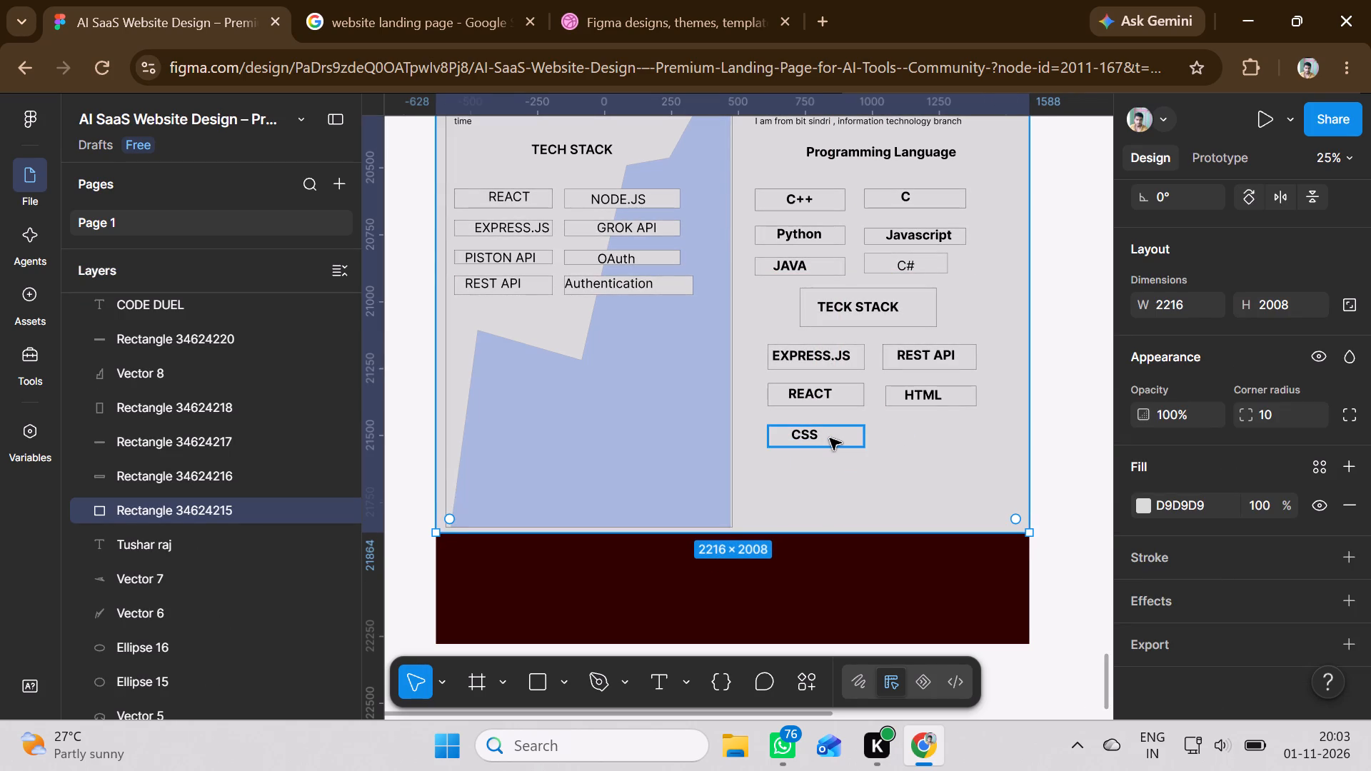
# Group the CSS text with its rectangle, and wrap that group in a second group.
pyautogui.click(830, 438)
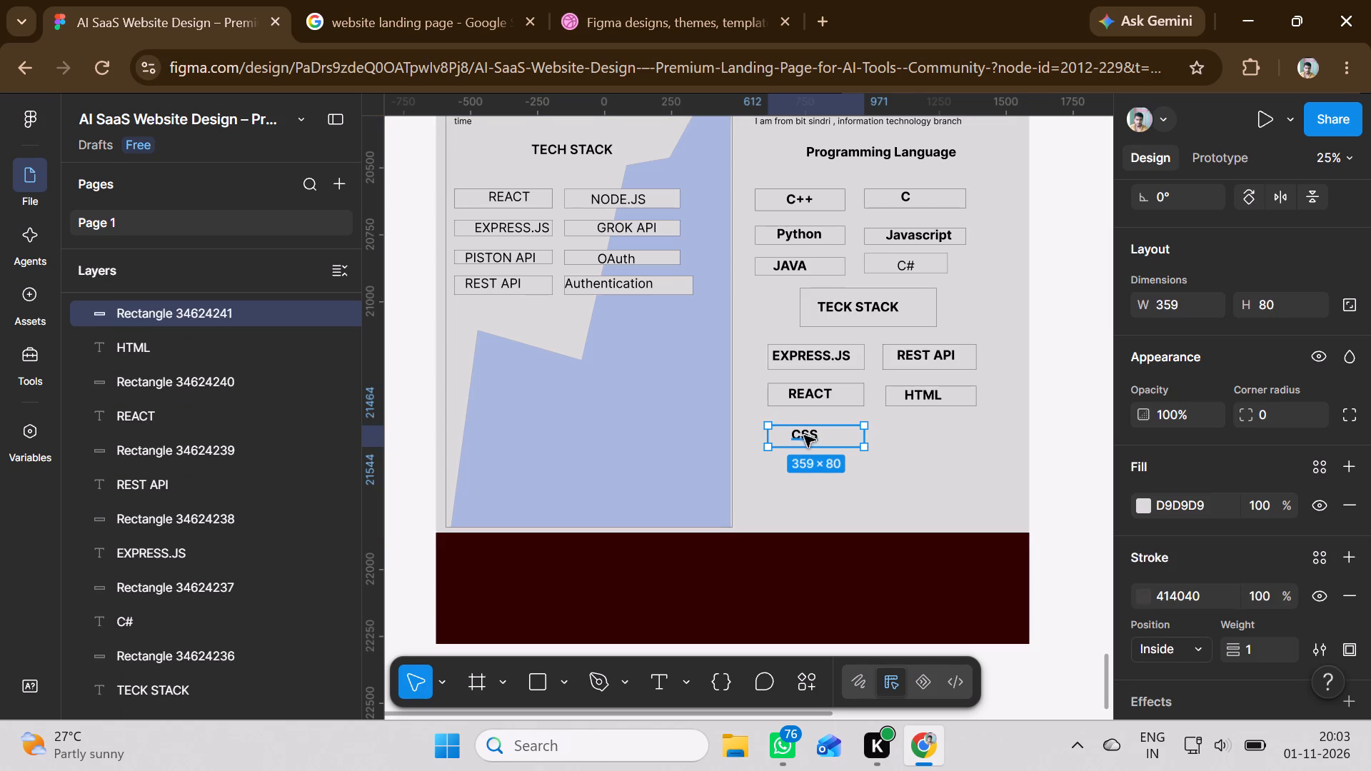
pyautogui.keyDown('shift'); pyautogui.click(803, 435); pyautogui.keyUp('shift')
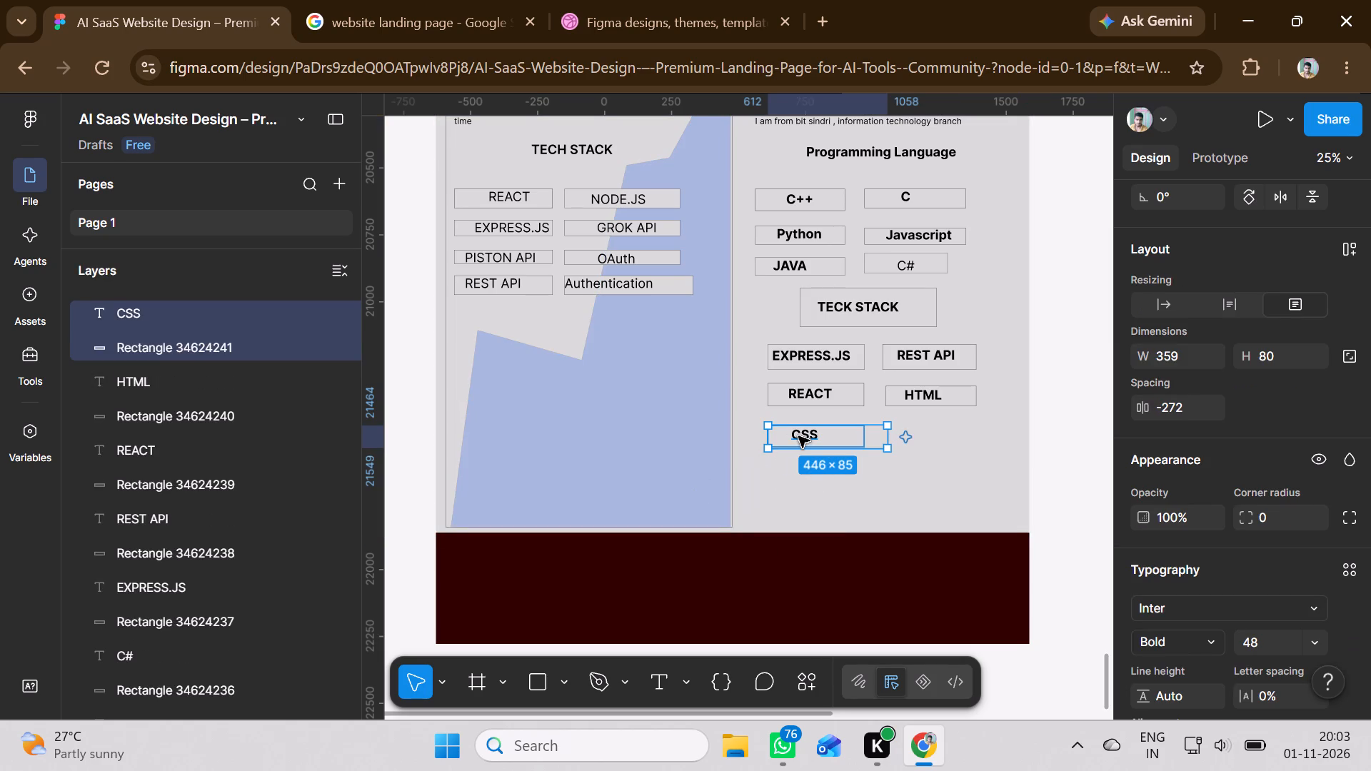
pyautogui.rightClick(798, 436)
pyautogui.click(858, 447)
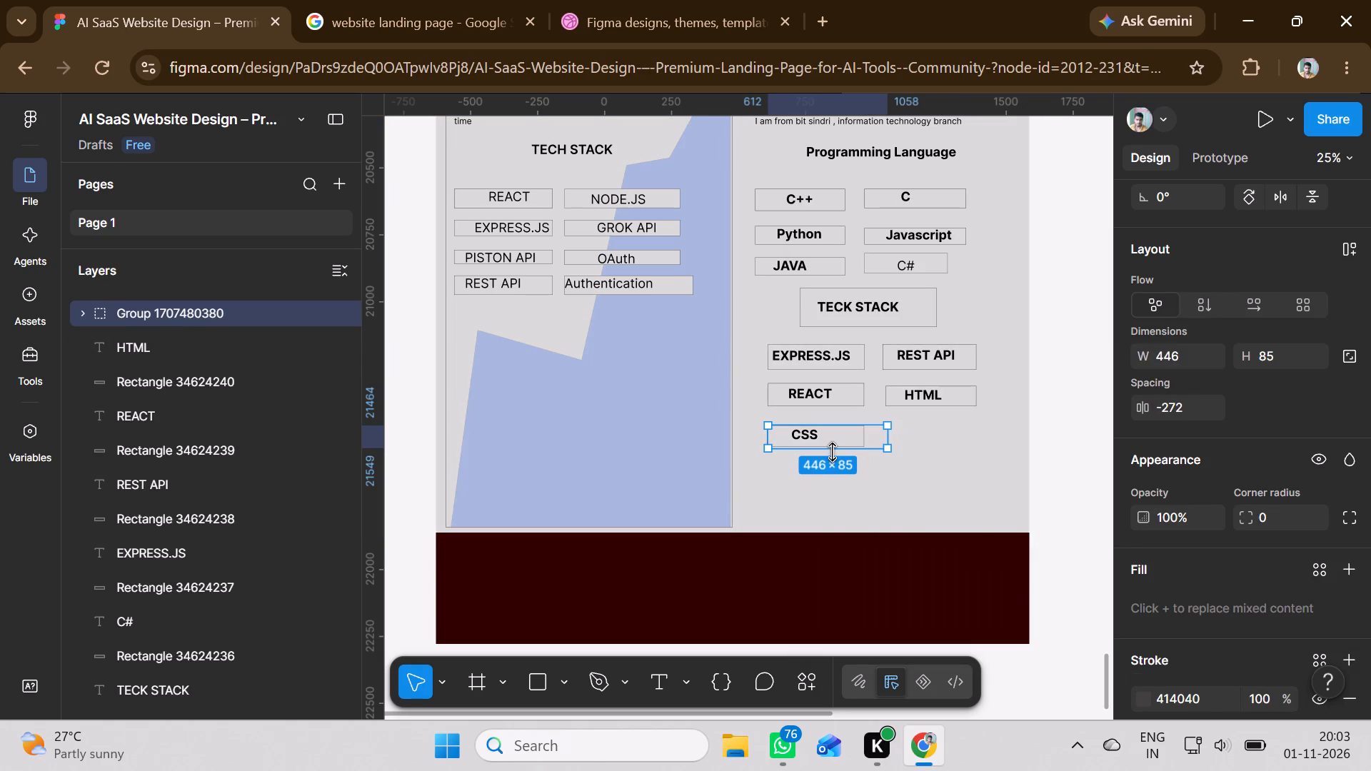
pyautogui.rightClick(830, 442)
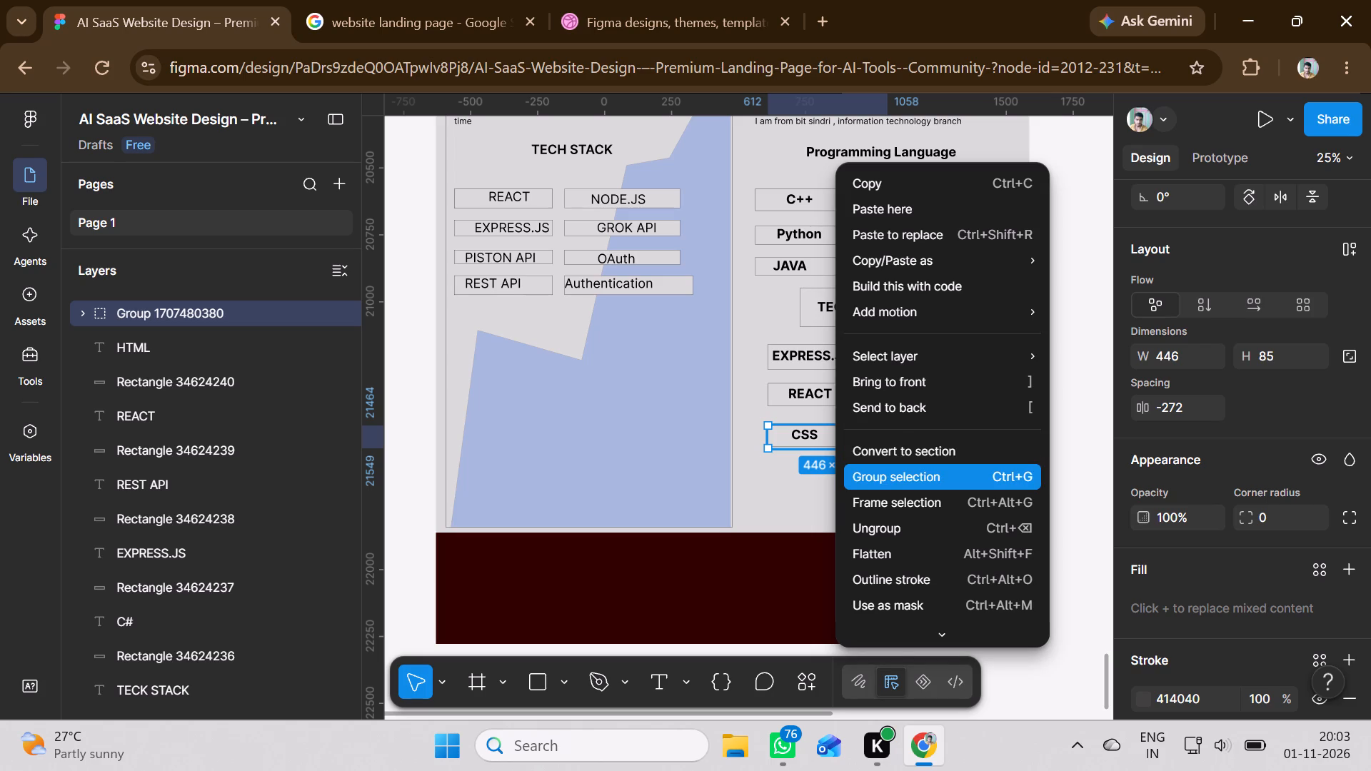
pyautogui.click(874, 475)
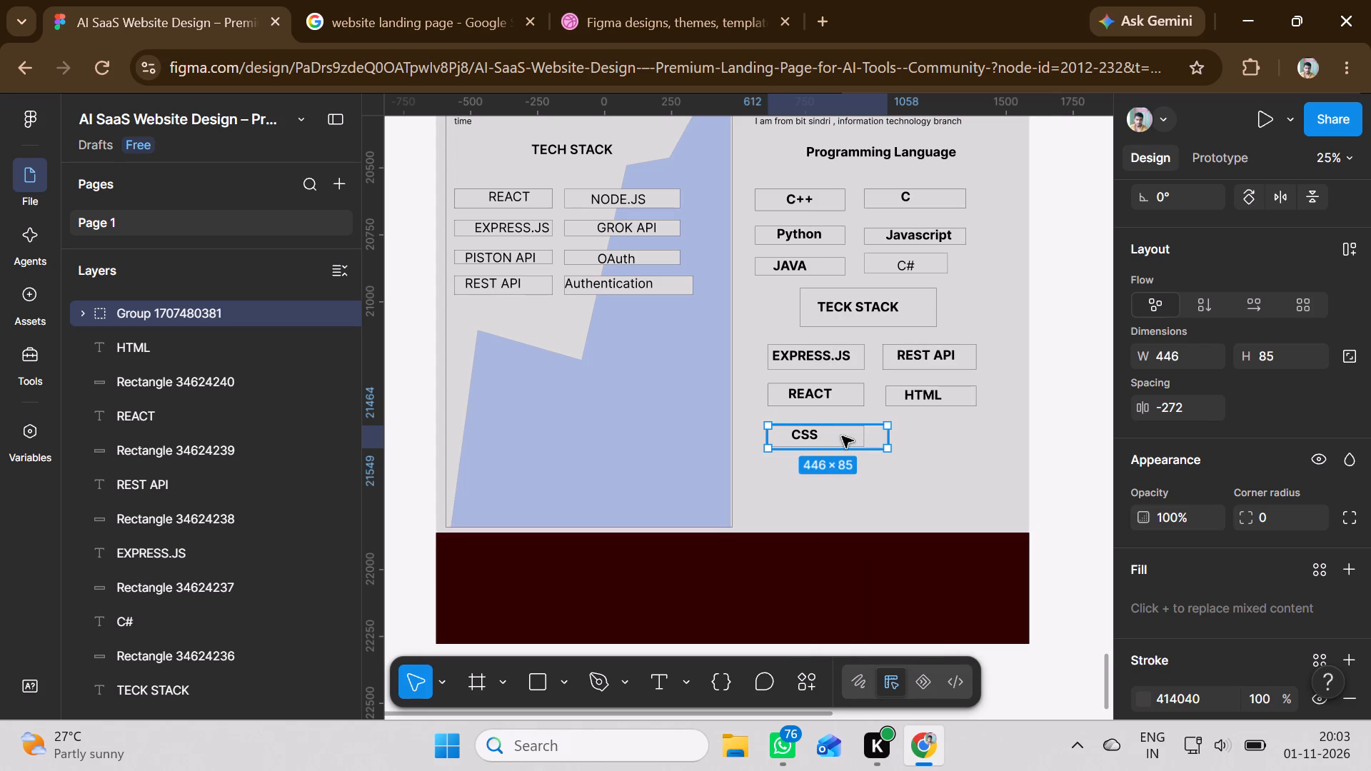
# Move the CSS group up so it sits closer beneath the REACT box, nearly aligned with its left edge.
pyautogui.moveTo(846, 445); pyautogui.dragTo(849, 438)
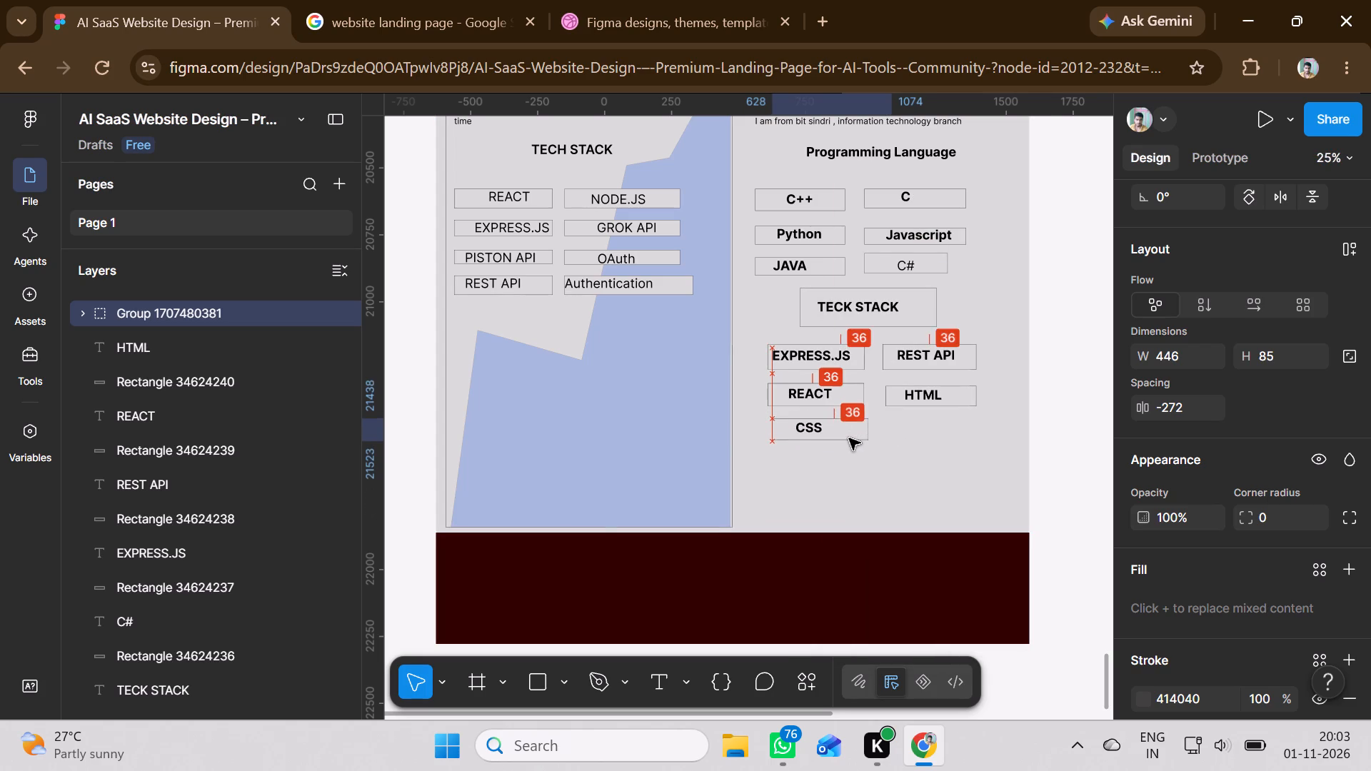
pyautogui.moveTo(849, 438); pyautogui.dragTo(845, 434)
pyautogui.click(804, 488)
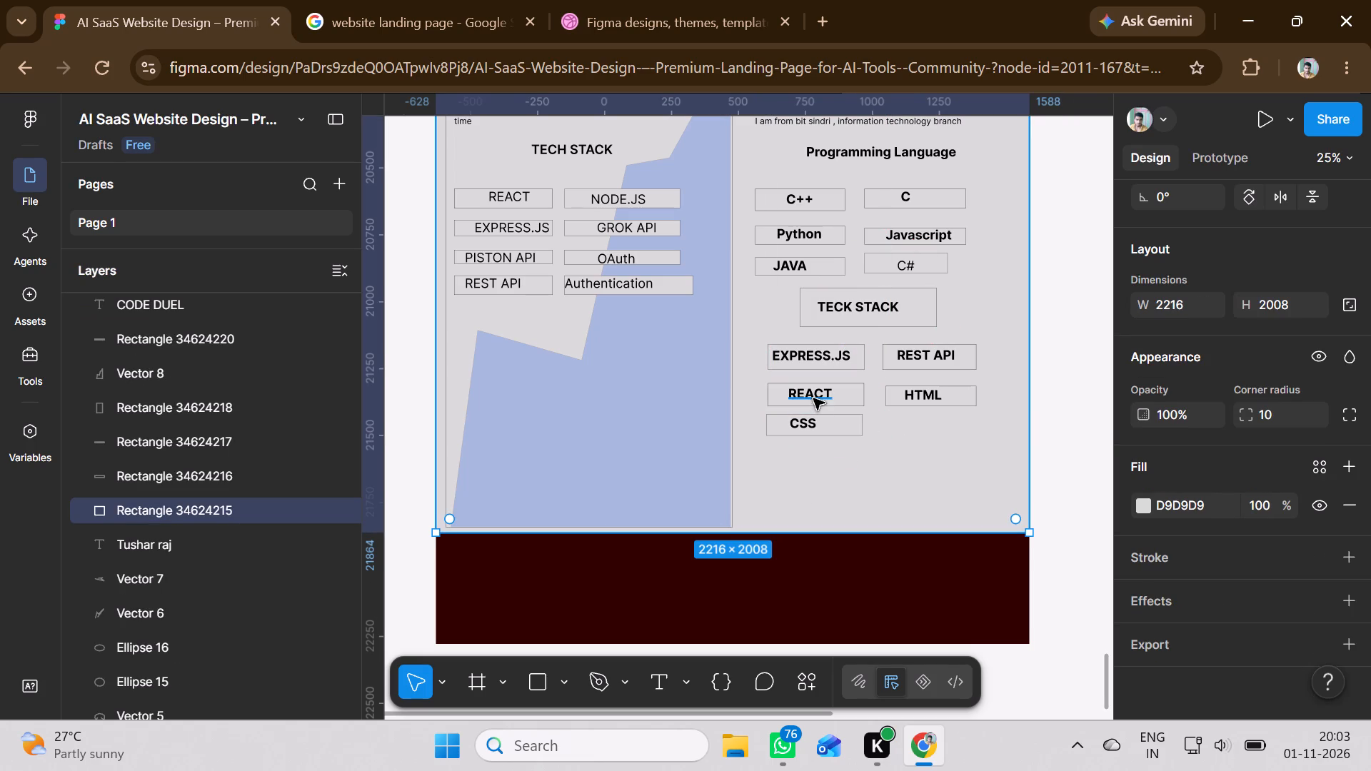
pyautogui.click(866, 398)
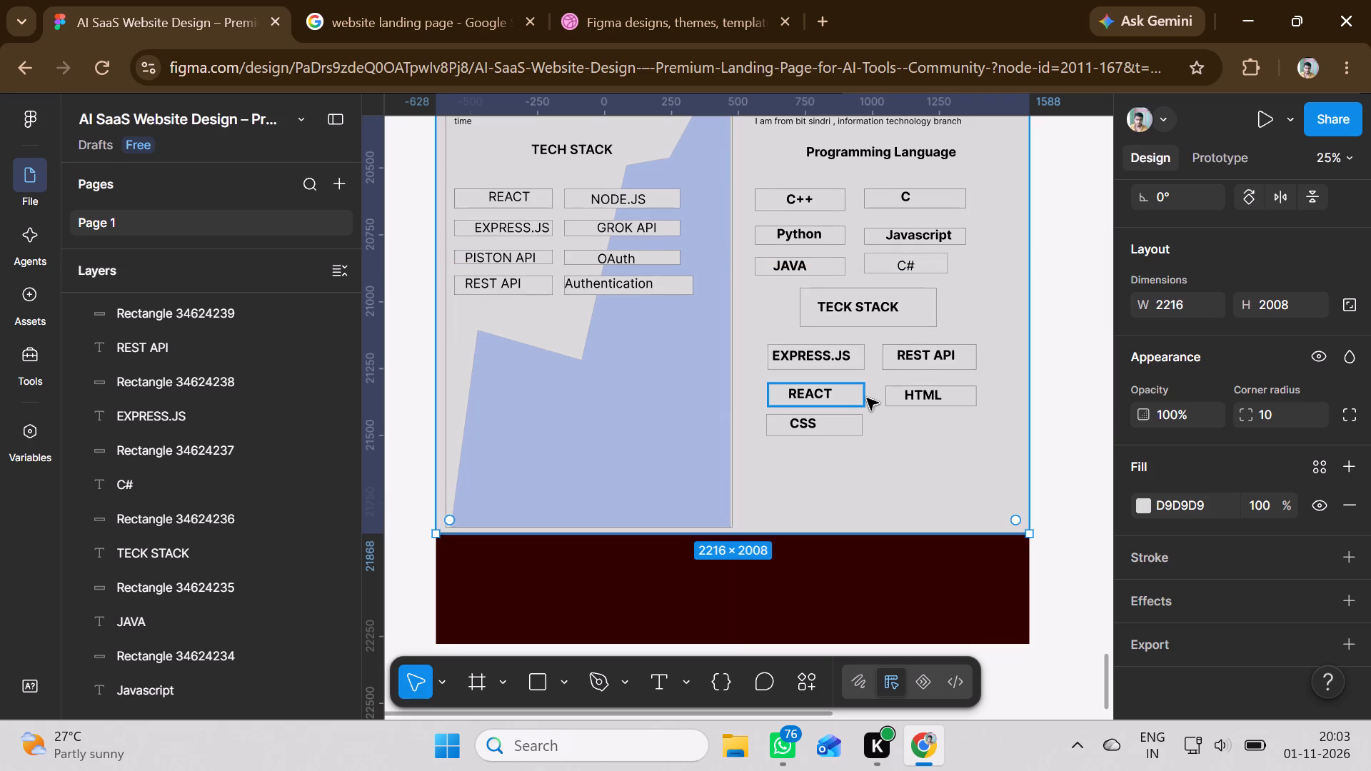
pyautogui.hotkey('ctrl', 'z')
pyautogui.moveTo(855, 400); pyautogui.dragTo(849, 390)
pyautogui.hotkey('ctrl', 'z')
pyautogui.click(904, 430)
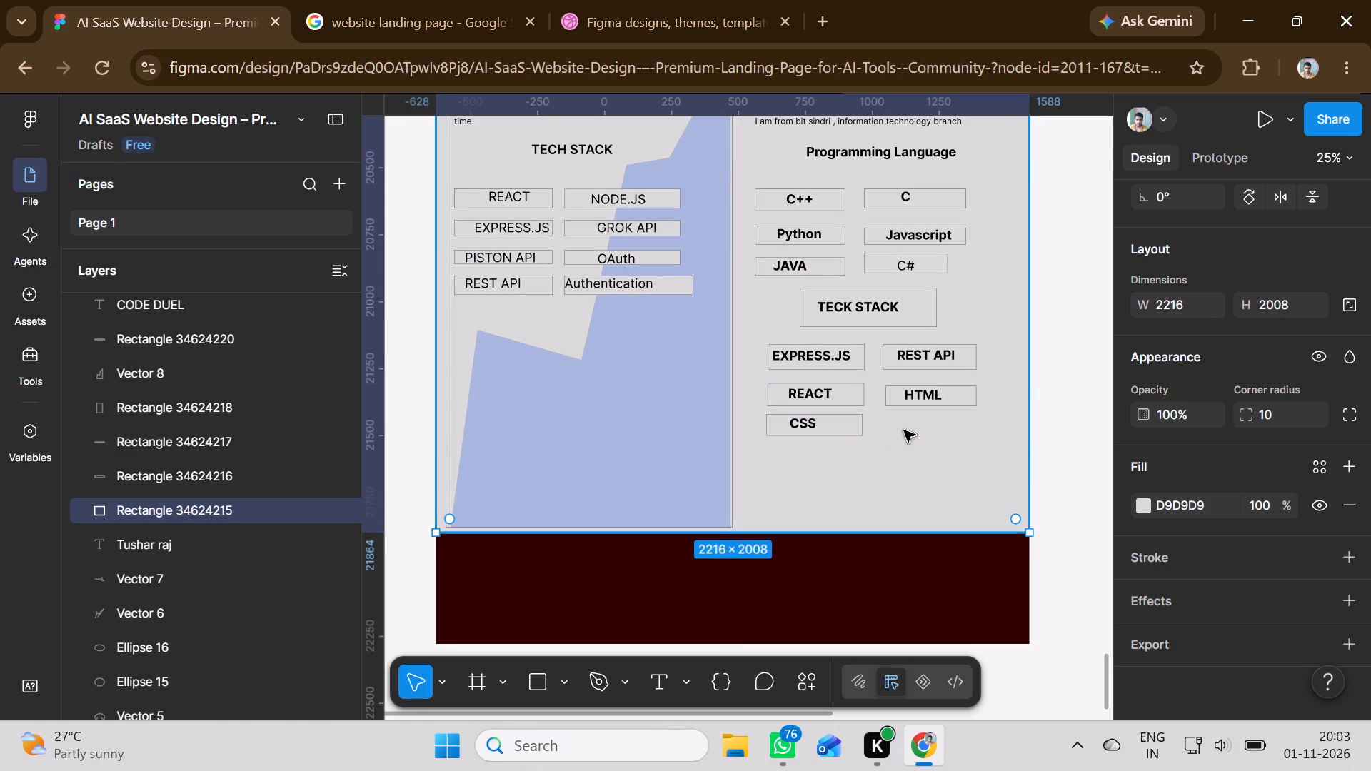
# Draw a rectangle about 338 × 75 below the HTML box, level with the CSS box.
pyautogui.click(550, 680)
pyautogui.moveTo(888, 417); pyautogui.dragTo(977, 432)
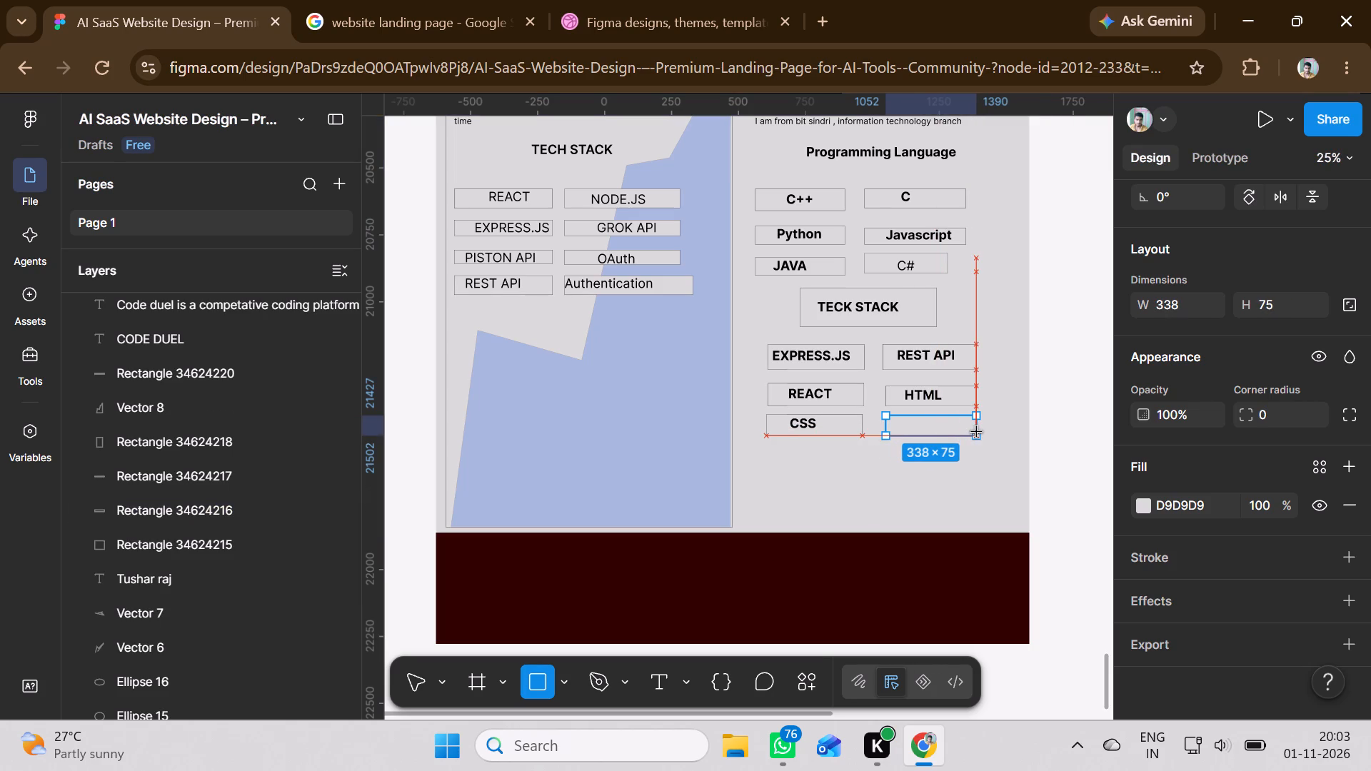
pyautogui.moveTo(977, 432); pyautogui.dragTo(978, 432)
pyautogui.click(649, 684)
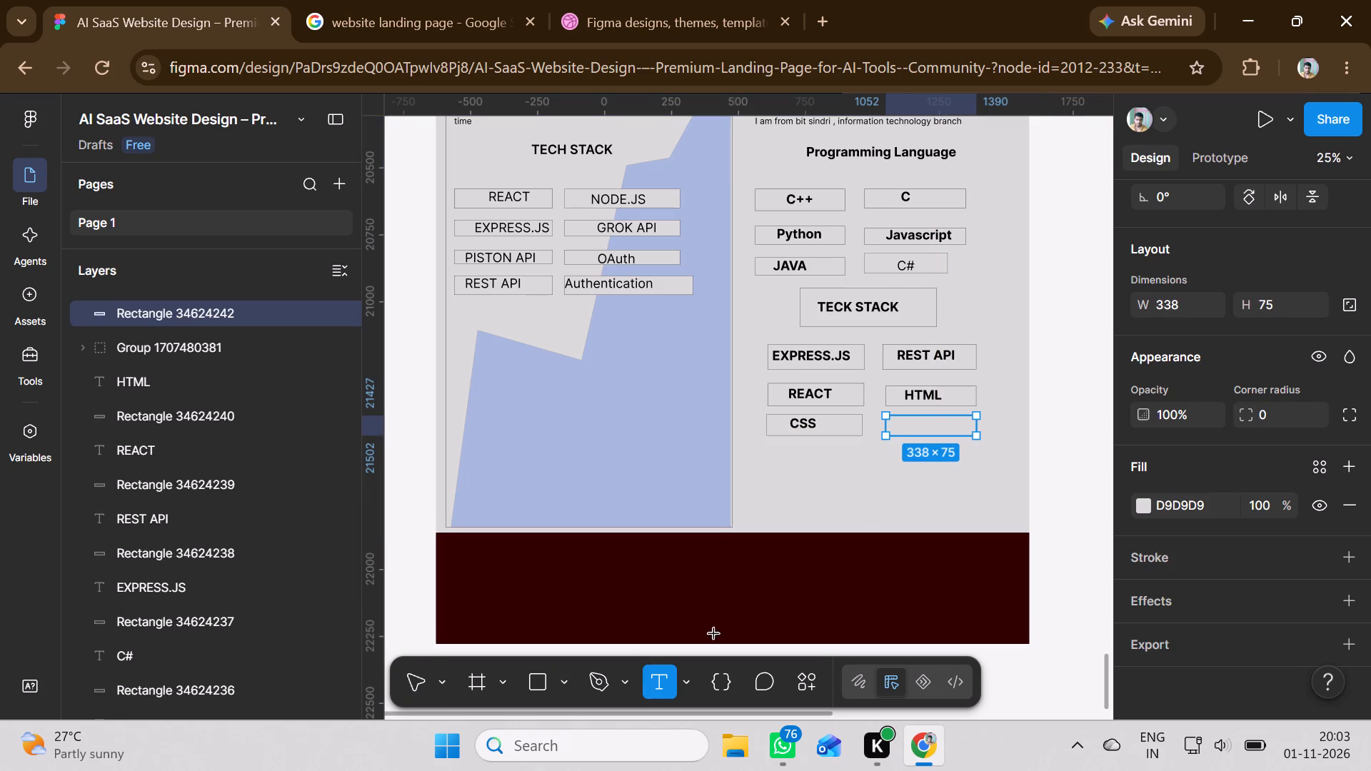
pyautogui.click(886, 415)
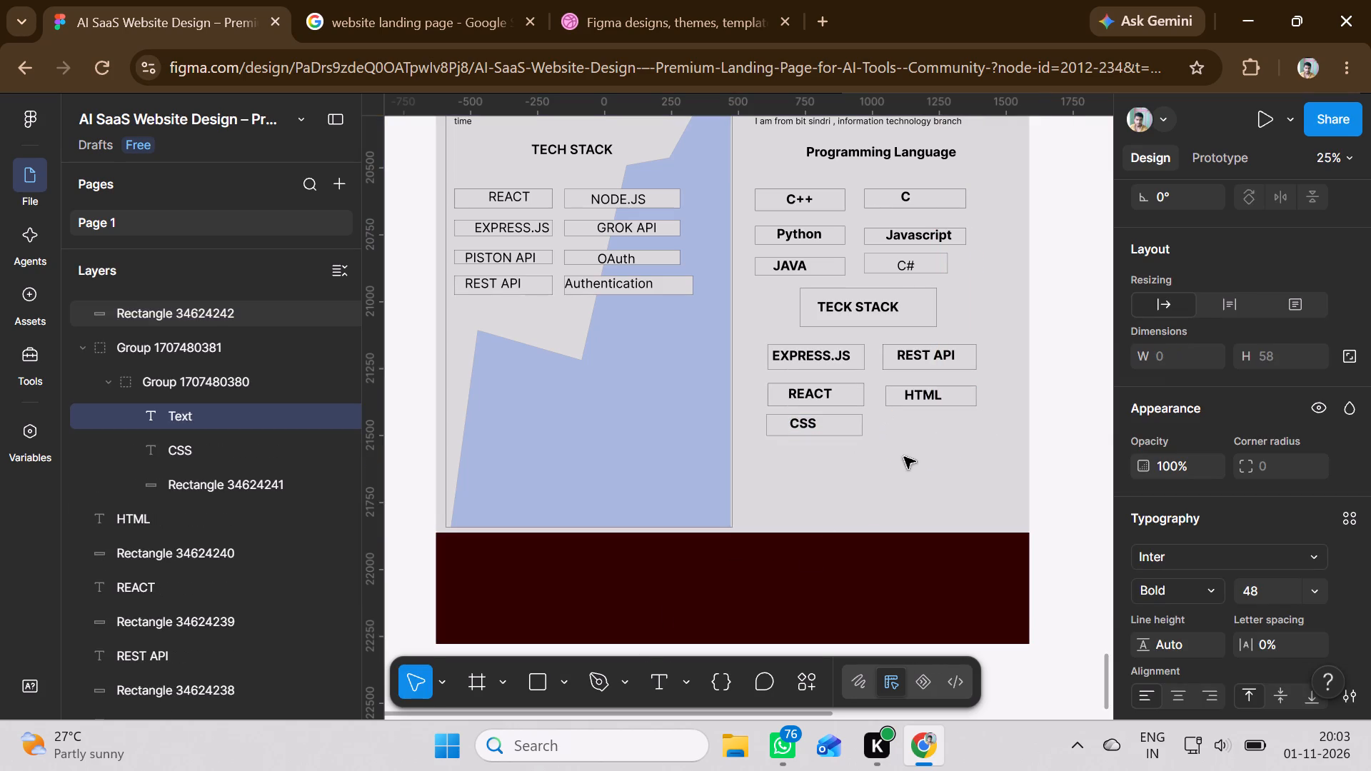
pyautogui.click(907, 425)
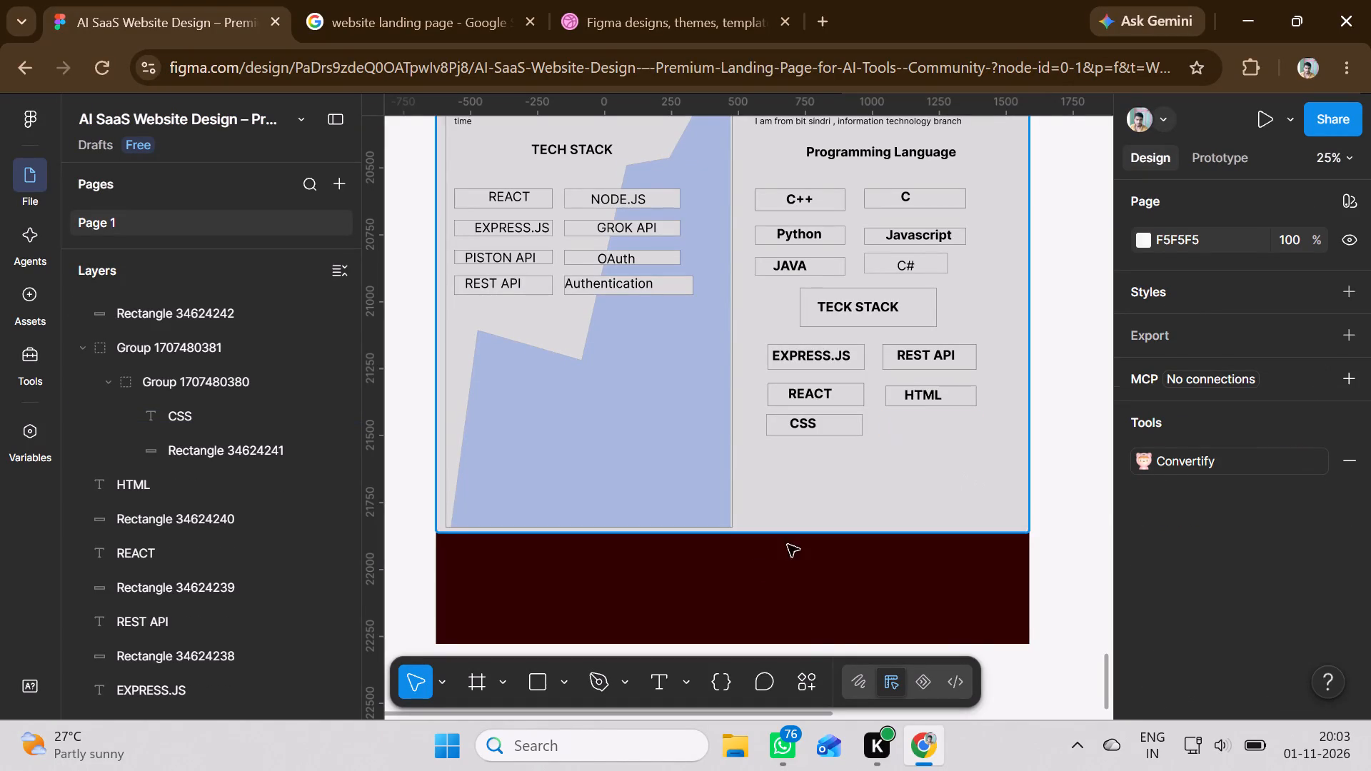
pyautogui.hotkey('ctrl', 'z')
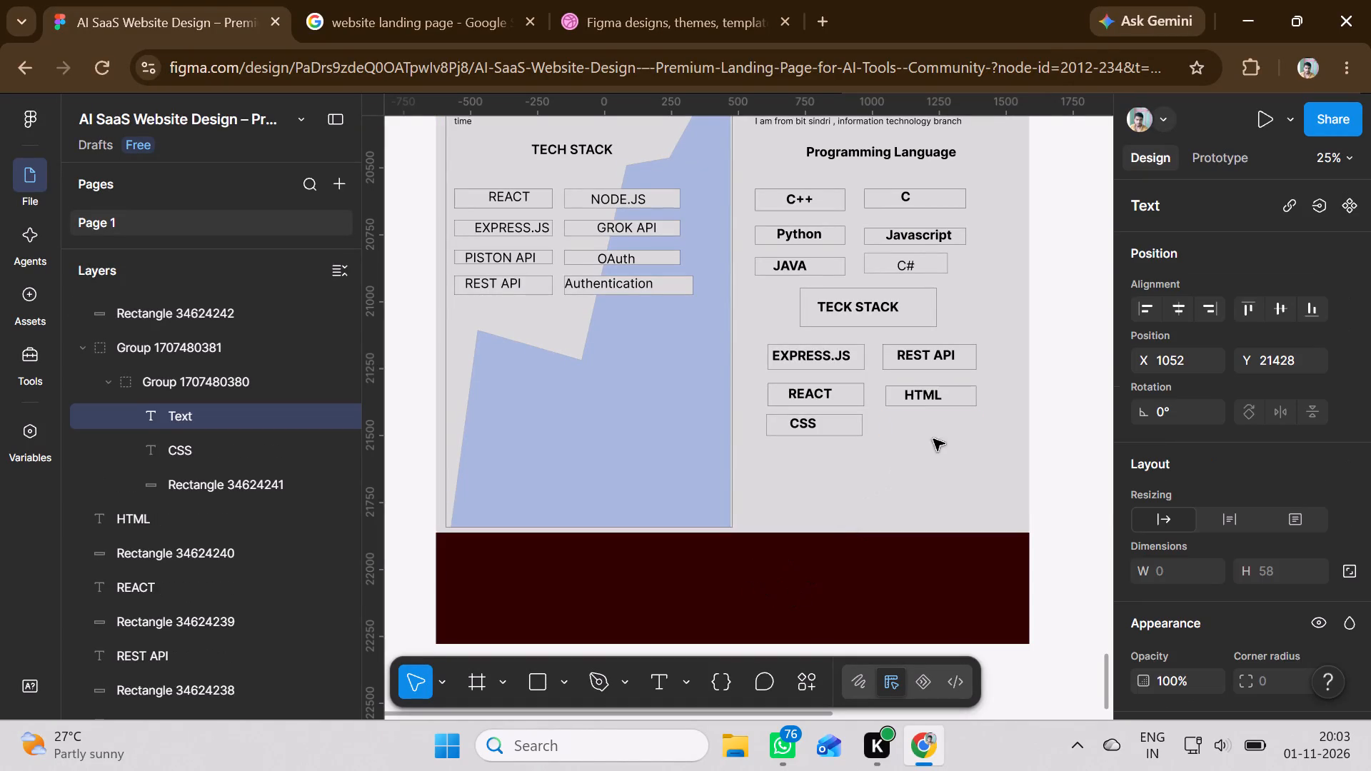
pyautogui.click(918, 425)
# Add a dark grey 4E4C4C stroke to the empty rectangle below the HTML box.
pyautogui.click(907, 427)
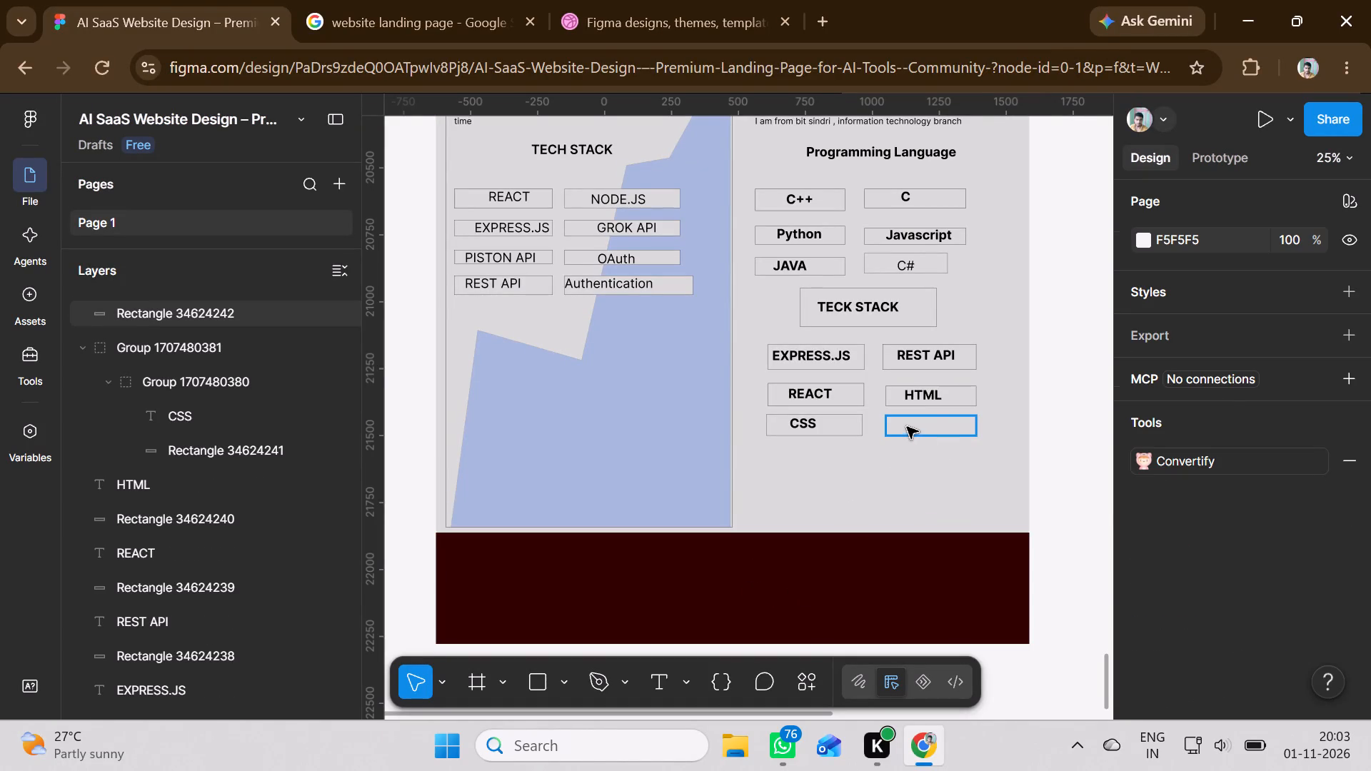
pyautogui.scroll(-1, 1216, 493)
pyautogui.scroll(1, 1216, 493)
pyautogui.scroll(-3, 1216, 493)
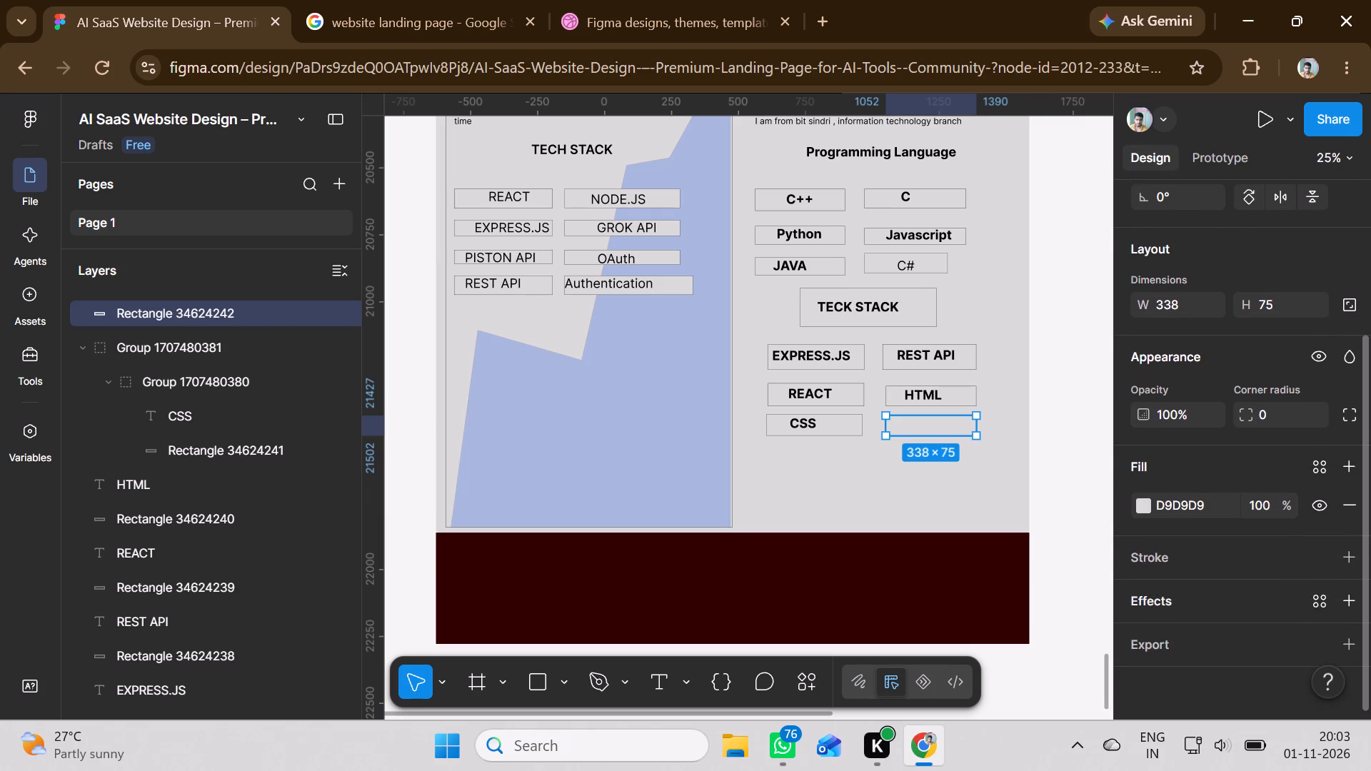
pyautogui.click(1185, 561)
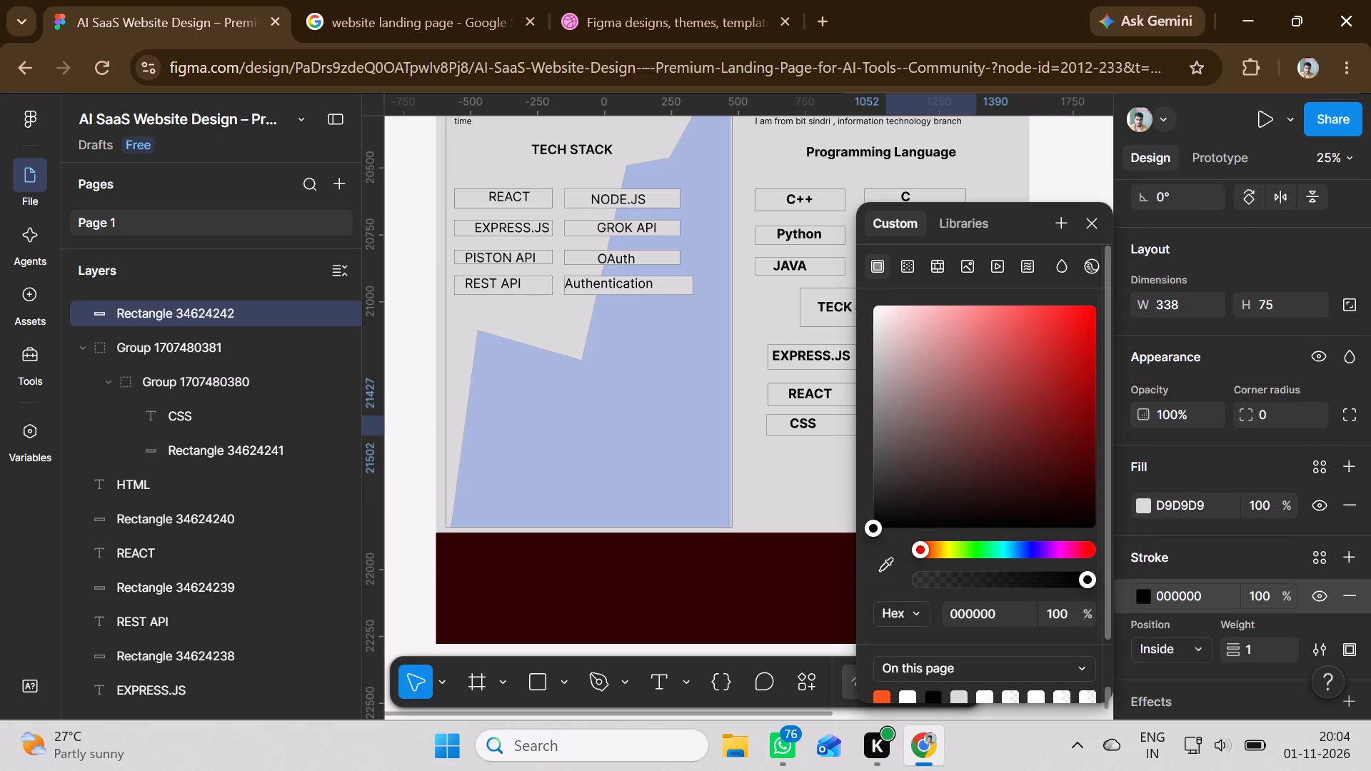
pyautogui.click(880, 459)
pyautogui.click(805, 475)
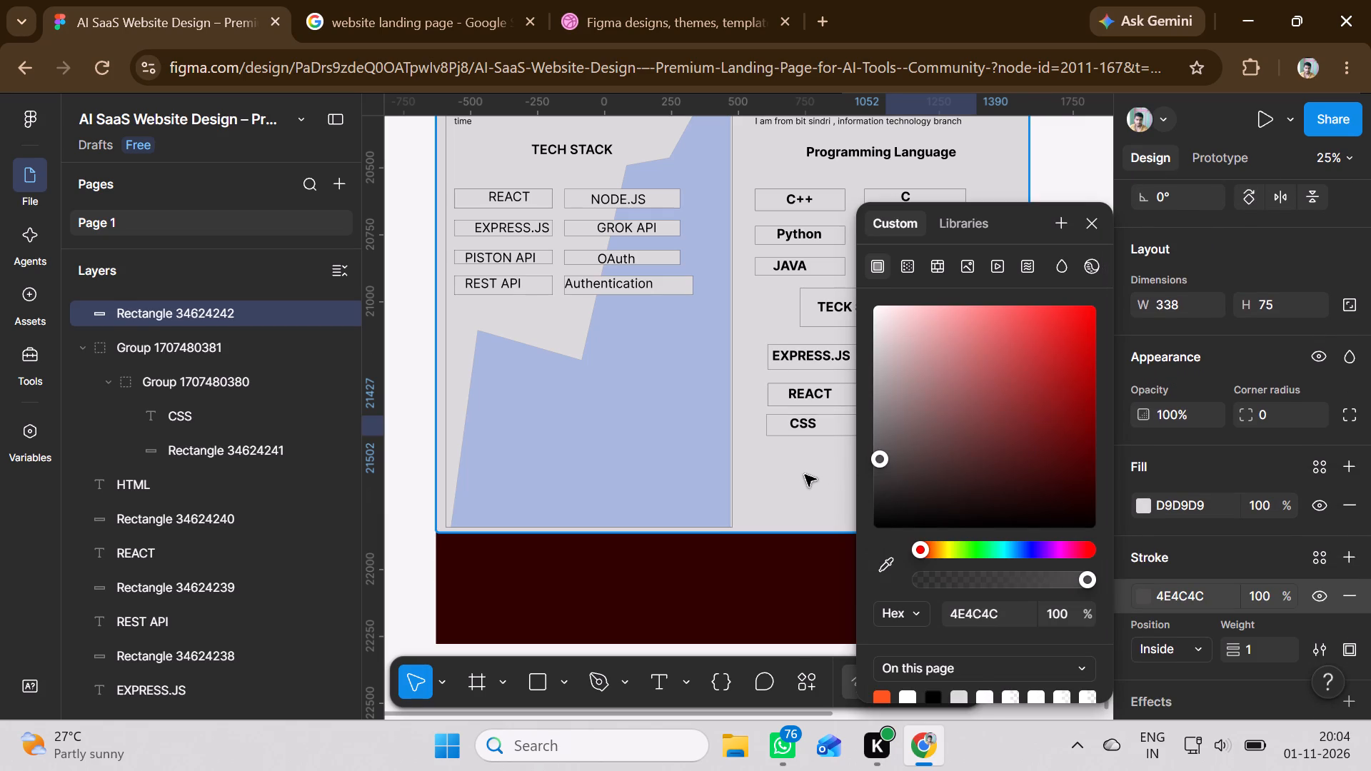
# Add the text "JAVASCRIPT" in a box about 338 × 80 over the rectangle below HTML.
pyautogui.click(668, 677)
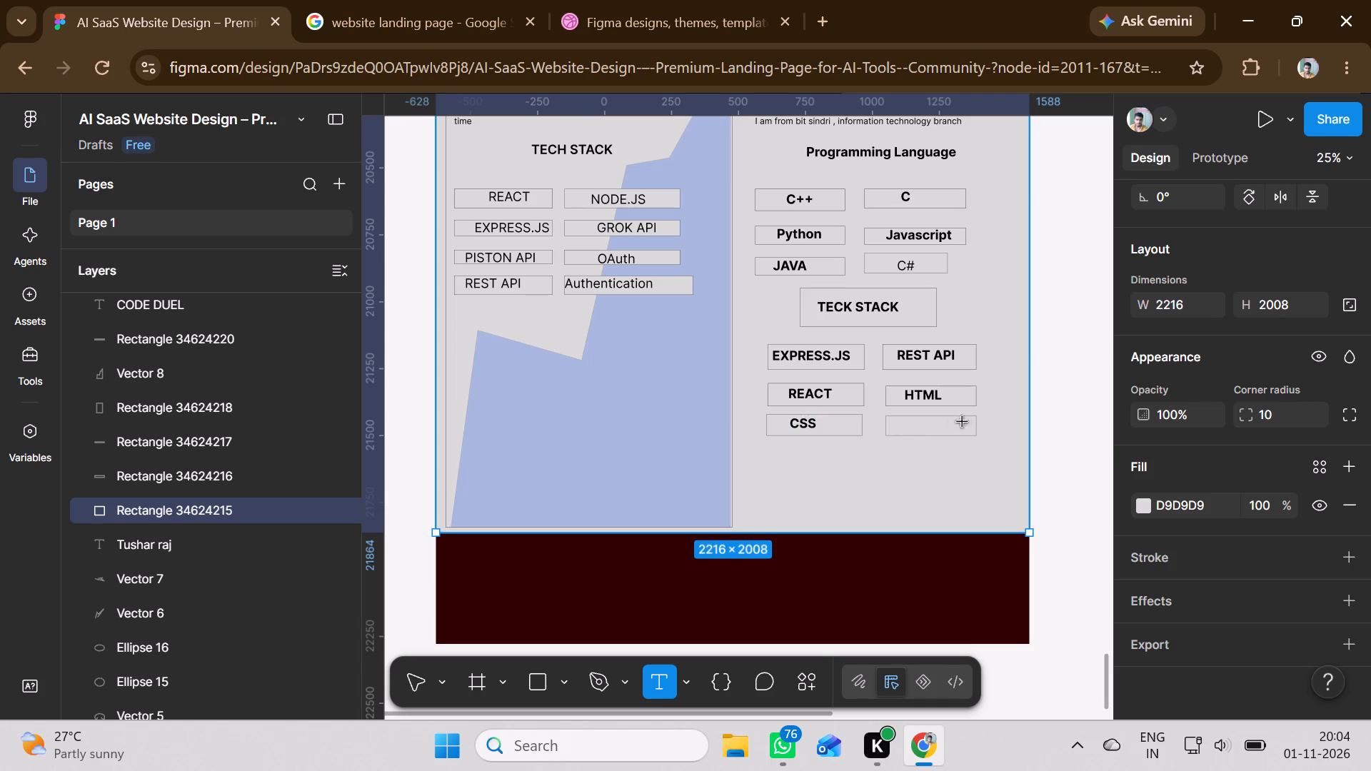
pyautogui.moveTo(977, 418); pyautogui.dragTo(905, 428)
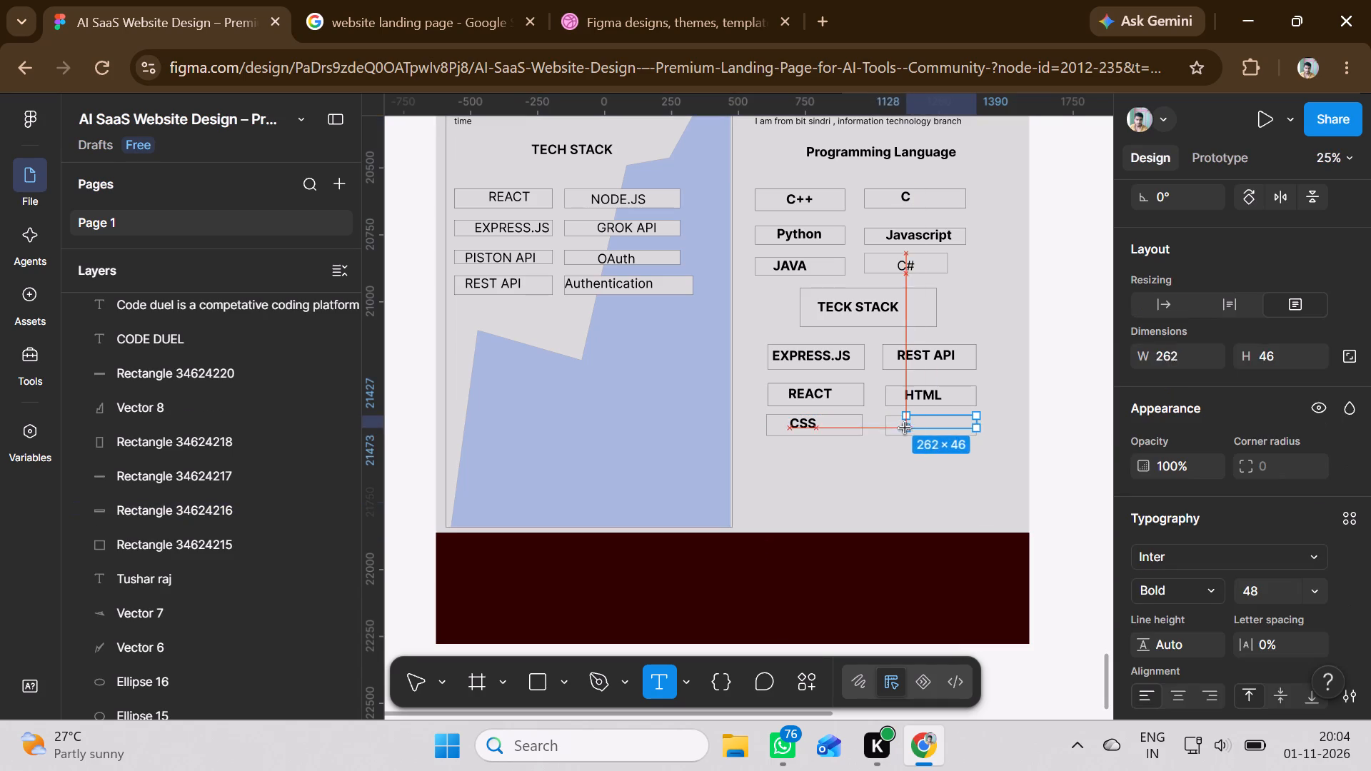
pyautogui.moveTo(905, 428); pyautogui.dragTo(888, 440)
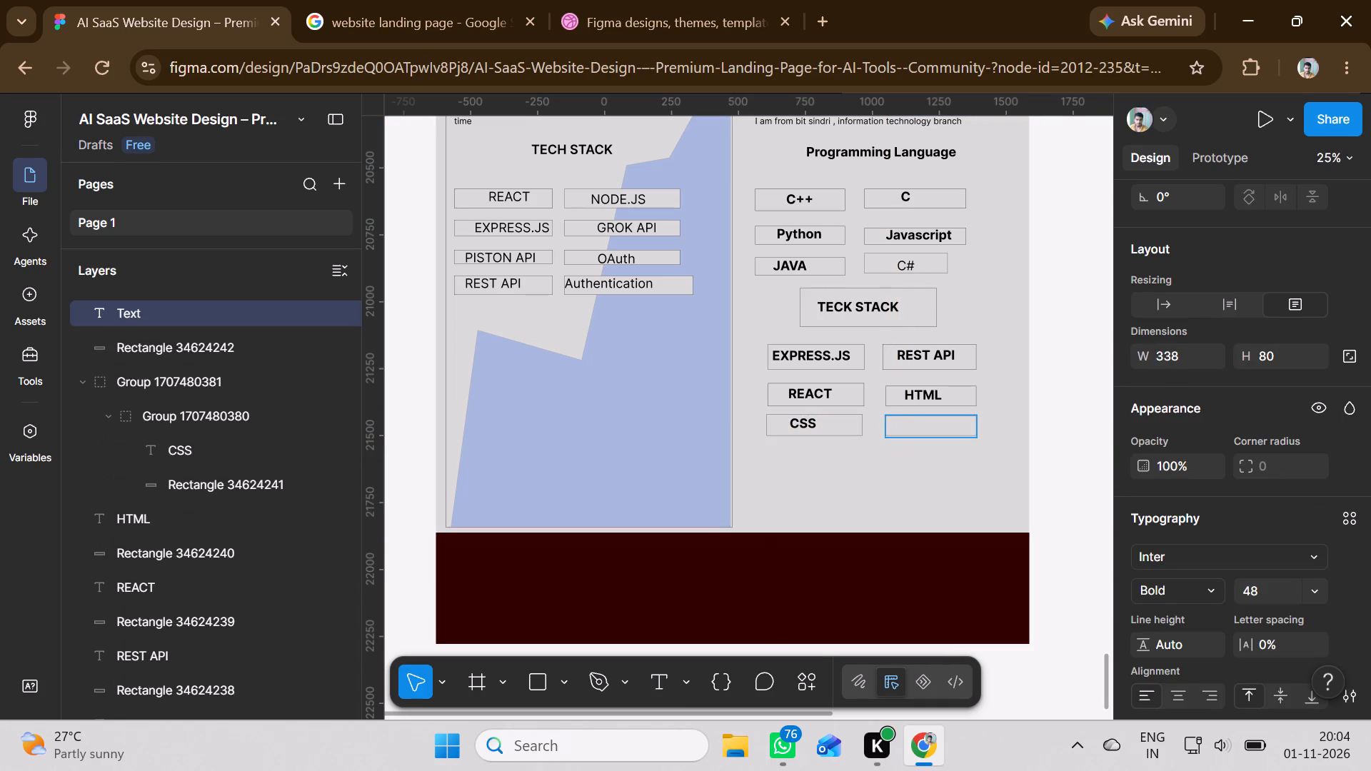
pyautogui.write('JAVASCRIPT')
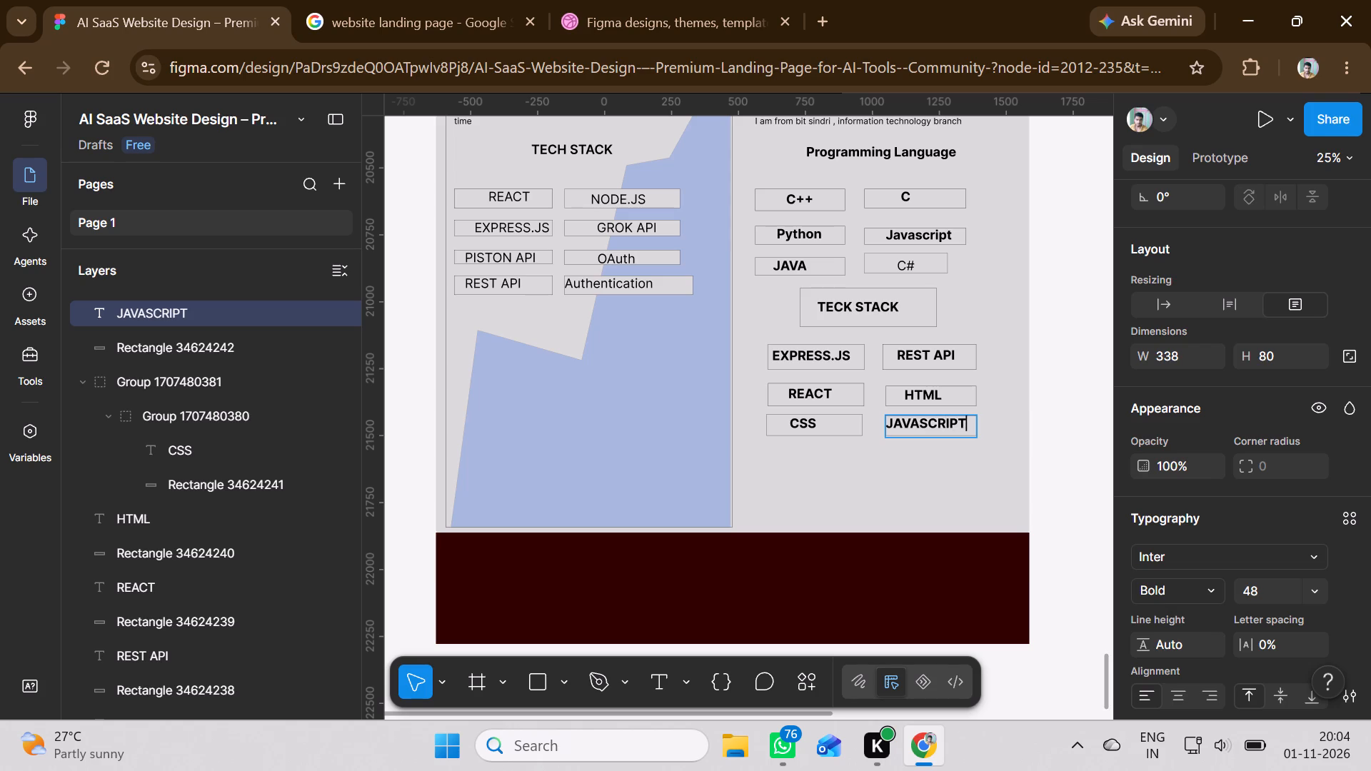
pyautogui.click(878, 467)
pyautogui.click(932, 425)
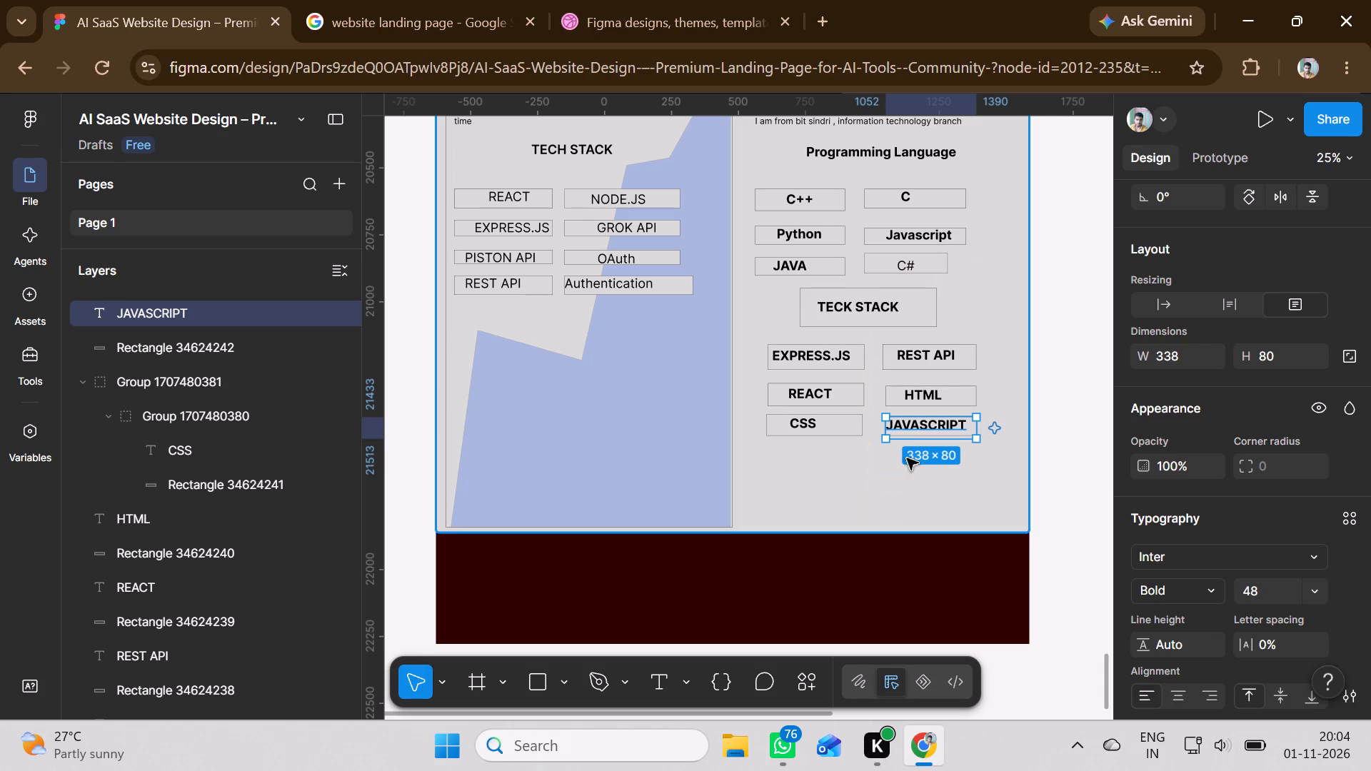
pyautogui.click(871, 477)
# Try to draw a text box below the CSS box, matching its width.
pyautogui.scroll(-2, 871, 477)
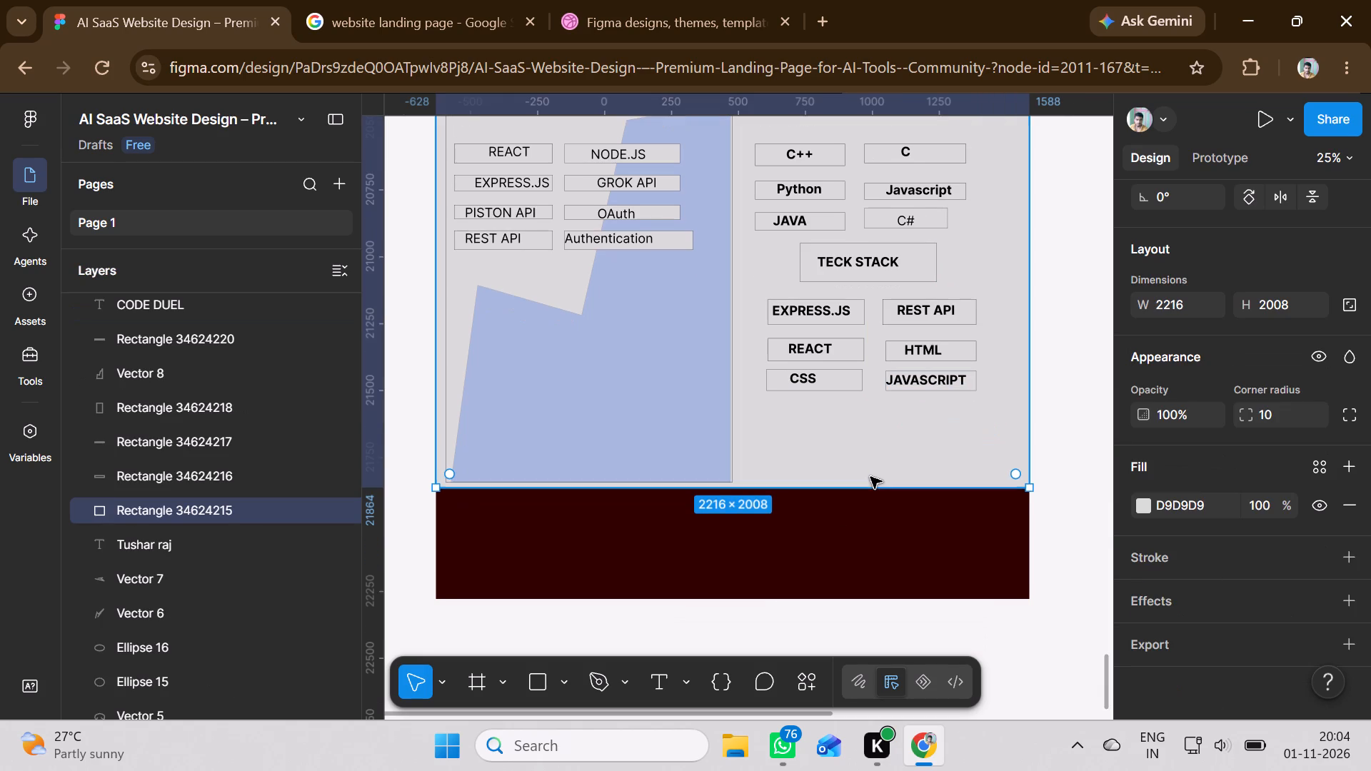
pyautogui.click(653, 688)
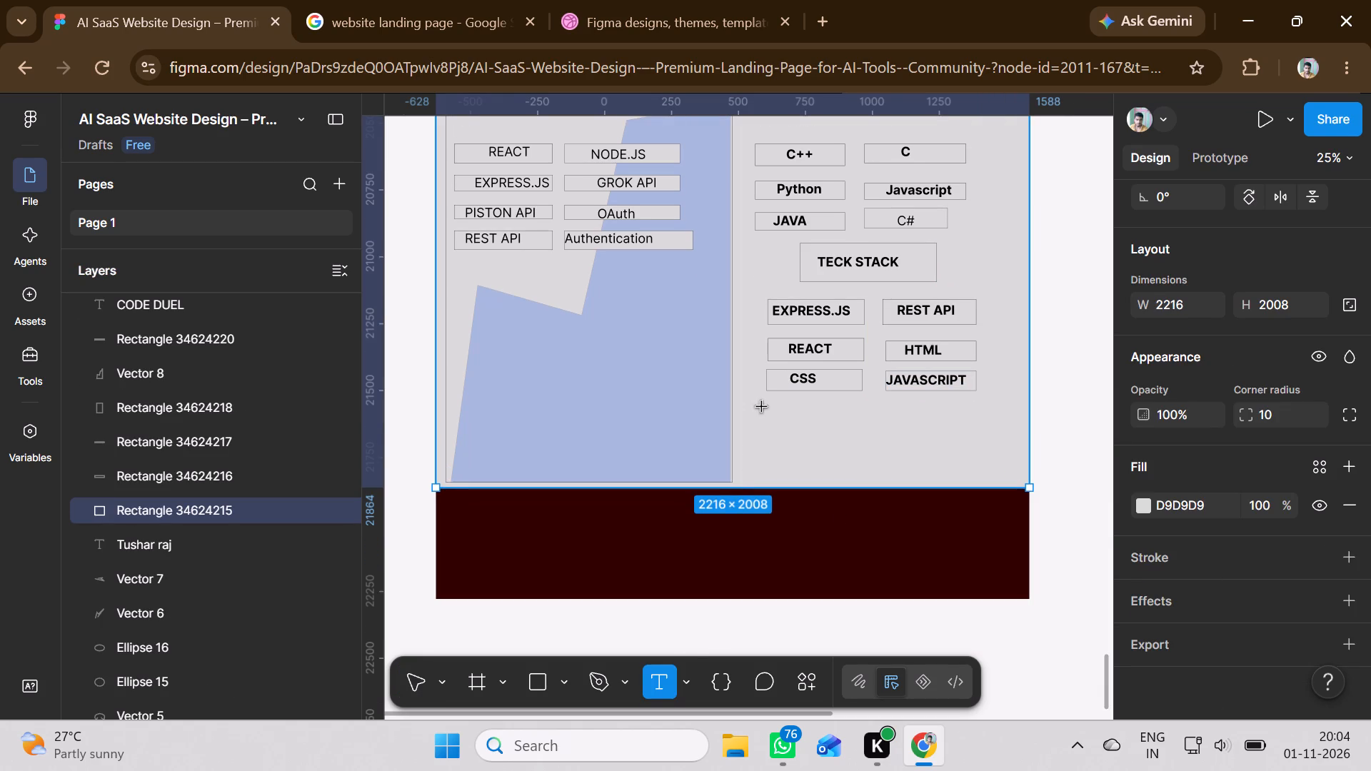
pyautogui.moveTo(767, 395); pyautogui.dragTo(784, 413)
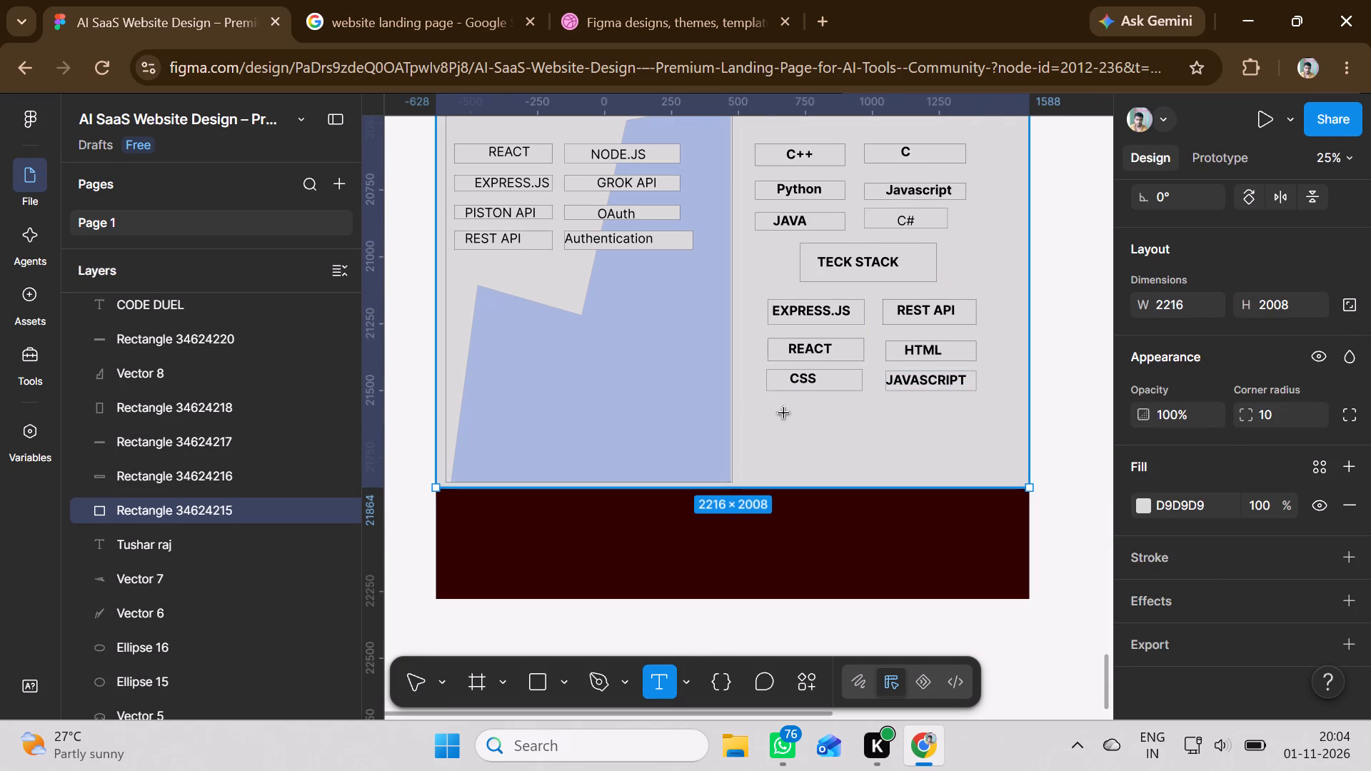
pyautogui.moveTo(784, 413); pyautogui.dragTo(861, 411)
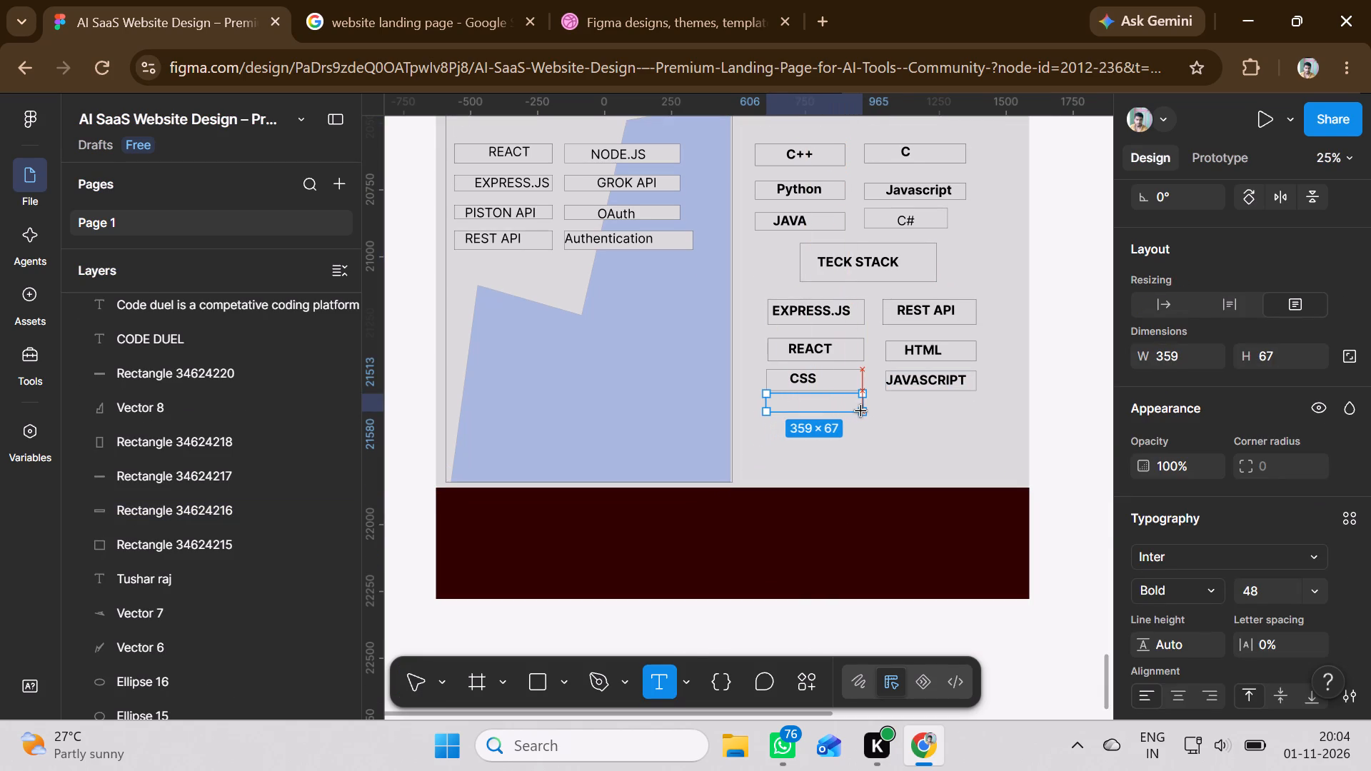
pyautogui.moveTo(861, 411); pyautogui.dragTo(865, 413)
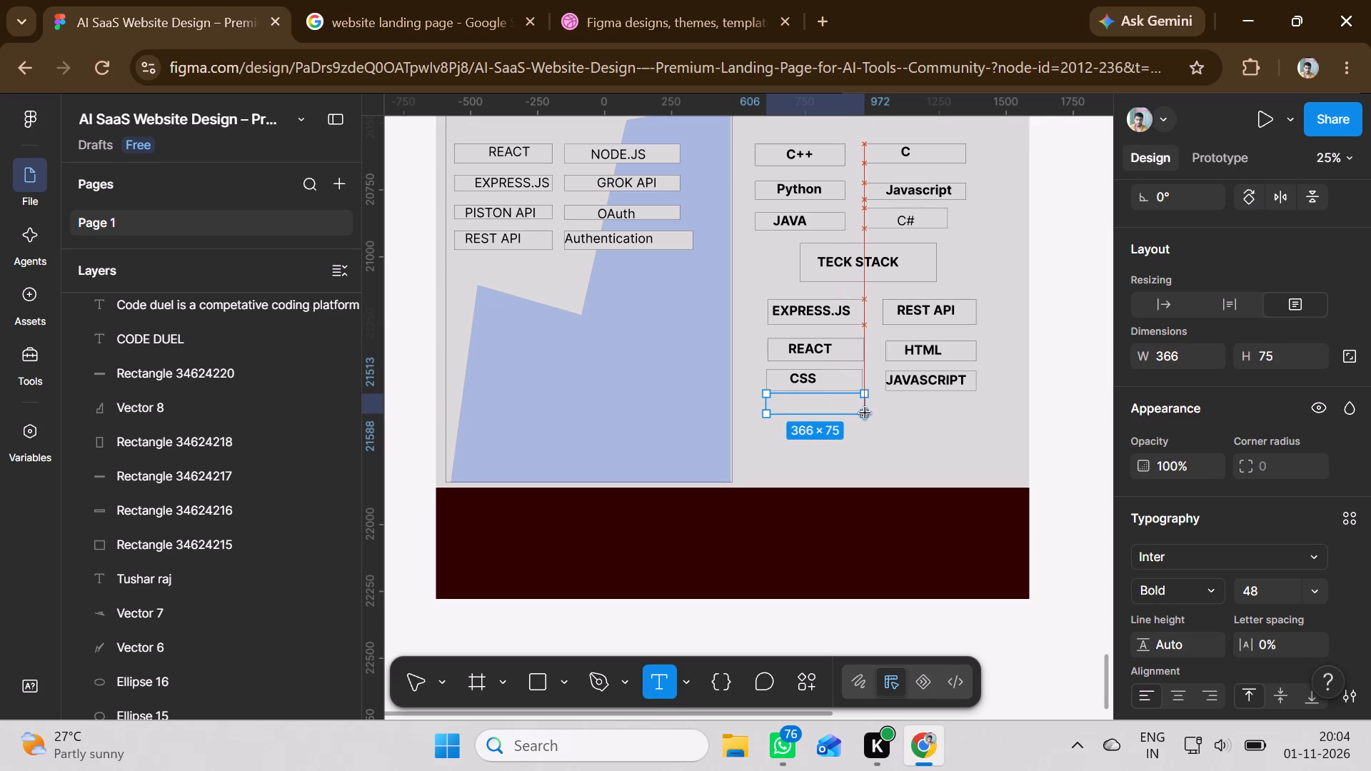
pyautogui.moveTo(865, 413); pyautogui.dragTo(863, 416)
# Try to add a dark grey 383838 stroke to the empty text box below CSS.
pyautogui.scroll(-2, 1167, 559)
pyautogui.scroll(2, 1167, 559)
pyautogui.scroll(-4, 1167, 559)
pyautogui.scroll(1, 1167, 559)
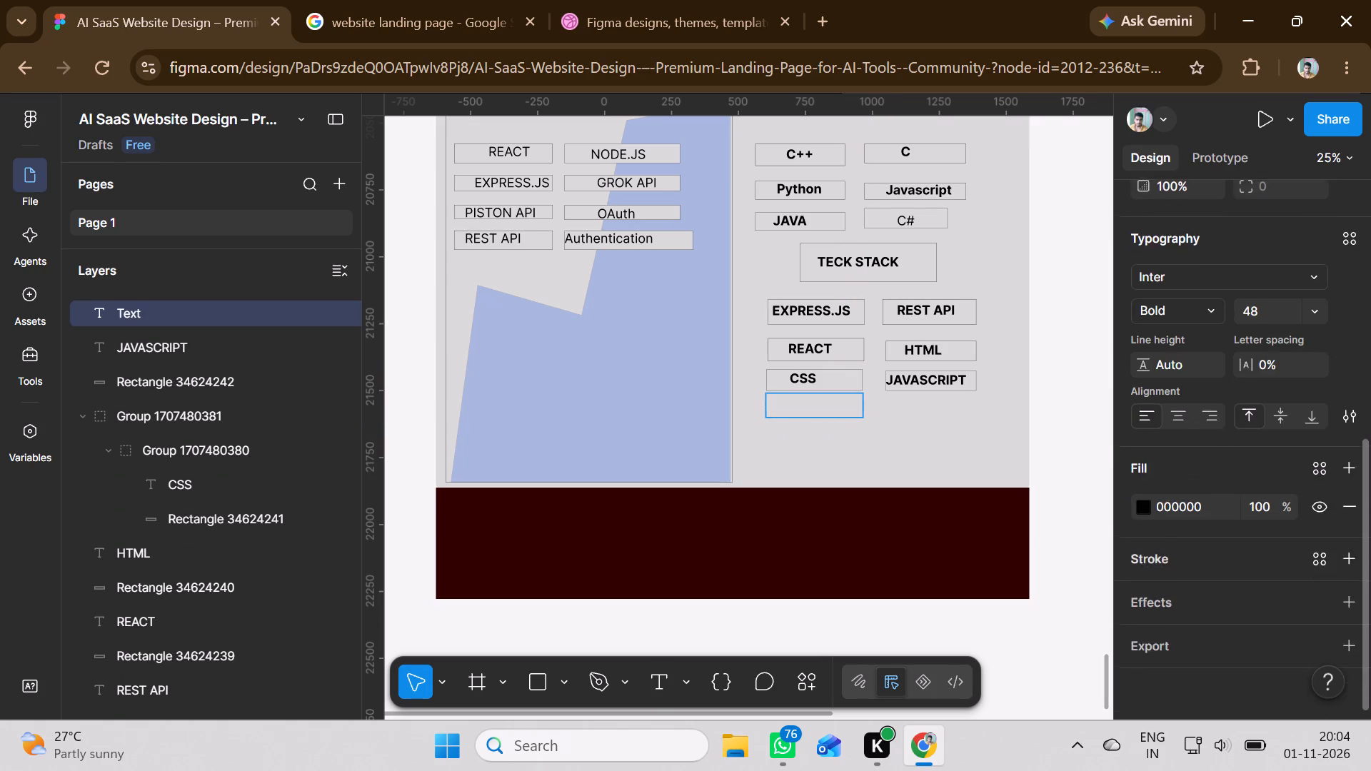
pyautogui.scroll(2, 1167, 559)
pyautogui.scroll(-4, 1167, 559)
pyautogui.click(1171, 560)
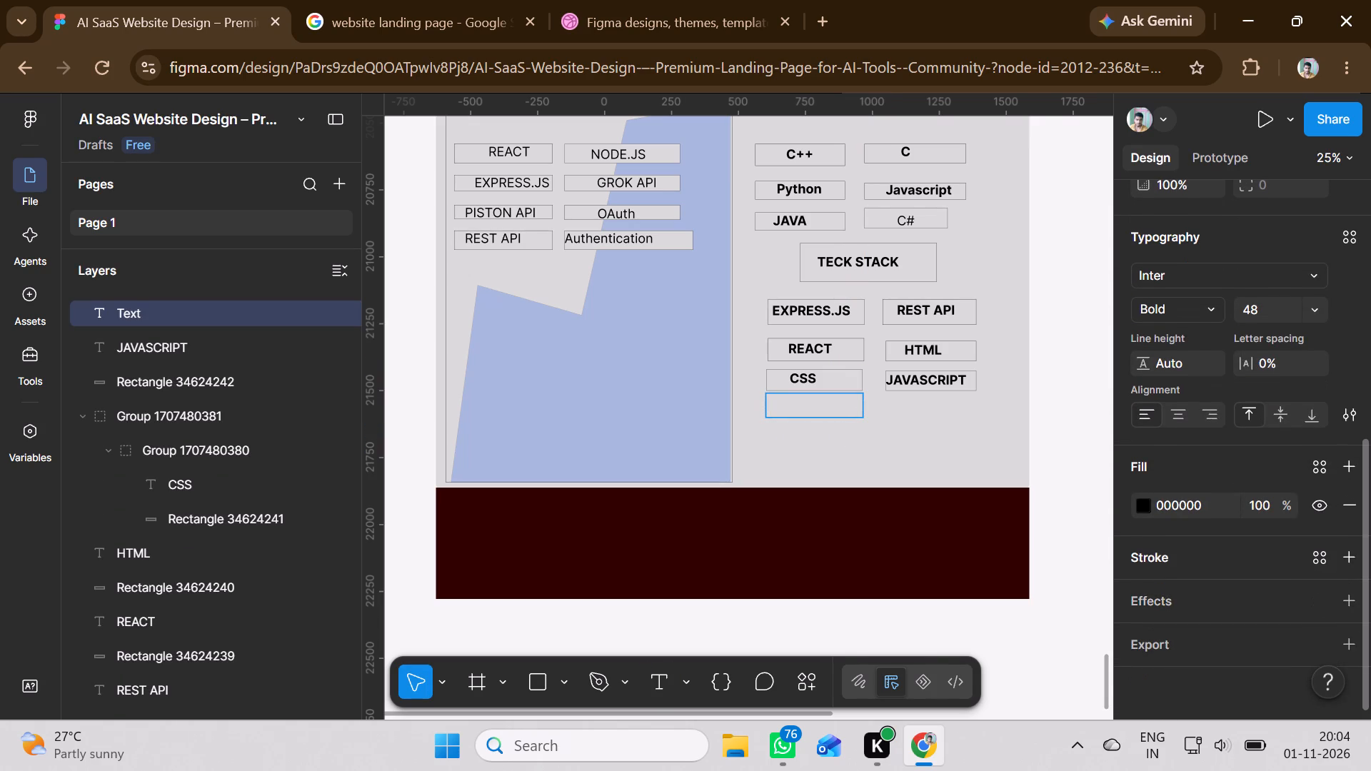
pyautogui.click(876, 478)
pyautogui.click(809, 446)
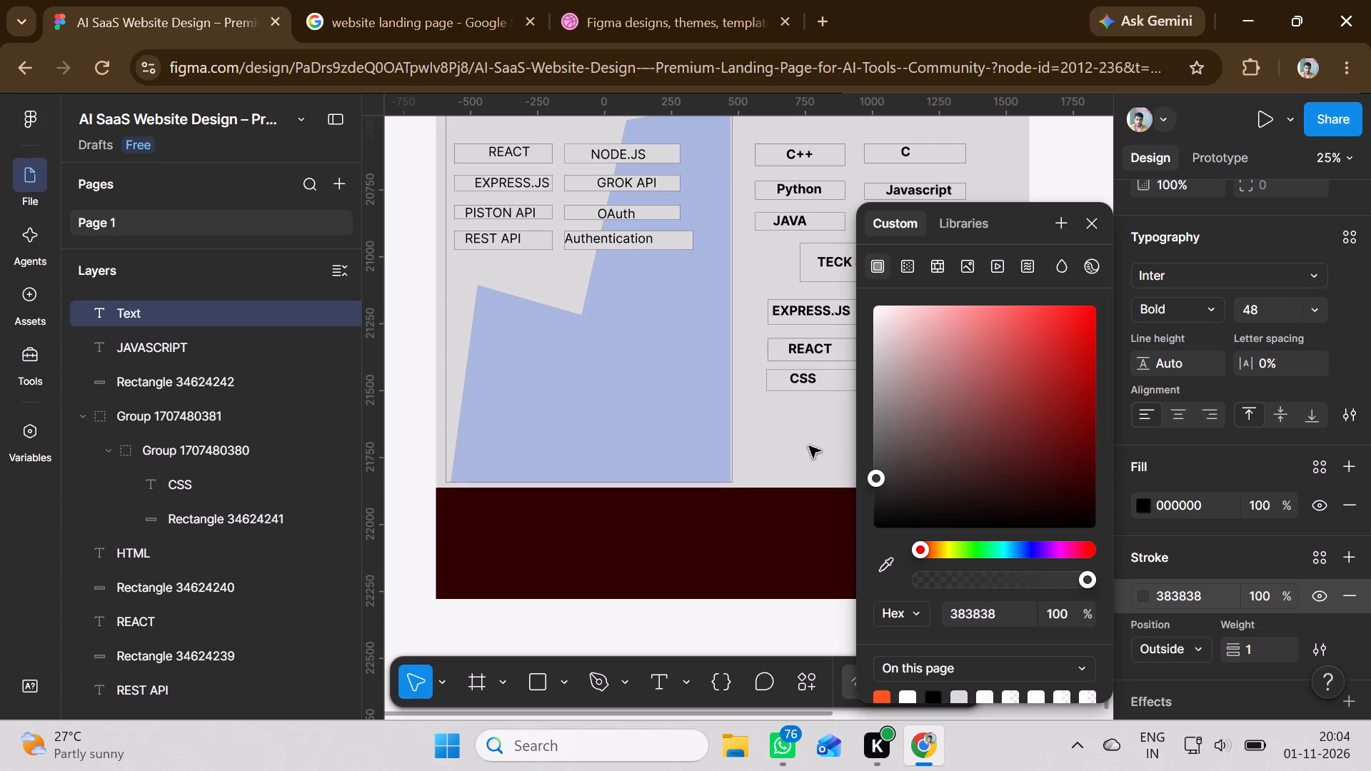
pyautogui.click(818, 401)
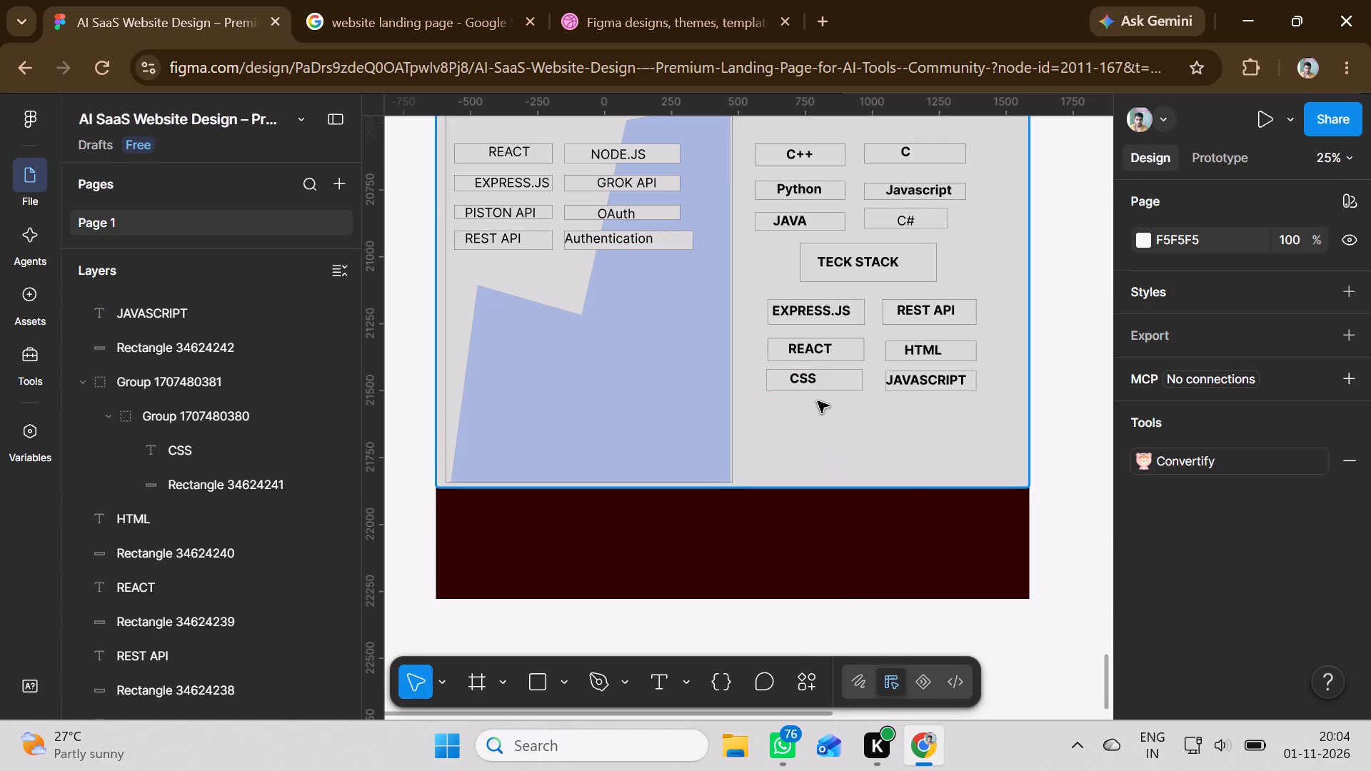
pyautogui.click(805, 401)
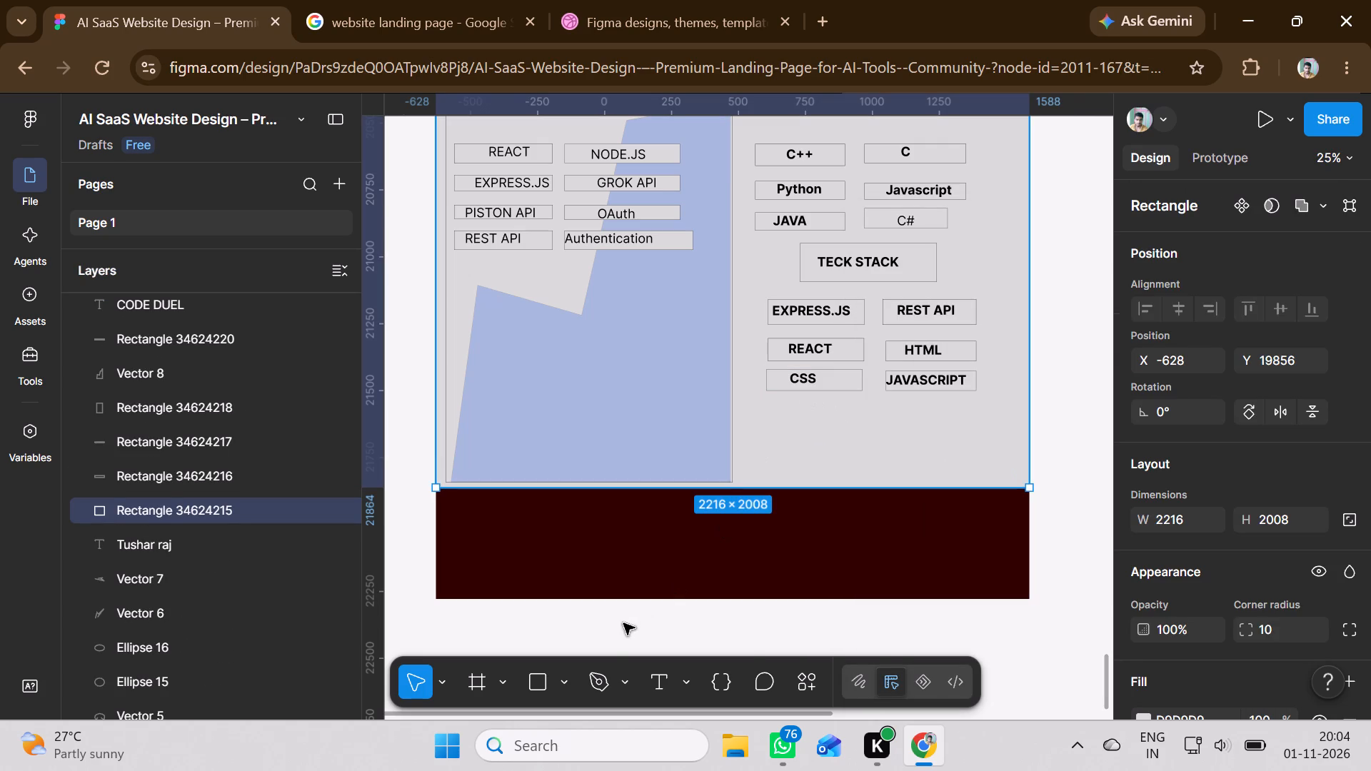
# Draw a rectangle about 353 × 95 below the CSS box, matching its width.
pyautogui.click(534, 683)
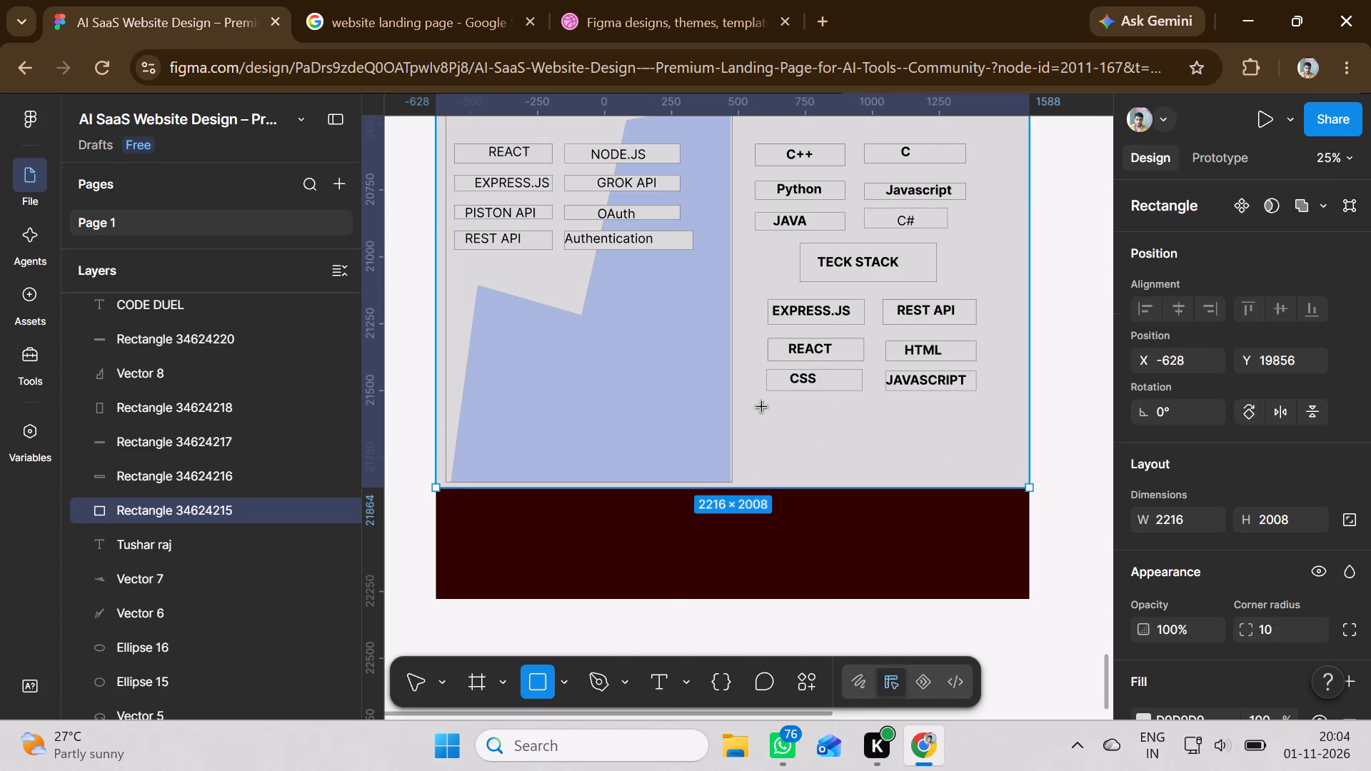
pyautogui.moveTo(768, 400); pyautogui.dragTo(786, 413)
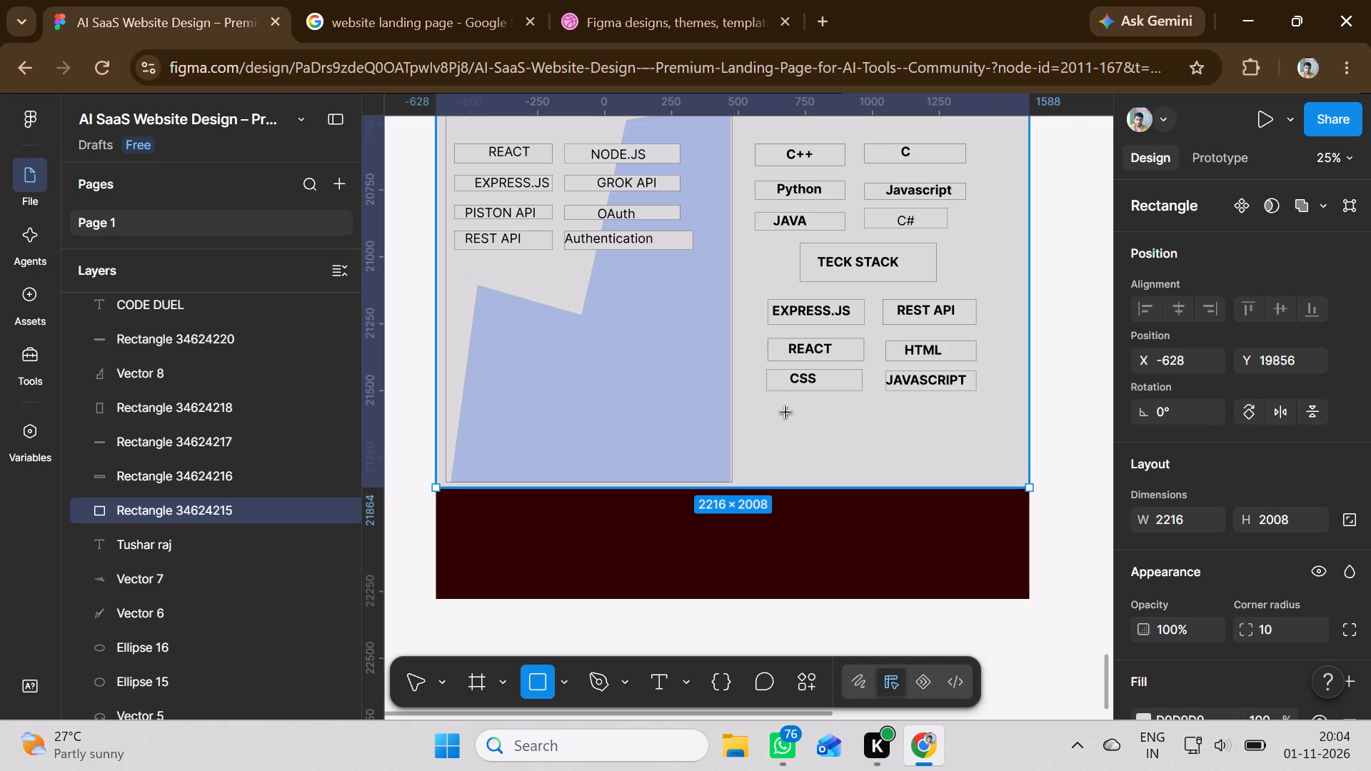
pyautogui.moveTo(786, 413); pyautogui.dragTo(859, 419)
# Add a dark grey 333131 stroke to the empty rectangle below the CSS box.
pyautogui.scroll(-3, 1263, 432)
pyautogui.scroll(1, 1263, 432)
pyautogui.scroll(-1, 1263, 432)
pyautogui.scroll(1, 1263, 432)
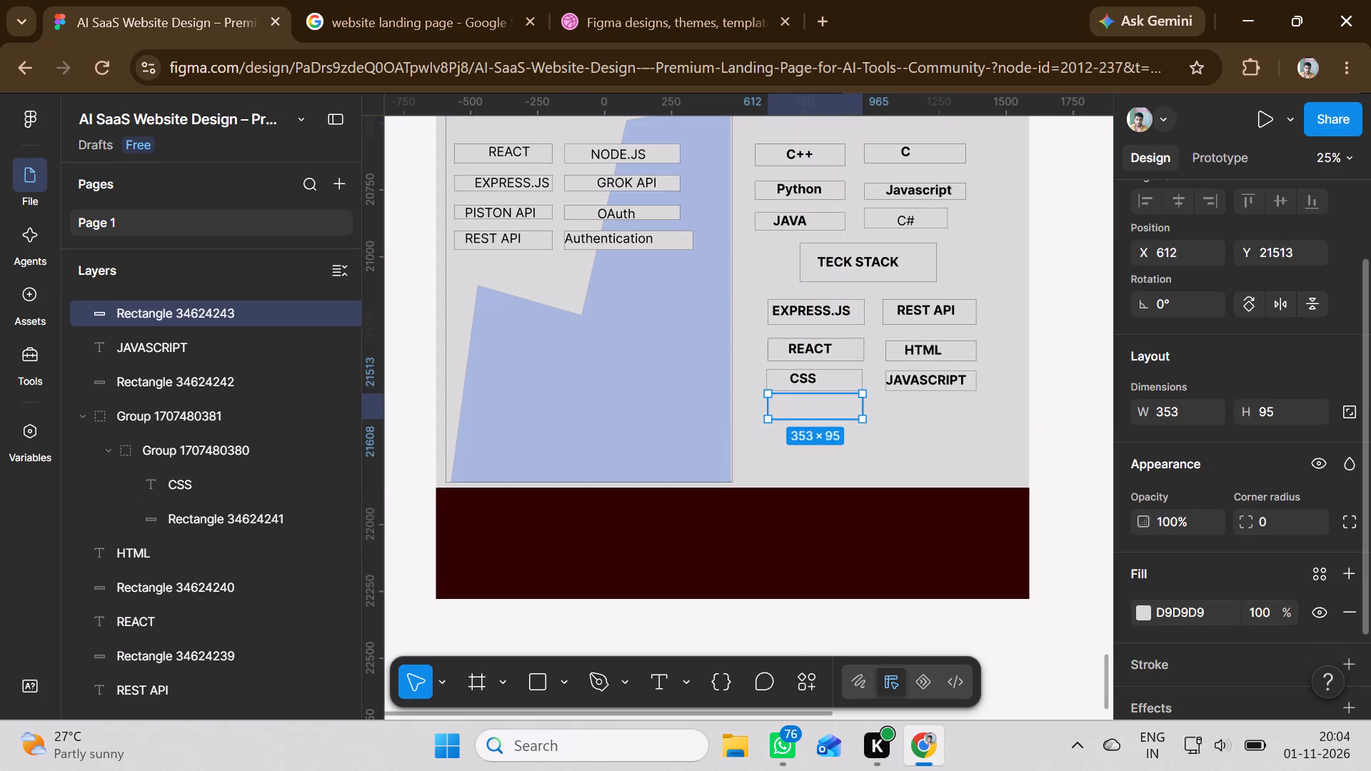
pyautogui.scroll(-5, 1168, 642)
pyautogui.click(1177, 550)
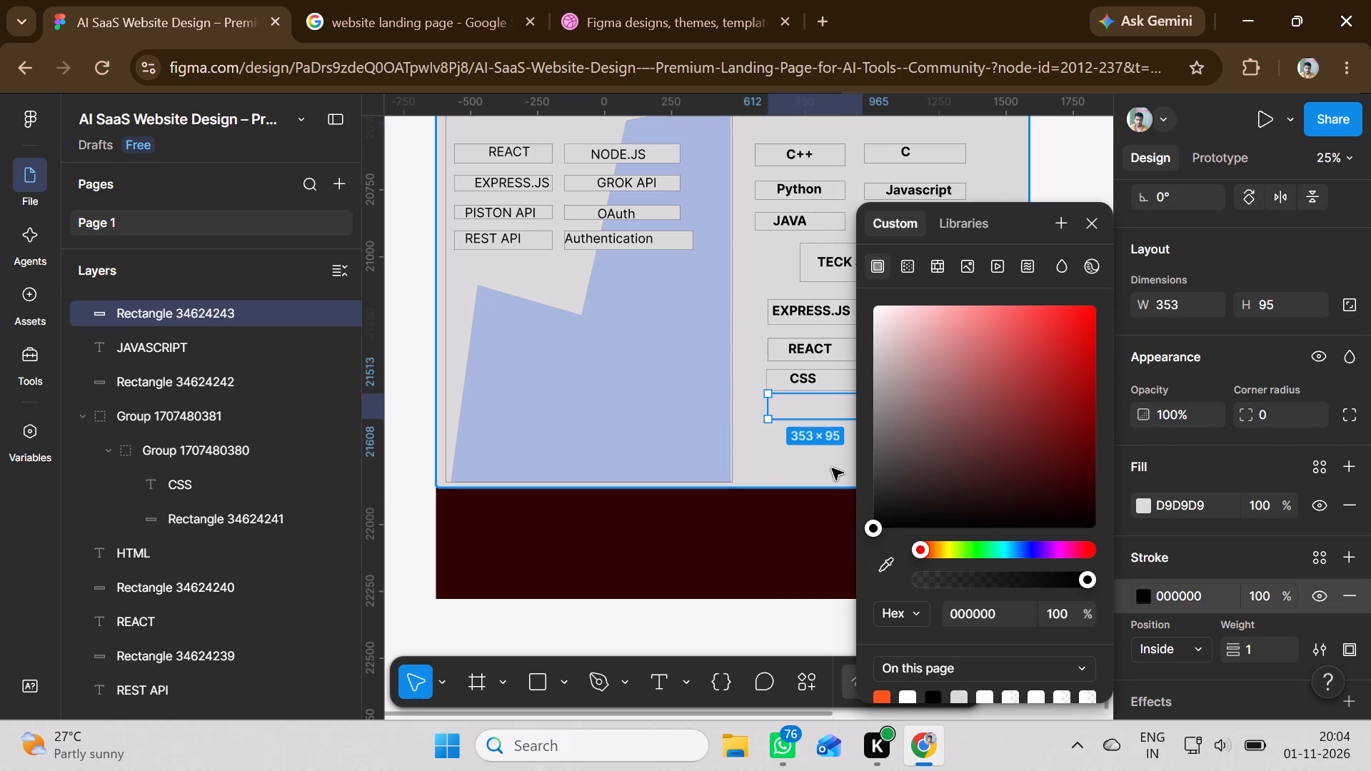
pyautogui.click(883, 483)
pyautogui.click(803, 455)
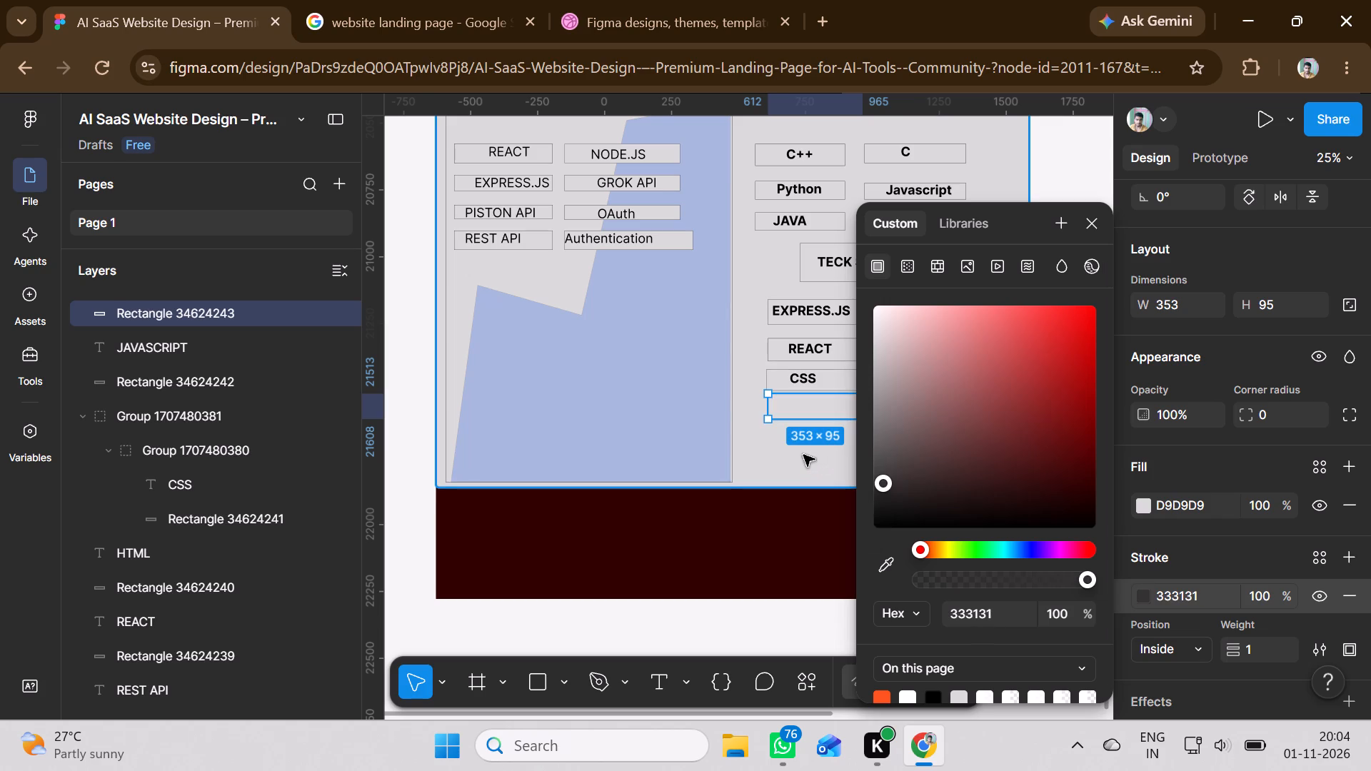
# Move the empty outlined rectangle below CSS slightly down, to about Y 21537.
pyautogui.moveTo(829, 404); pyautogui.dragTo(829, 419)
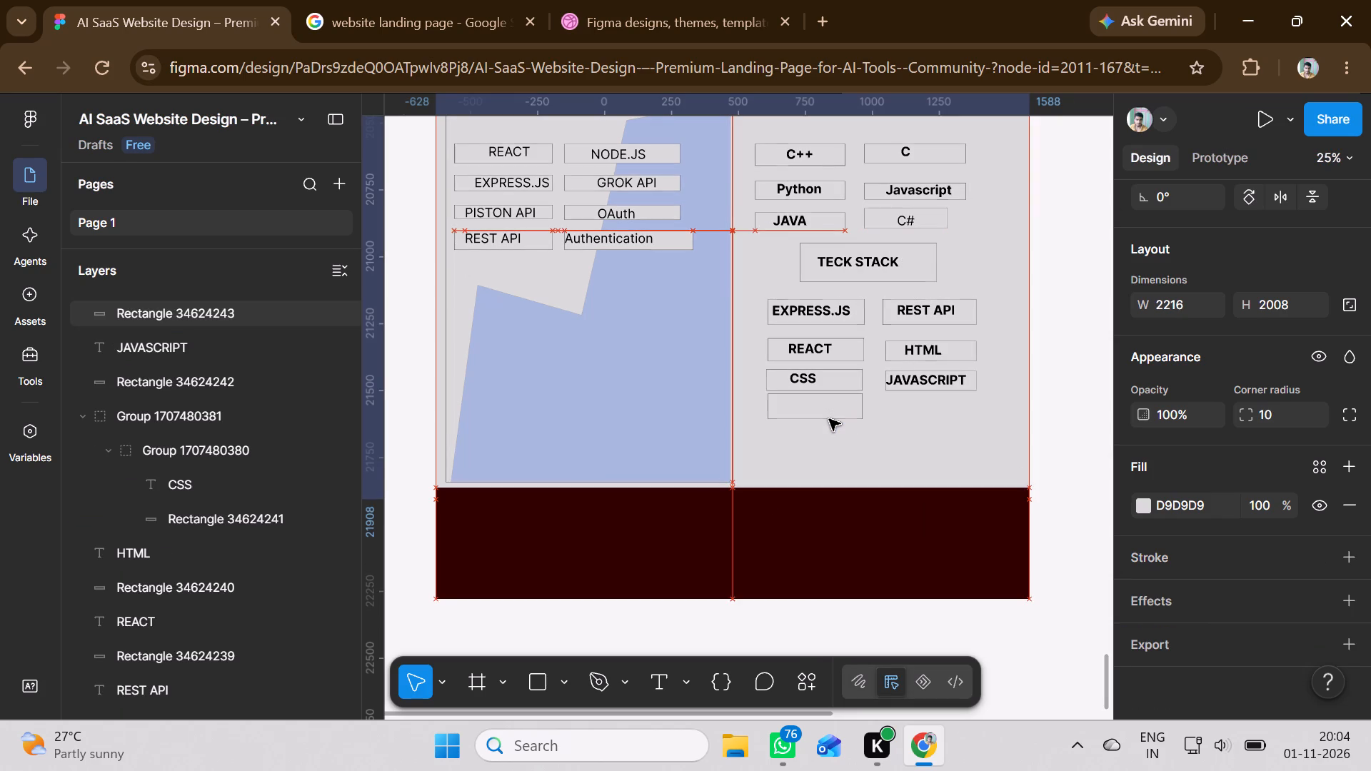
pyautogui.moveTo(829, 419); pyautogui.dragTo(829, 420)
pyautogui.hotkey('ctrl', 'z')
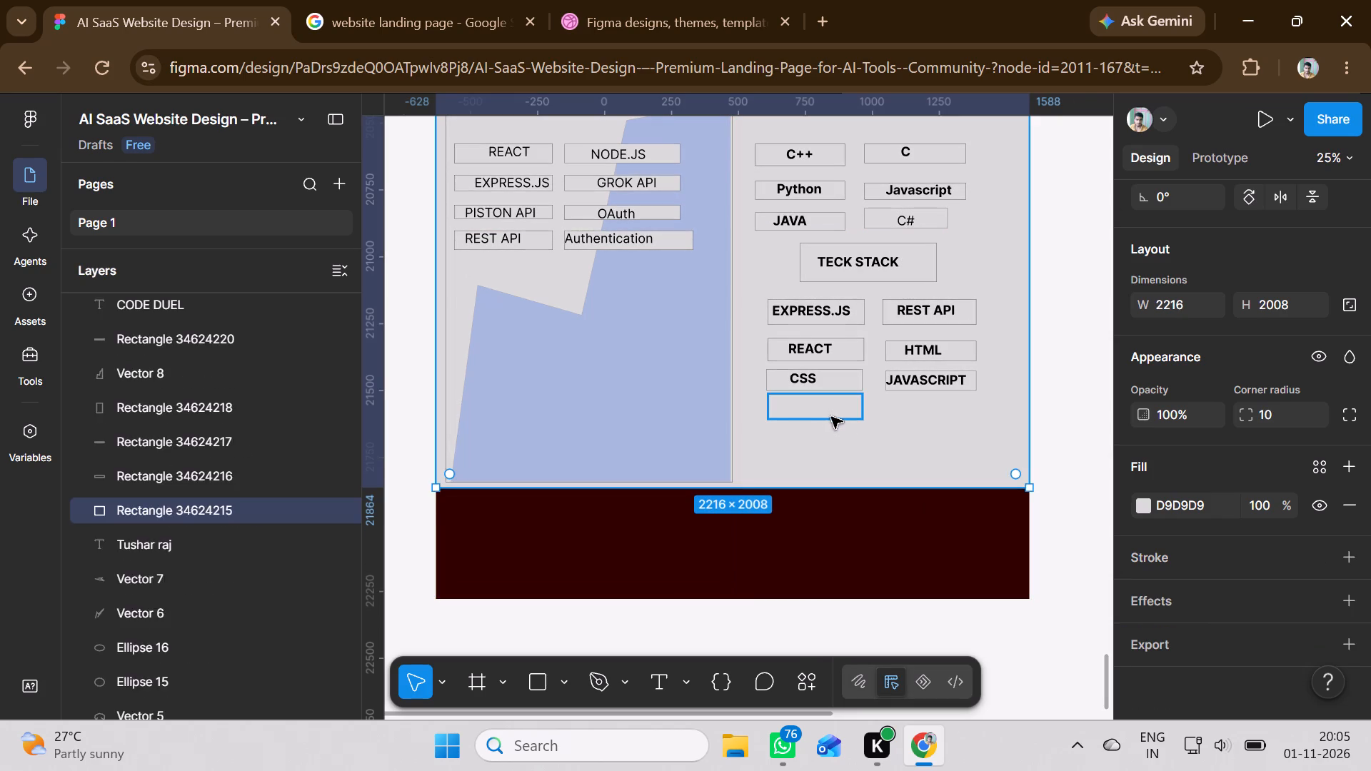
pyautogui.click(831, 415)
pyautogui.click(850, 404)
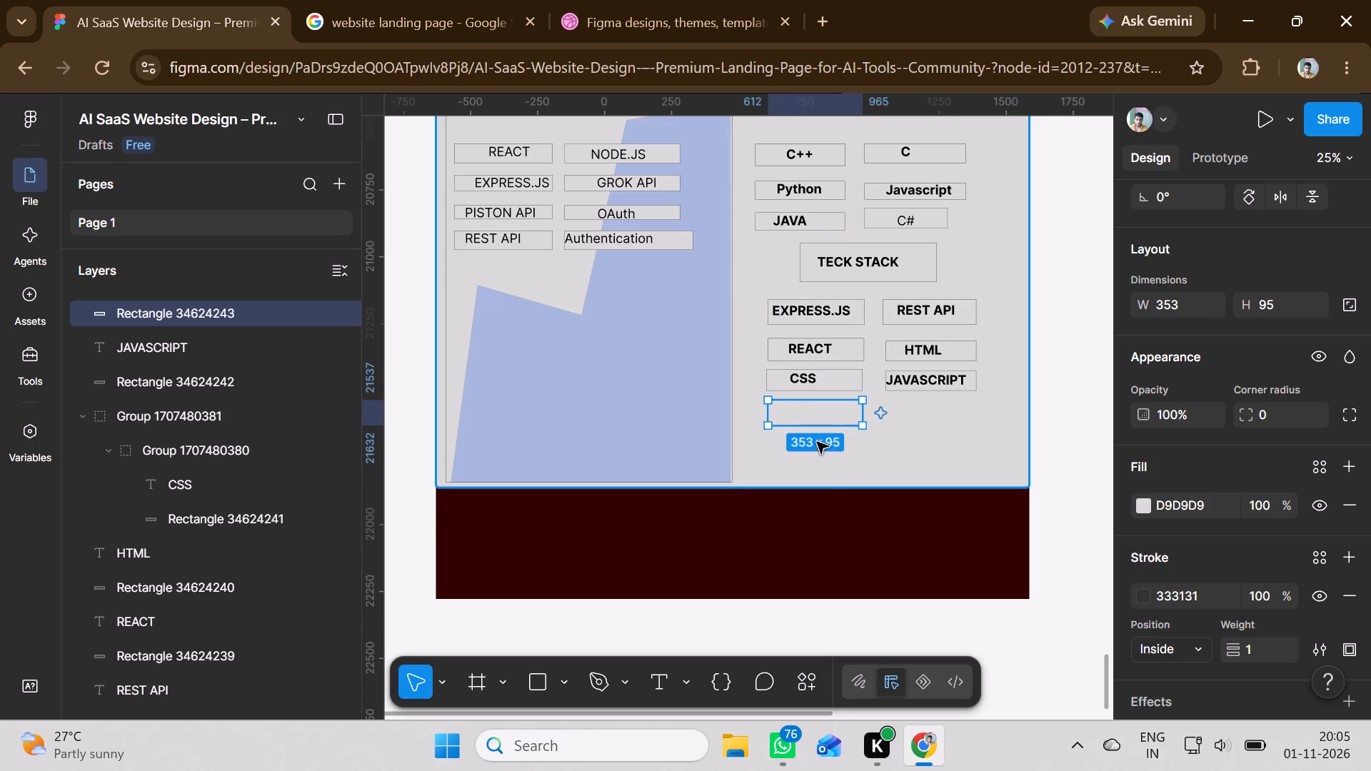
# Add the text "MIddleware" in a box about 353 × 95 over the rectangle below CSS and centre it inside the outline.
pyautogui.click(660, 673)
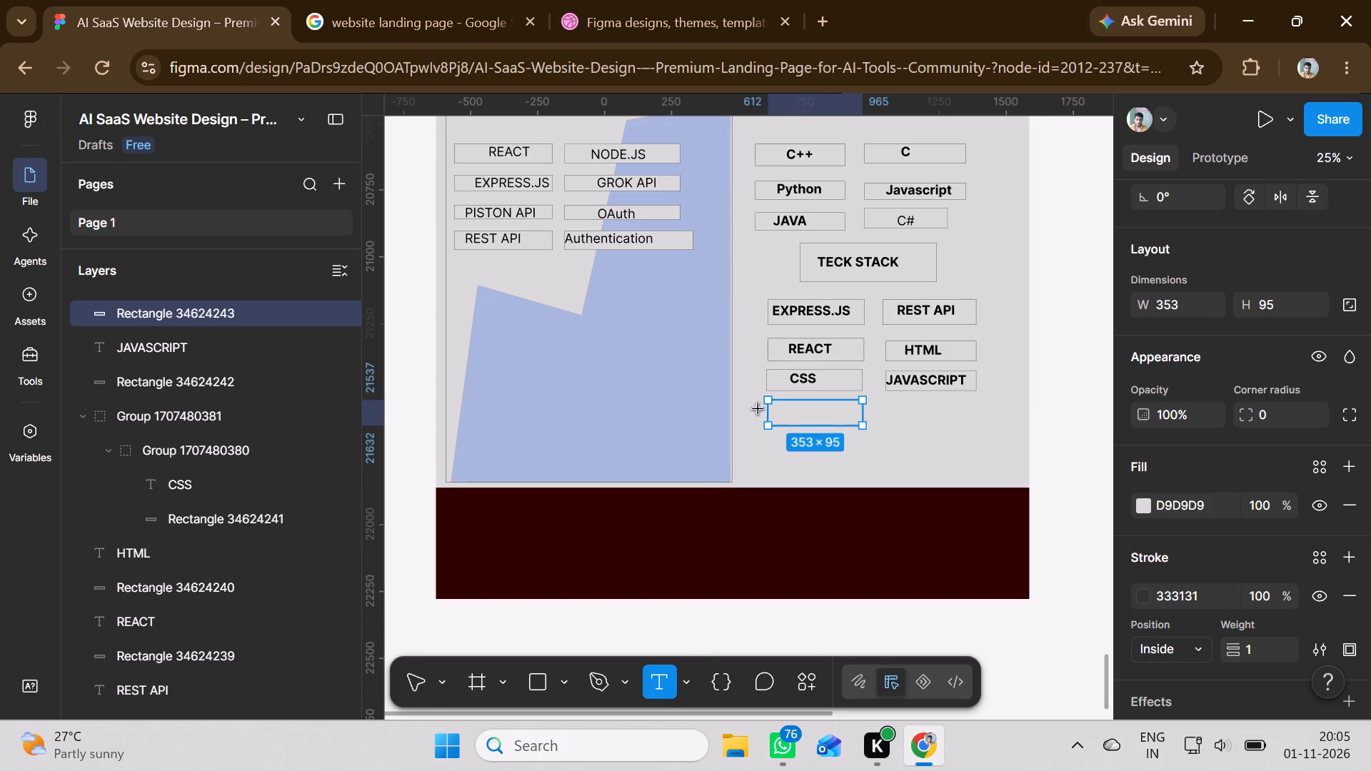
pyautogui.moveTo(769, 400); pyautogui.dragTo(836, 419)
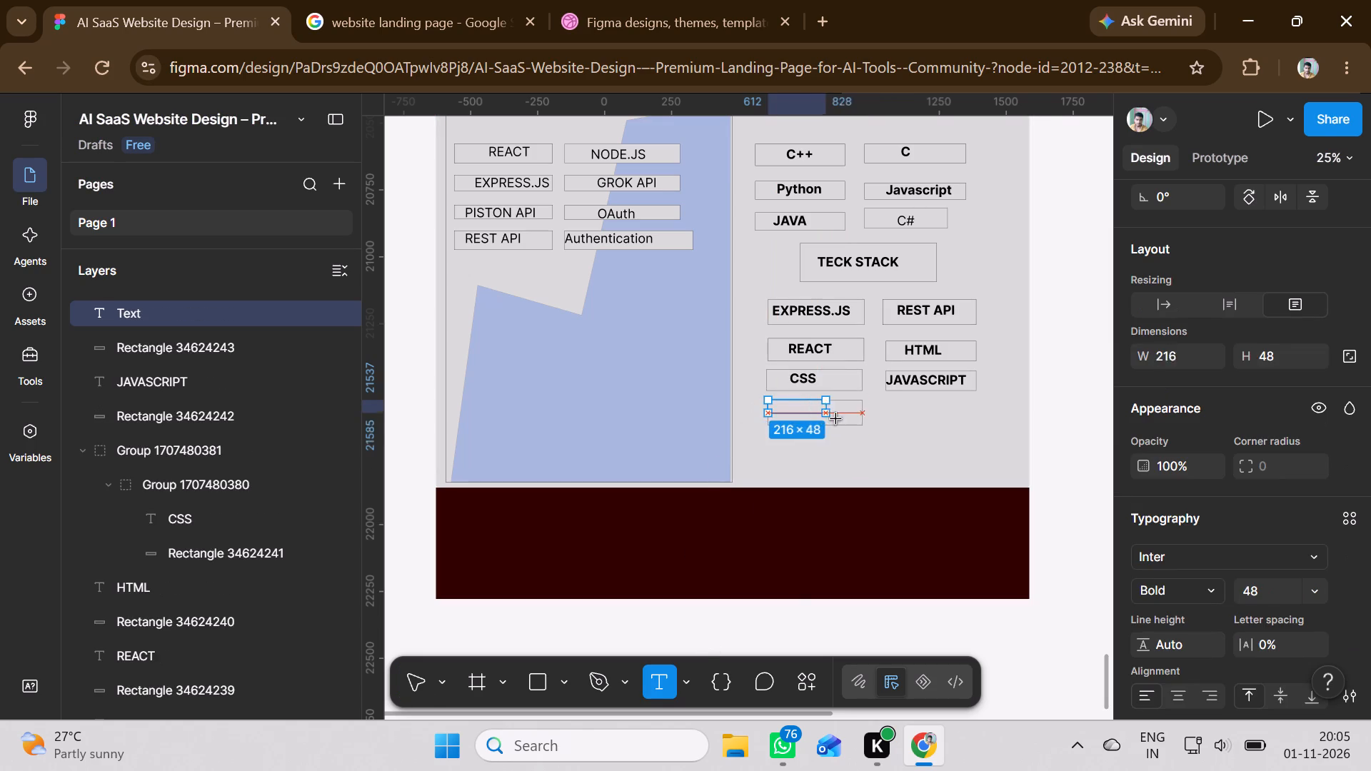
pyautogui.moveTo(836, 419); pyautogui.dragTo(860, 425)
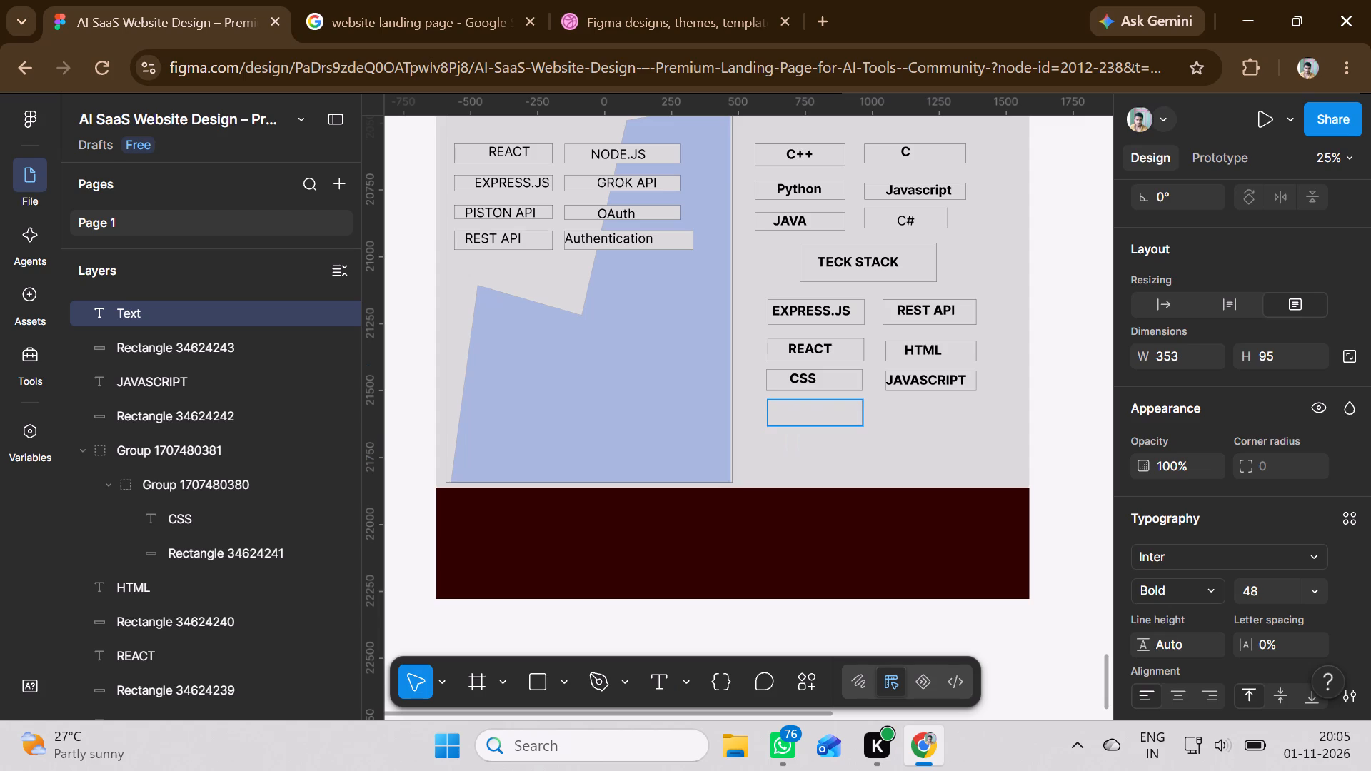
pyautogui.write('MIddleware')
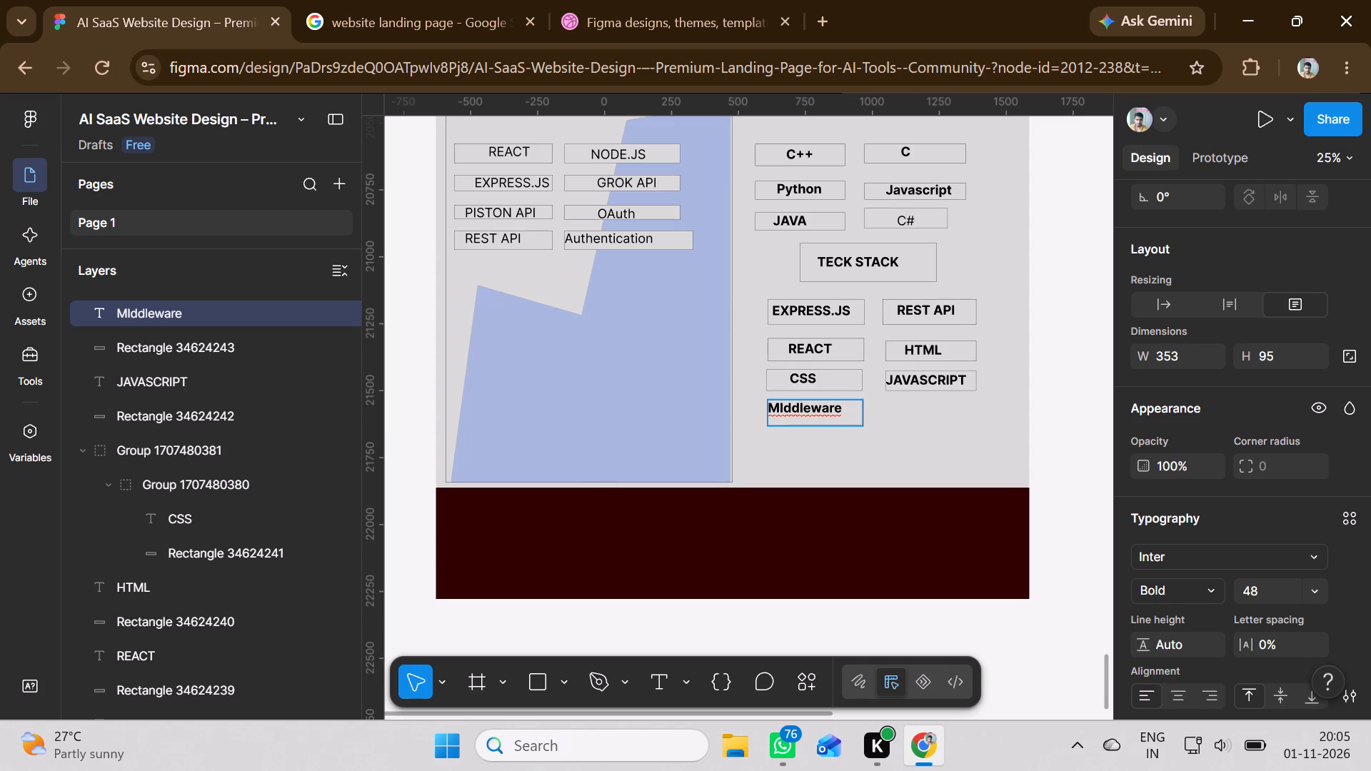
pyautogui.click(812, 450)
pyautogui.moveTo(802, 410); pyautogui.dragTo(811, 410)
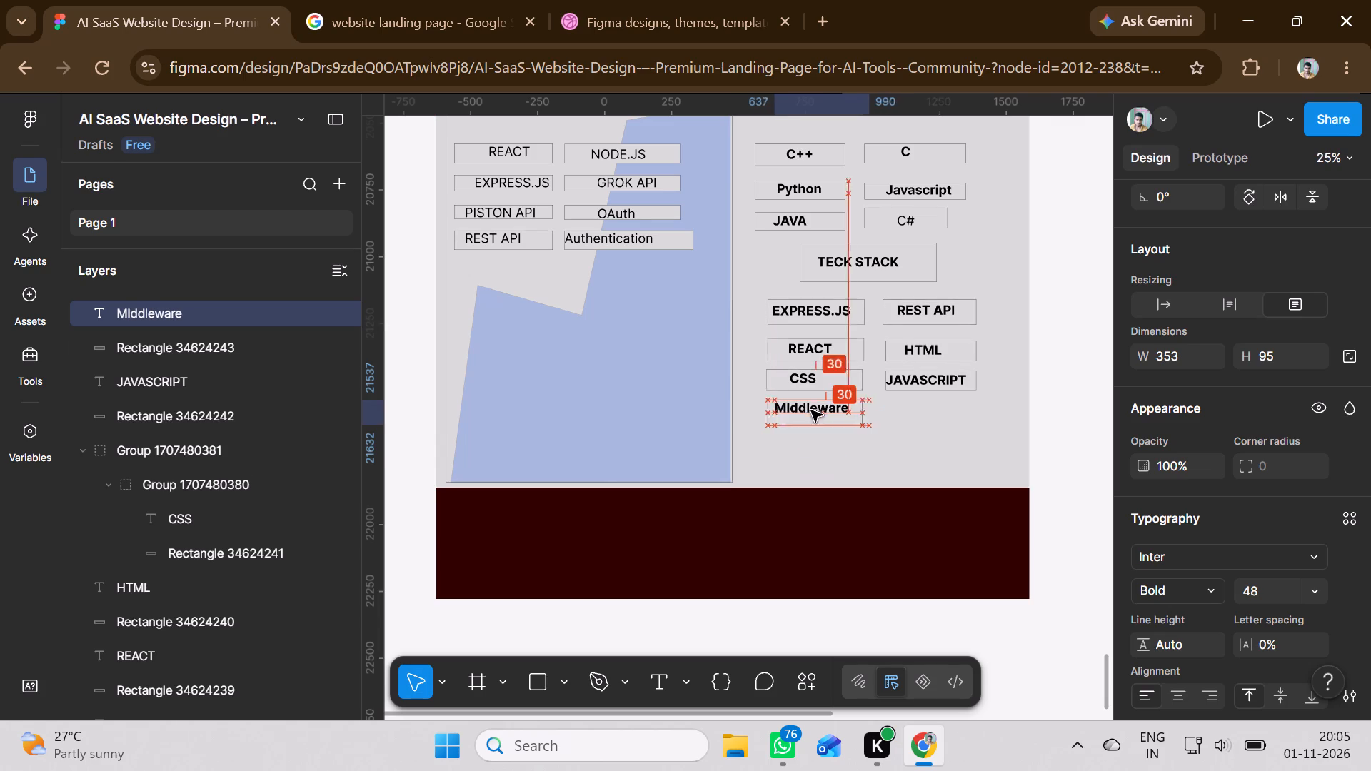
pyautogui.moveTo(811, 410); pyautogui.dragTo(815, 414)
pyautogui.click(785, 459)
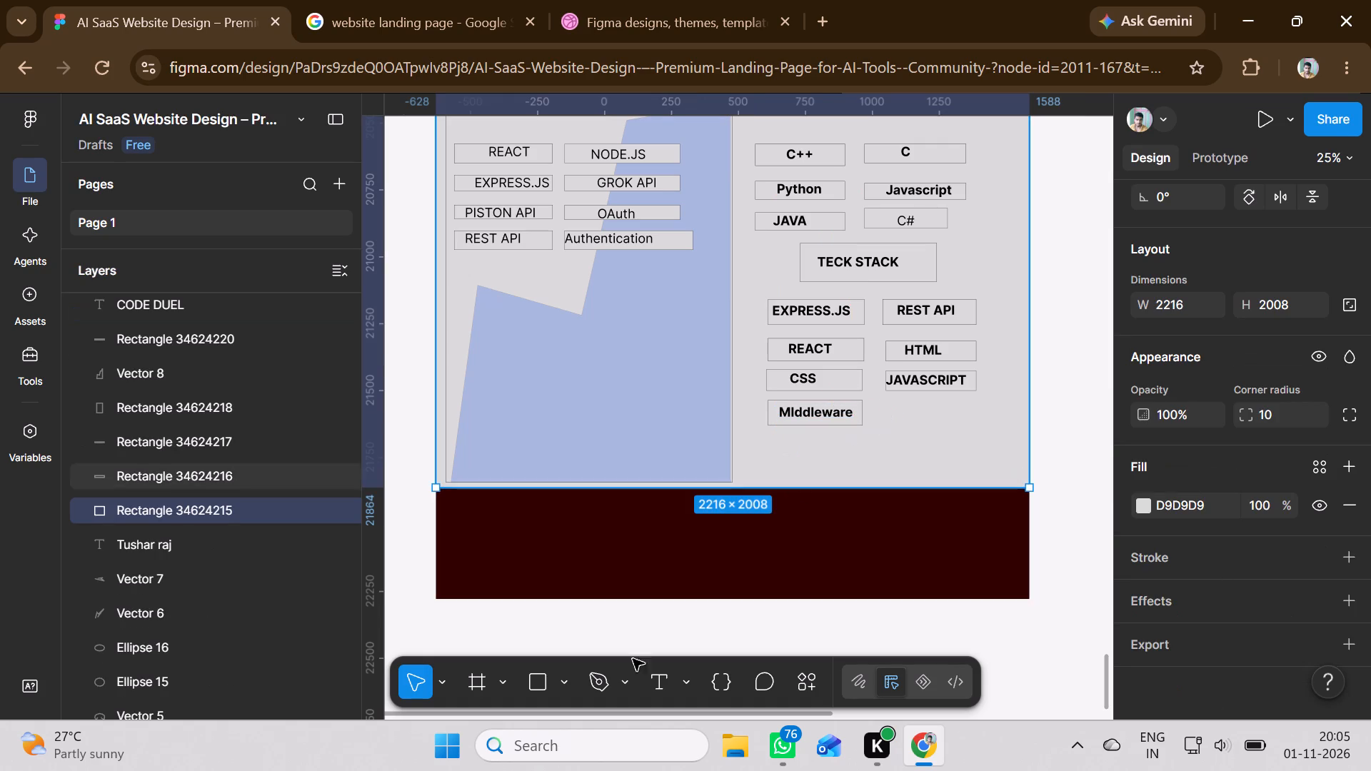
# Draw a rectangle about 338 × 79 below the JAVASCRIPT box, matching its width.
pyautogui.click(535, 675)
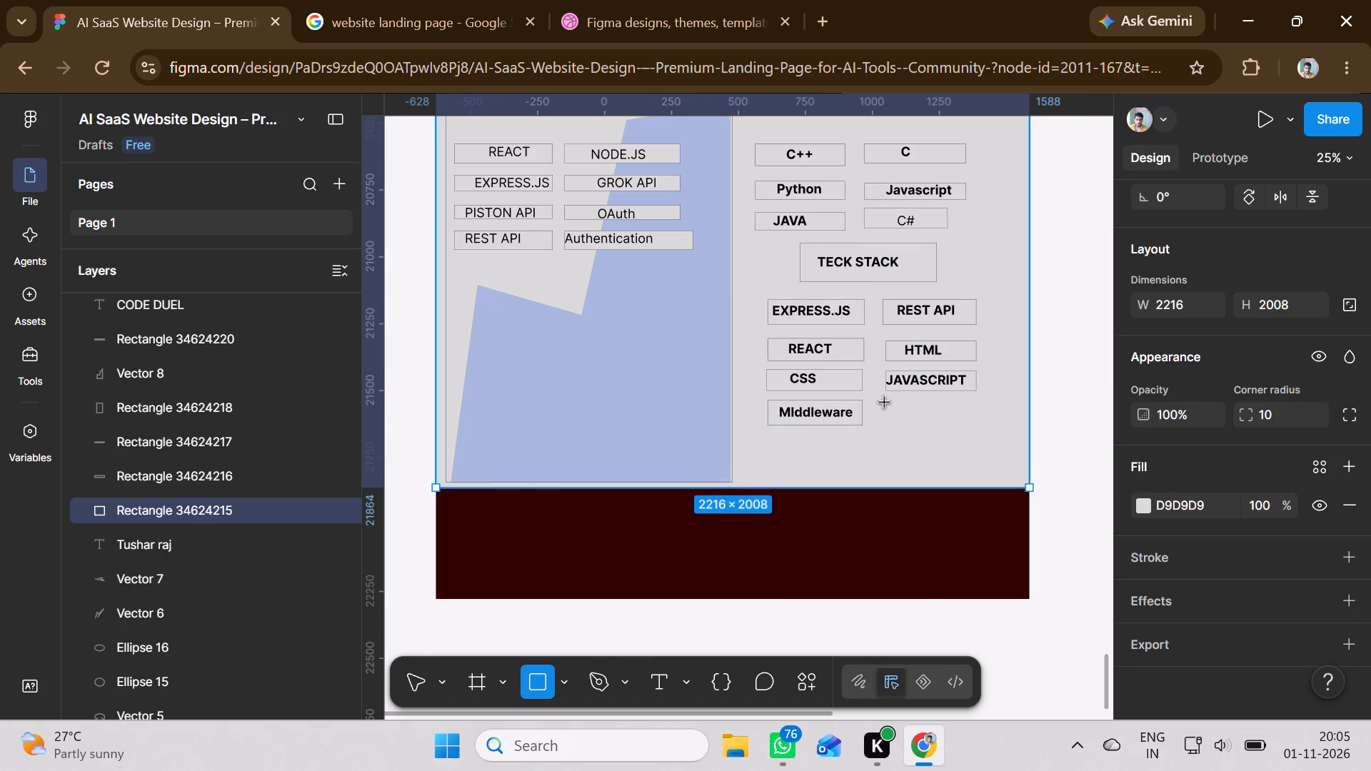
pyautogui.moveTo(885, 403); pyautogui.dragTo(974, 422)
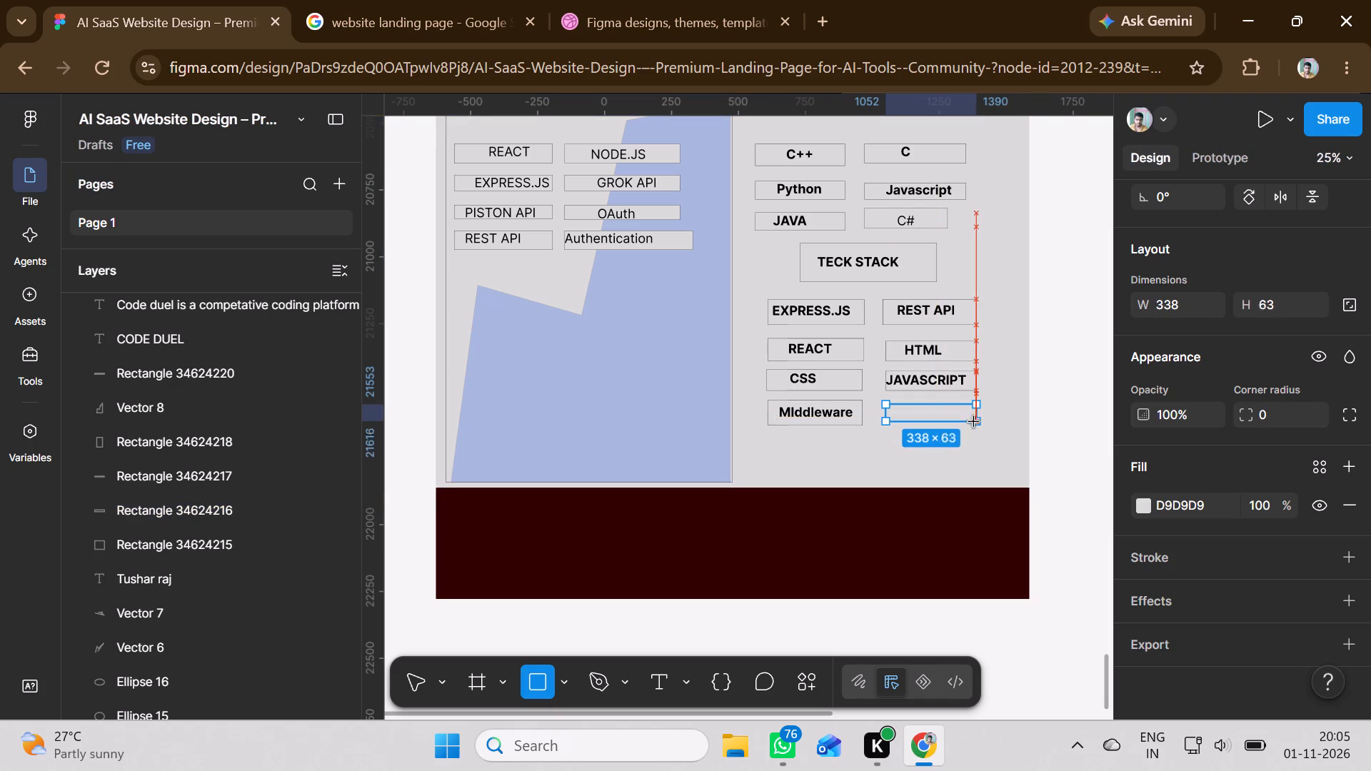
pyautogui.moveTo(974, 422); pyautogui.dragTo(980, 423)
# Add a dark grey stroke to the empty rectangle below the JAVASCRIPT box.
pyautogui.scroll(-1, 1275, 503)
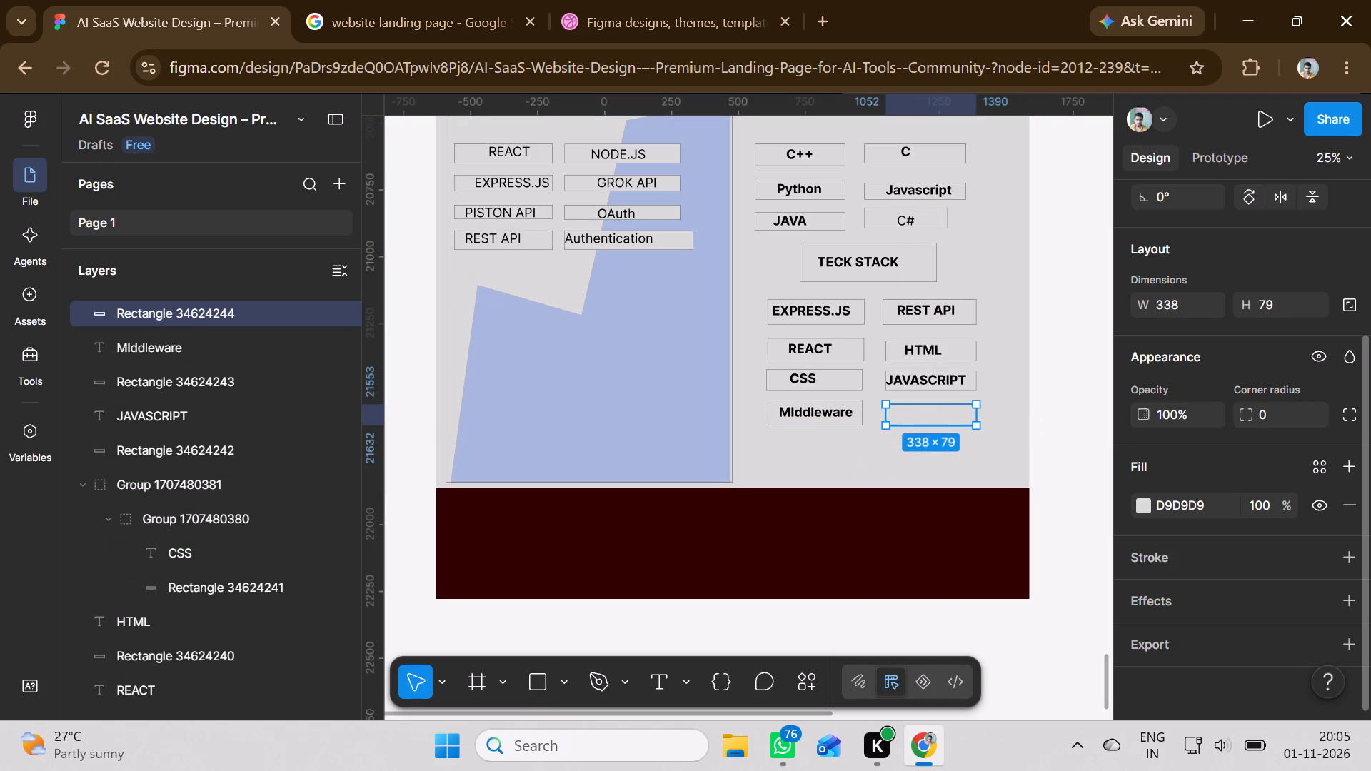
pyautogui.click(1189, 569)
pyautogui.click(881, 498)
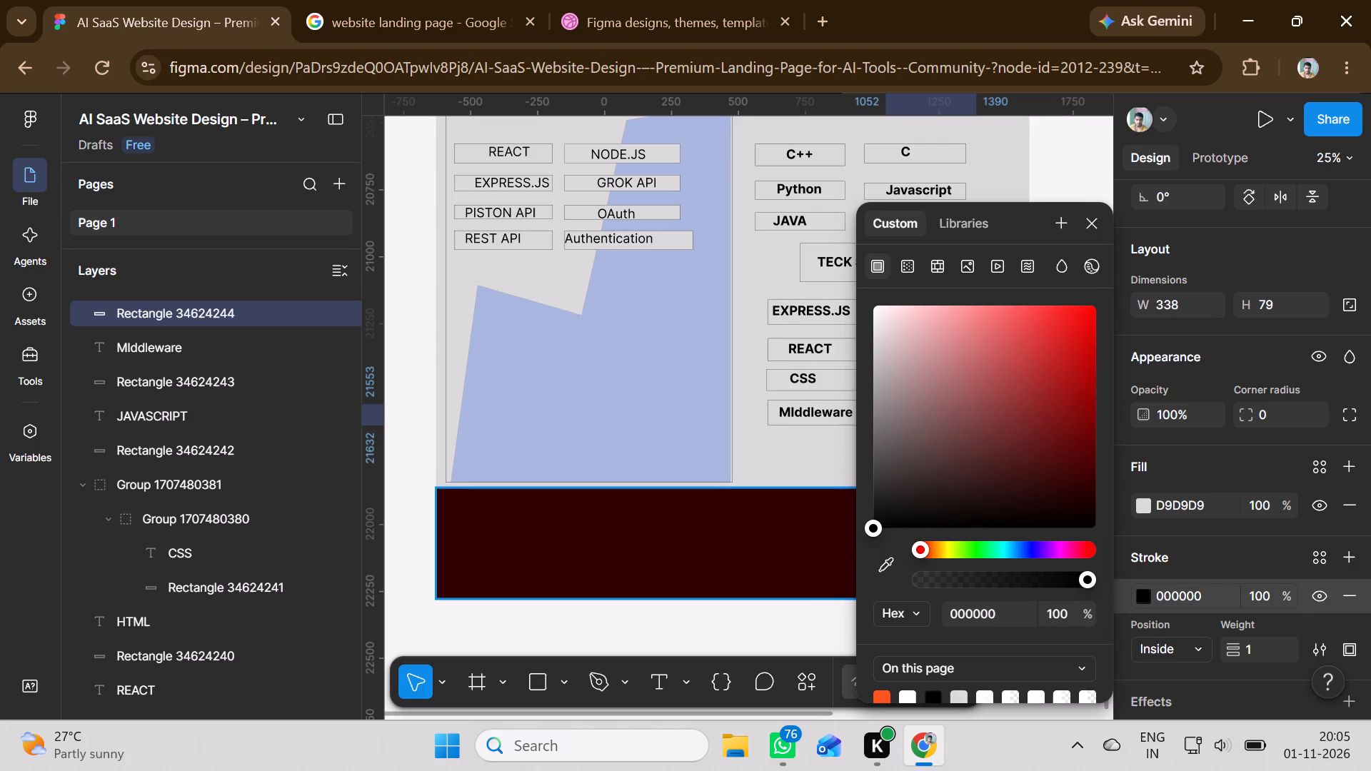
pyautogui.click(793, 455)
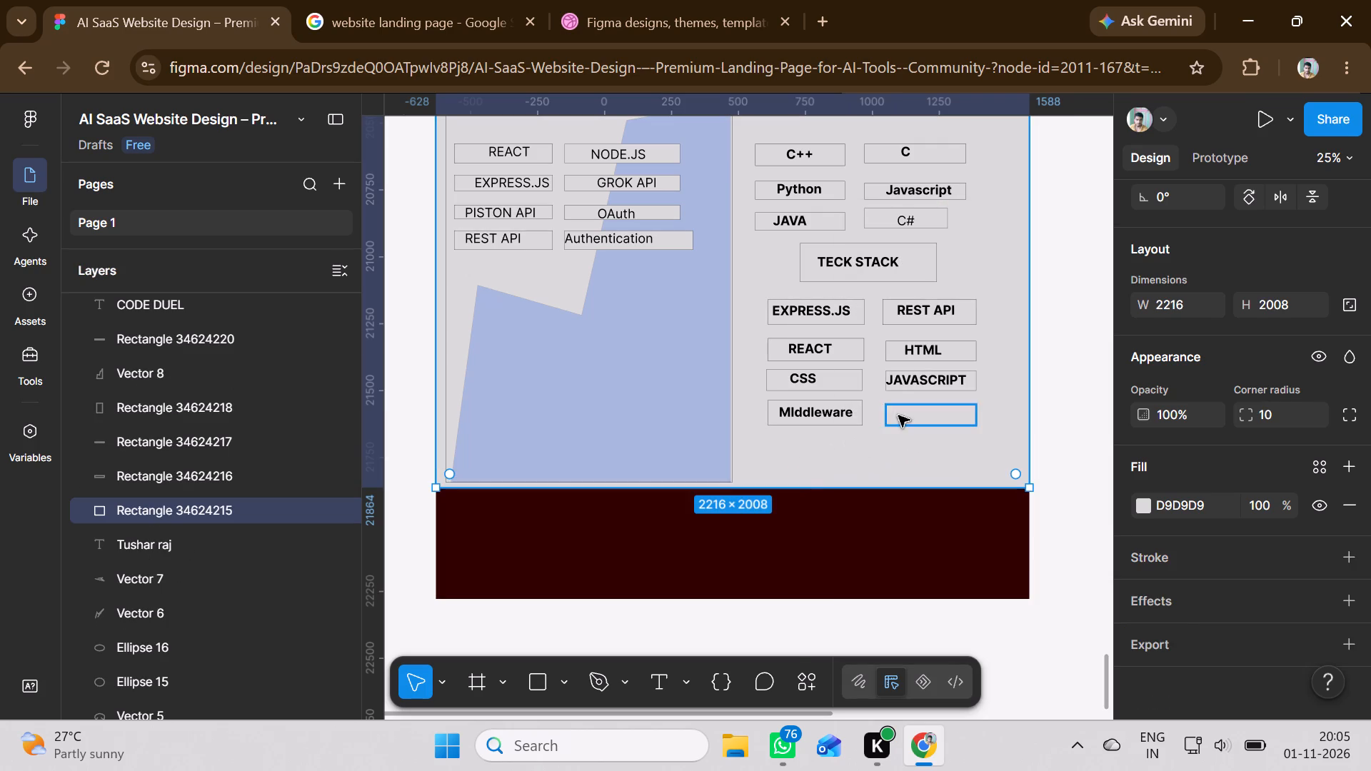
# Add the text "GEN AI" in a box about 338 × 79 over the rectangle below JAVASCRIPT.
pyautogui.click(669, 677)
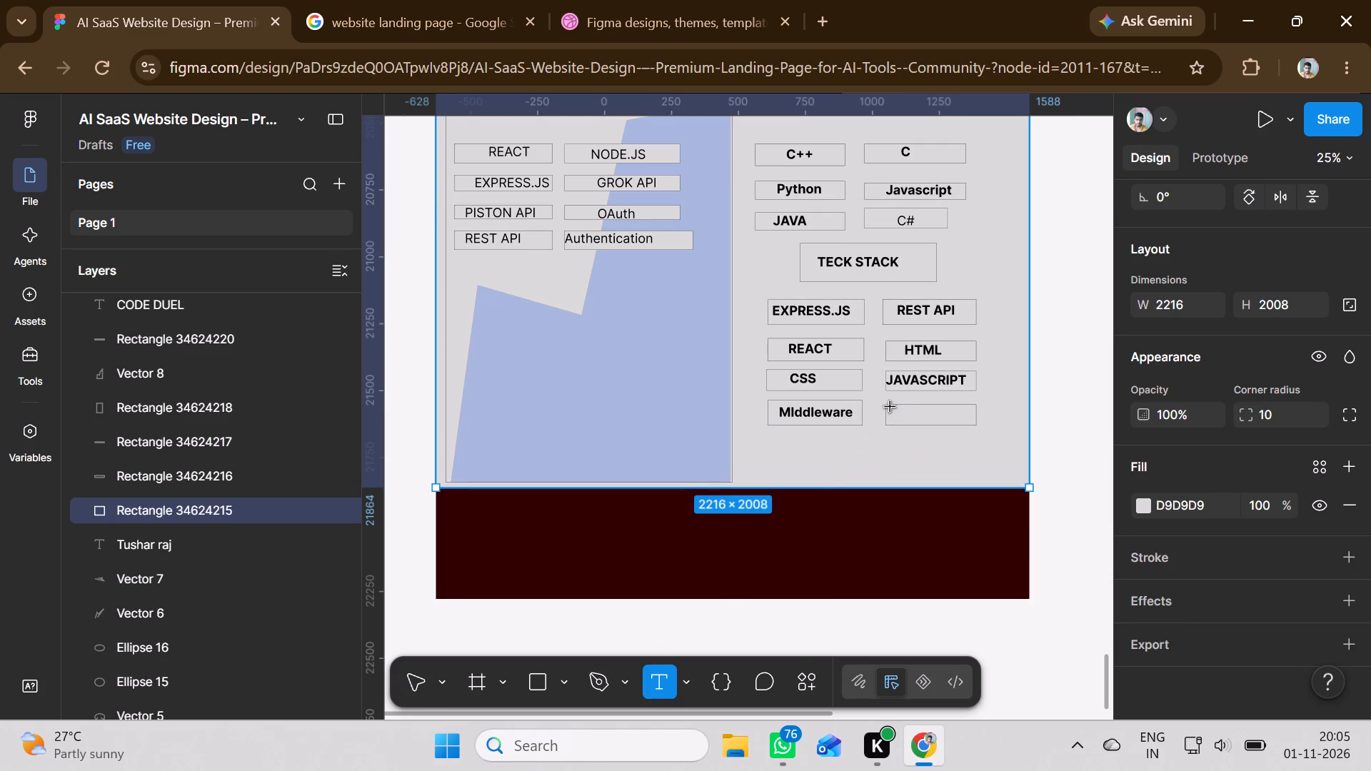
pyautogui.moveTo(890, 407); pyautogui.dragTo(975, 419)
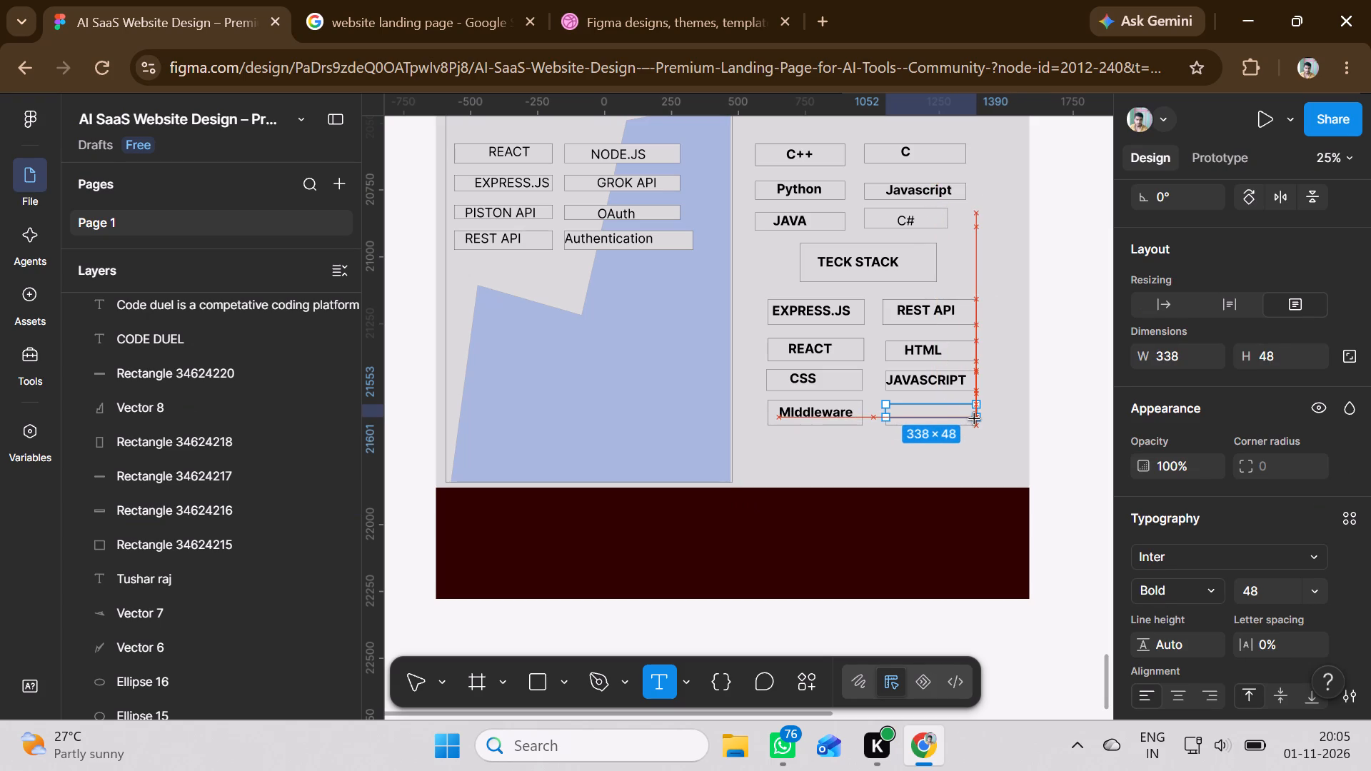
pyautogui.moveTo(975, 419); pyautogui.dragTo(977, 427)
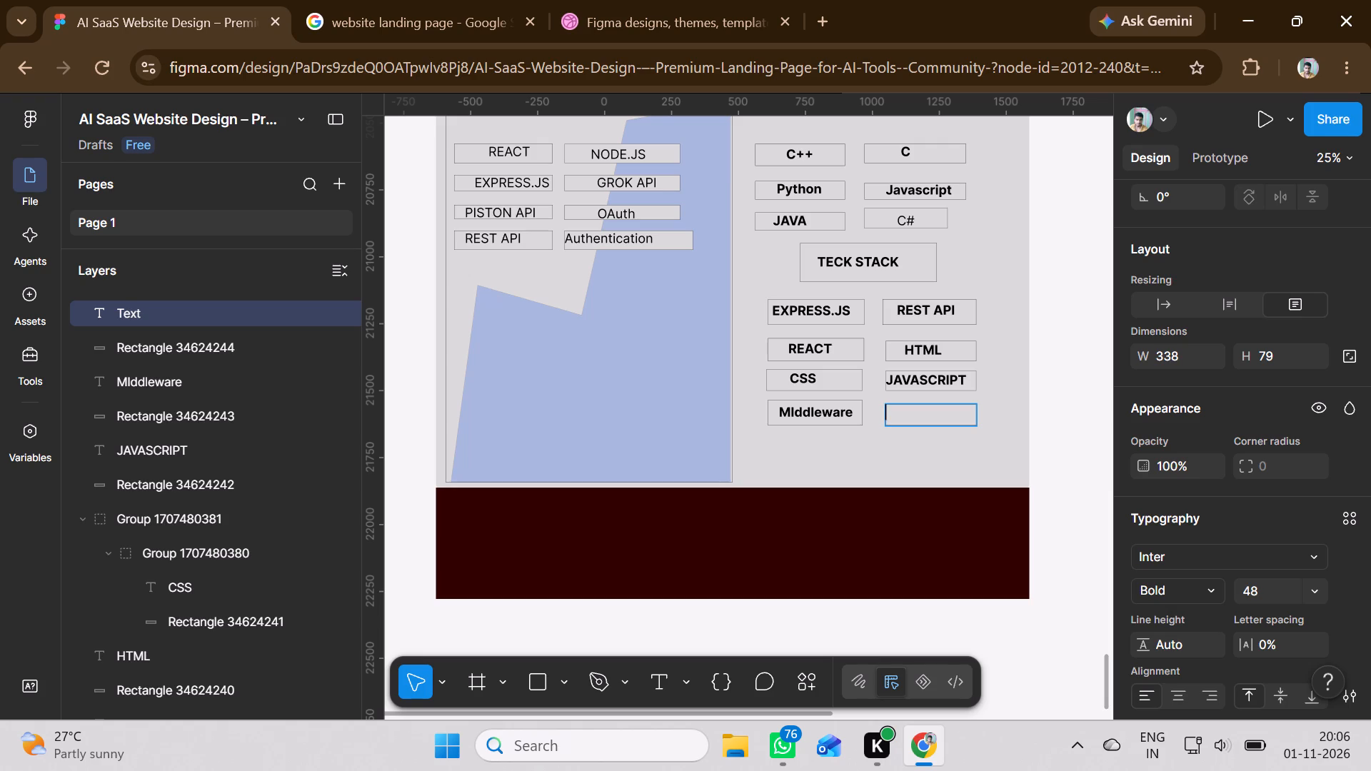
pyautogui.hotkey('shift', 'n')
pyautogui.hotkey('shift', 'BackSpace')
pyautogui.write('GEN AI')
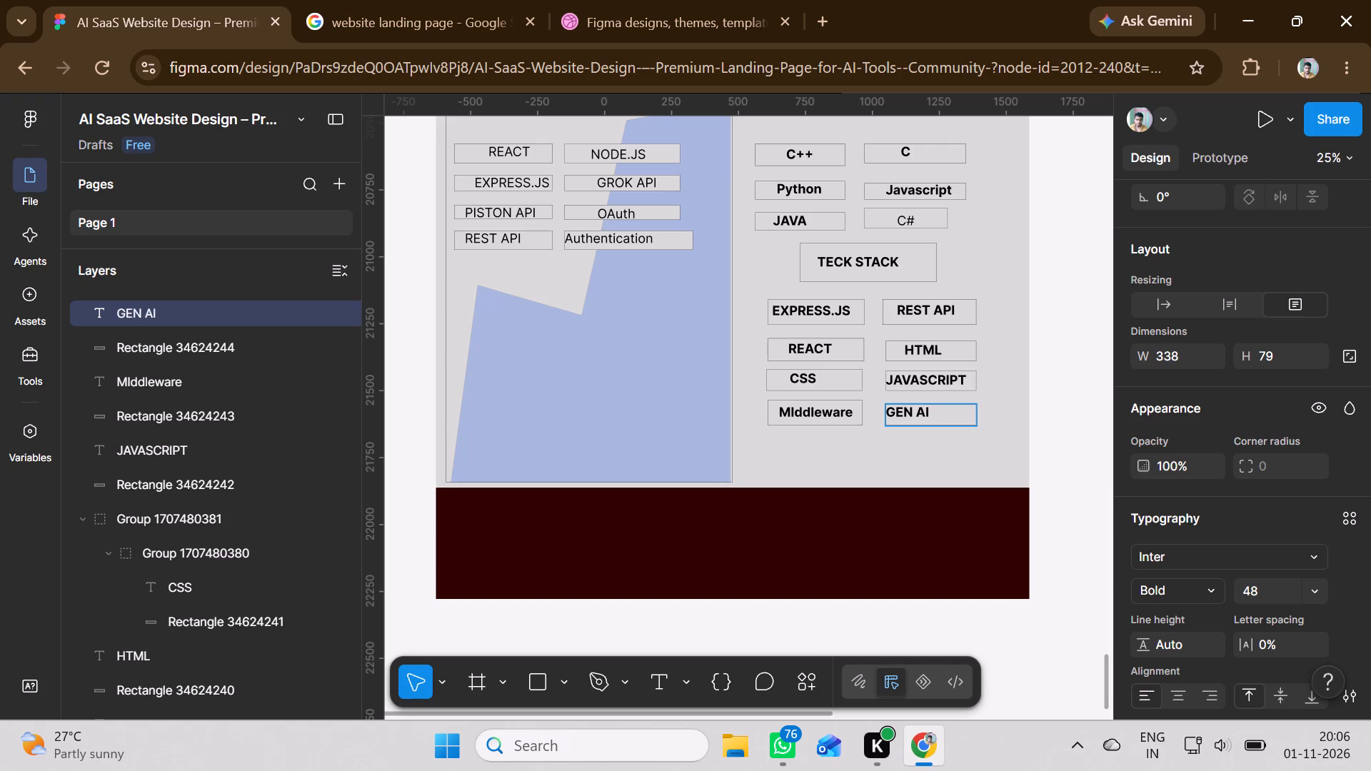
pyautogui.click(968, 437)
pyautogui.click(839, 457)
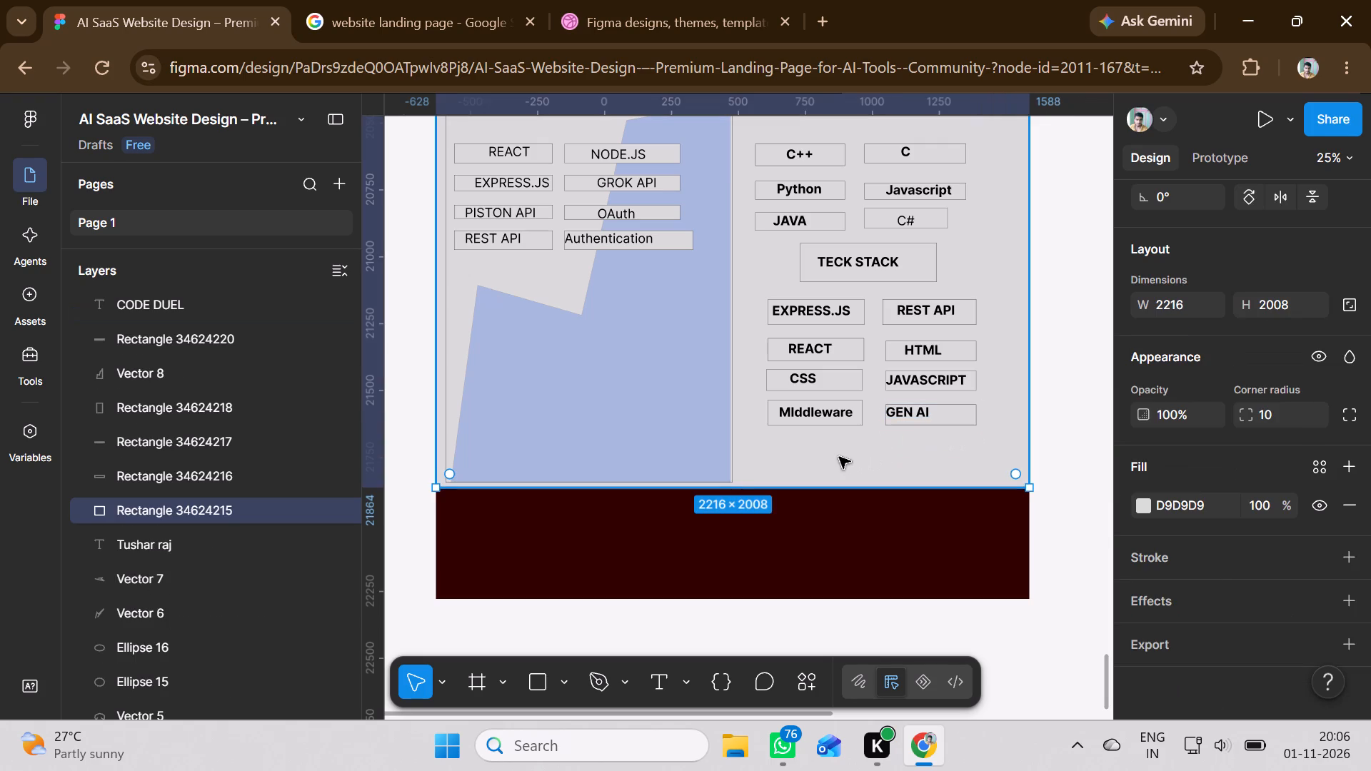
# Draw a rectangle about 353 × 96 below the MIddleware box, matching its width.
pyautogui.scroll(-2, 853, 440)
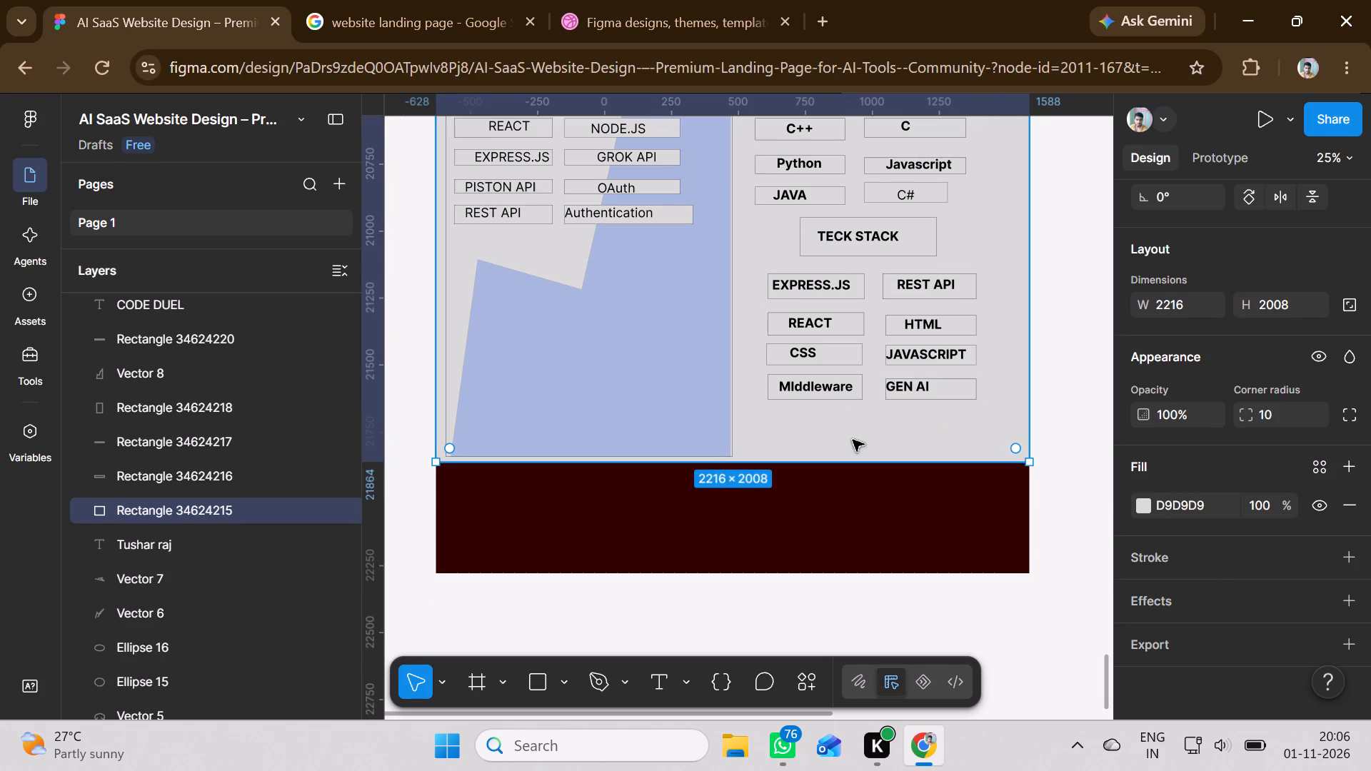
pyautogui.scroll(2, 837, 463)
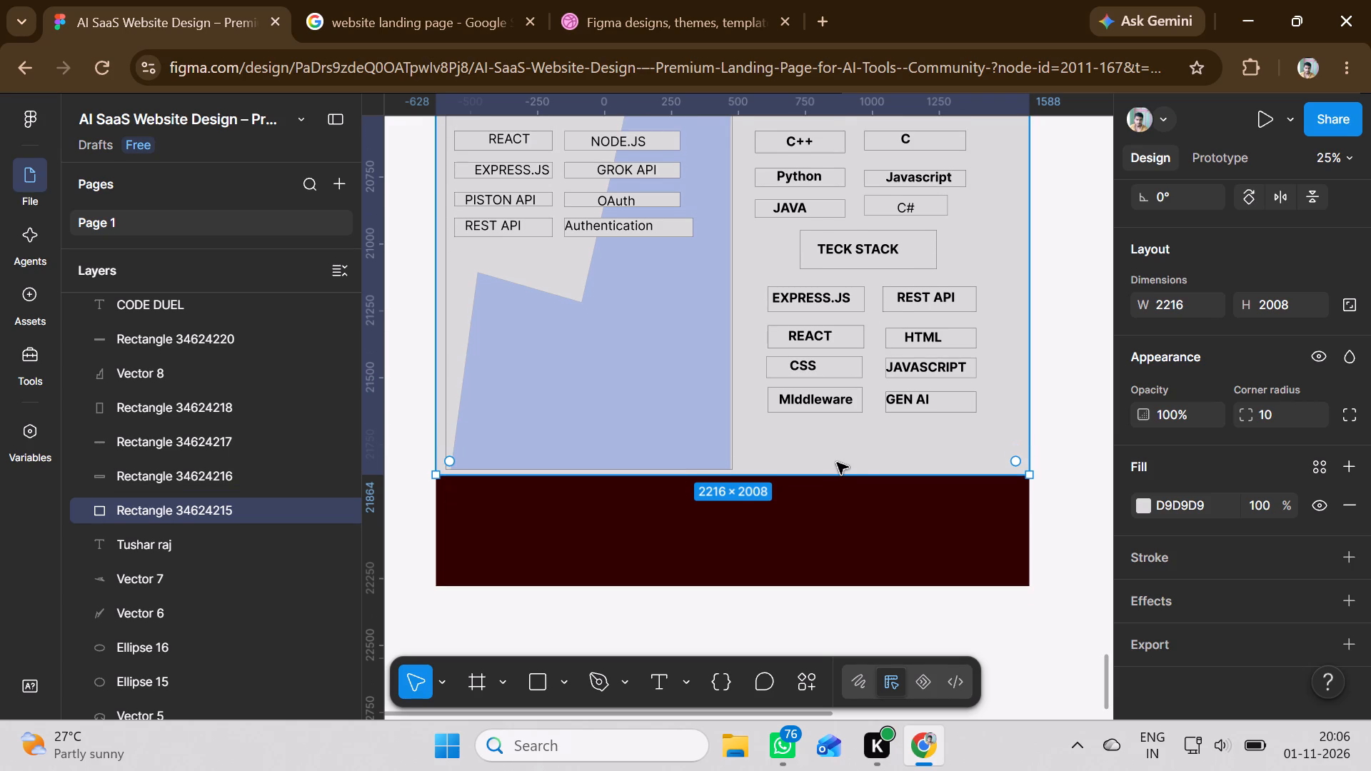
pyautogui.click(544, 682)
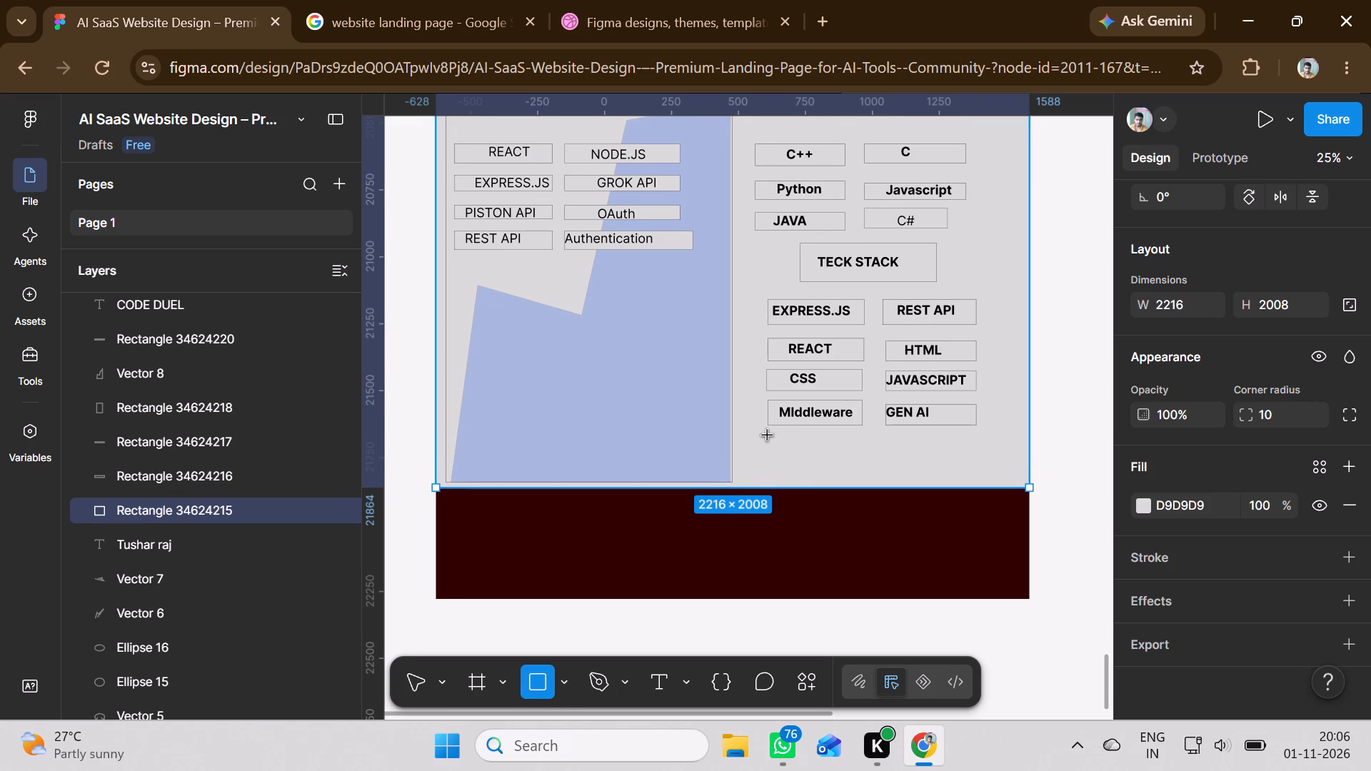
pyautogui.moveTo(768, 433); pyautogui.dragTo(859, 455)
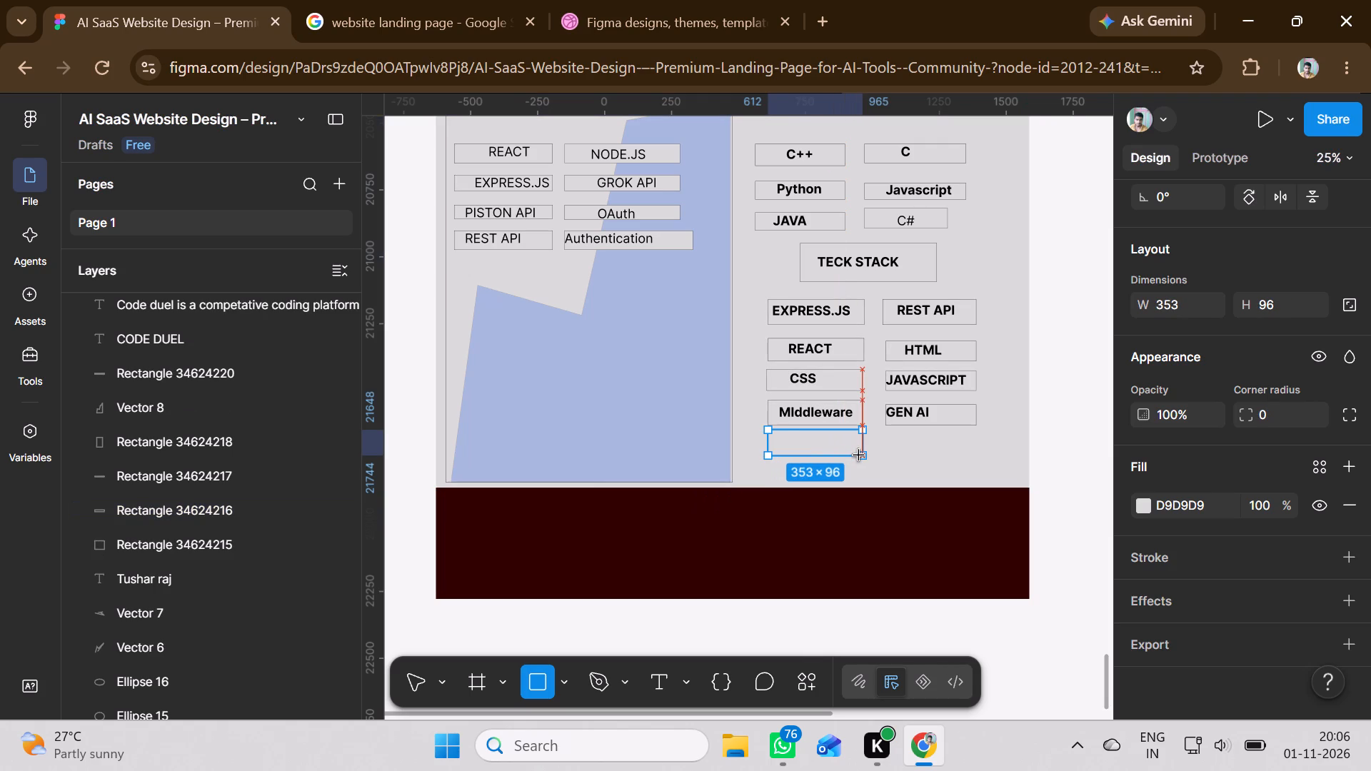
pyautogui.moveTo(859, 455); pyautogui.dragTo(860, 455)
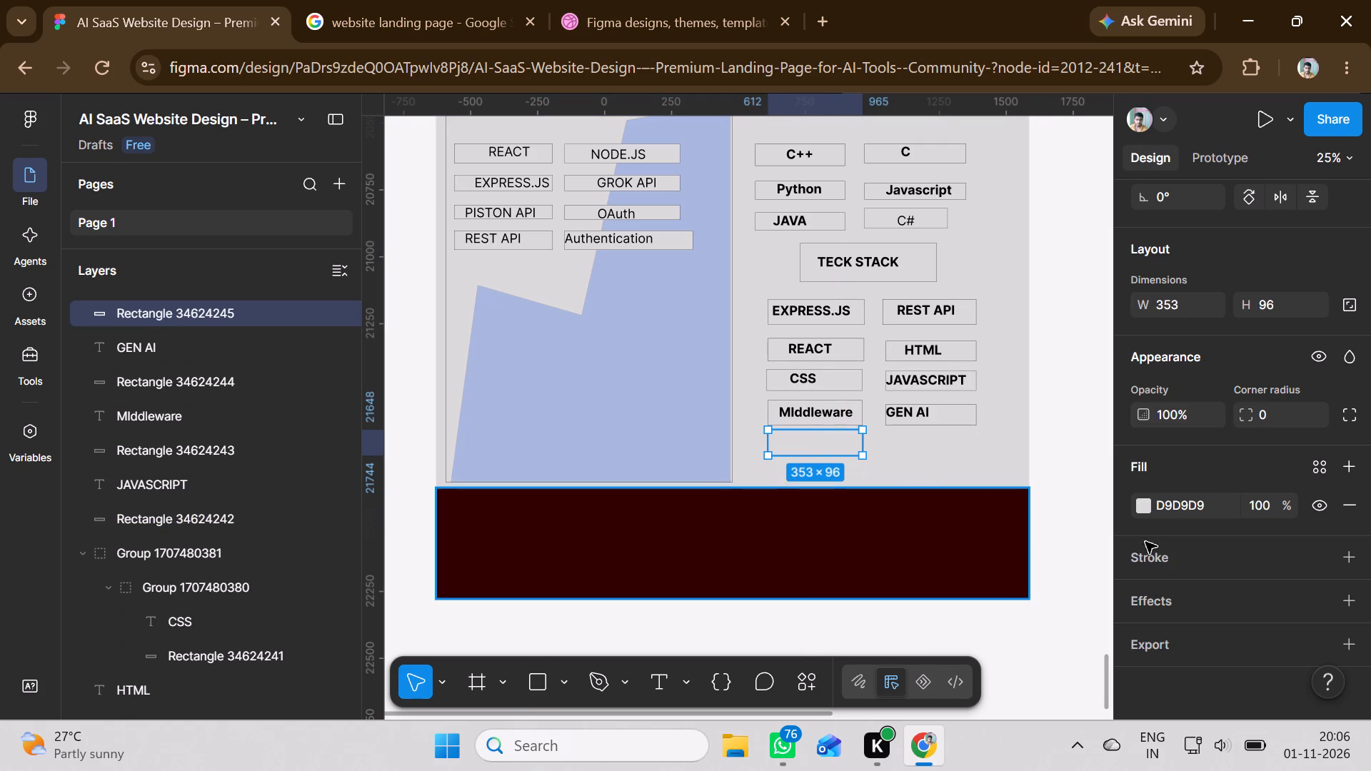
# Add a dark grey stroke to the empty rectangle below the MIddleware box.
pyautogui.scroll(-4, 1209, 533)
pyautogui.click(1185, 545)
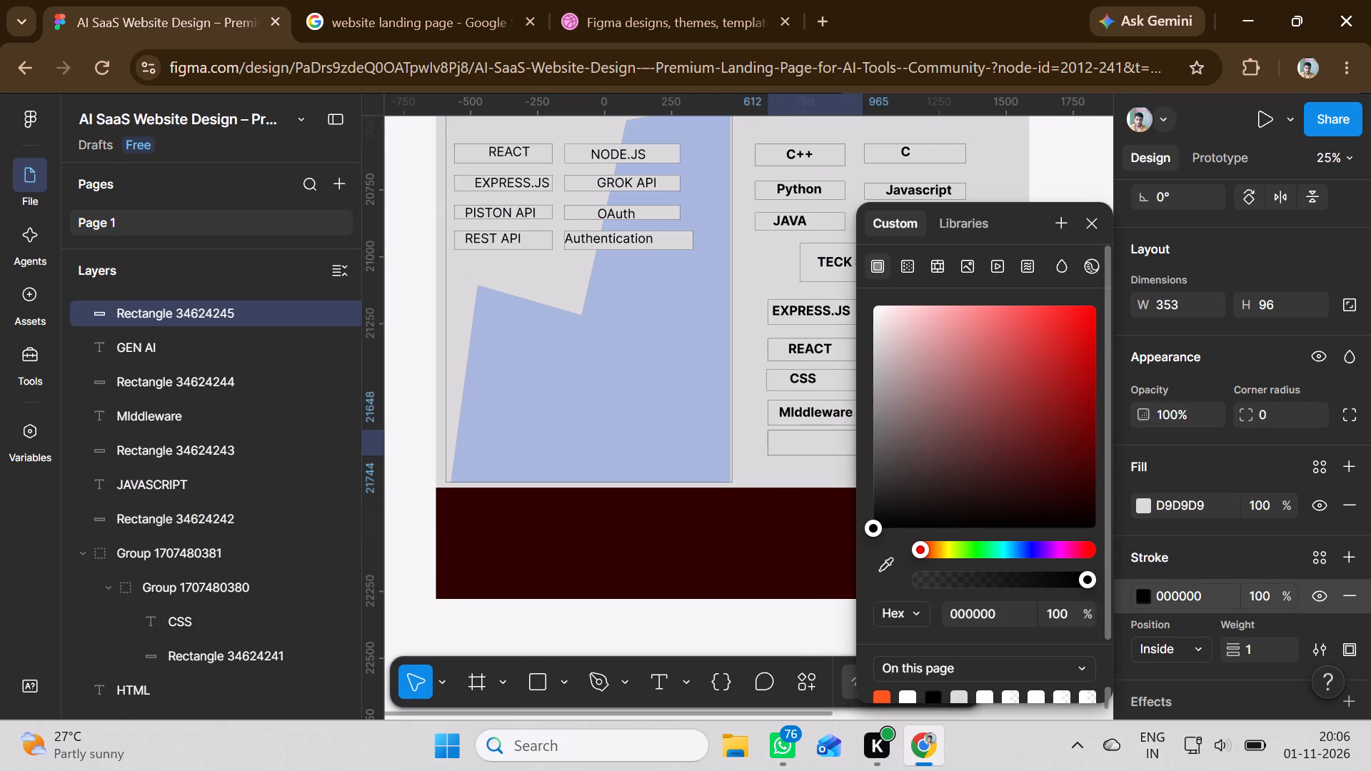
pyautogui.click(882, 502)
pyautogui.click(775, 625)
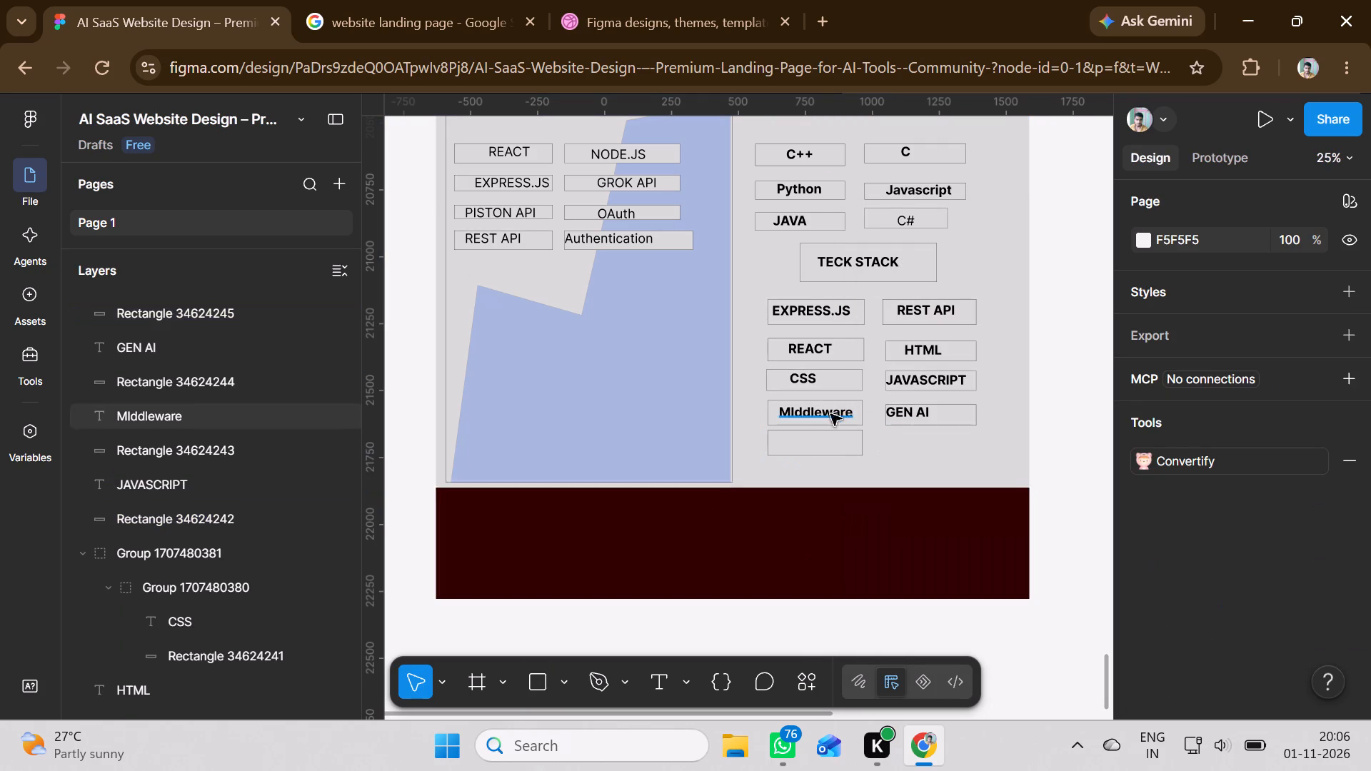
# Move the dark maroon rectangle below the profile section down to about Y 22062.
pyautogui.moveTo(832, 532); pyautogui.dragTo(828, 576)
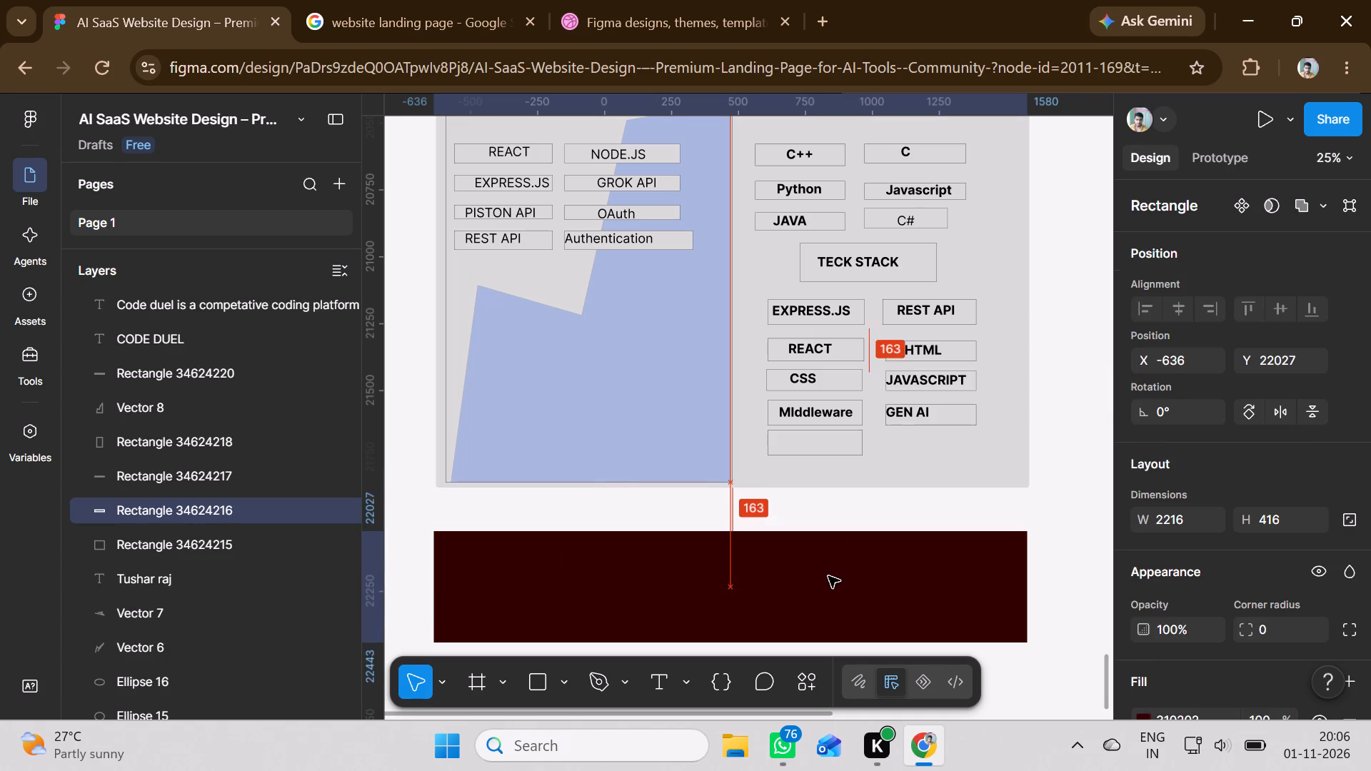
pyautogui.moveTo(828, 576); pyautogui.dragTo(828, 585)
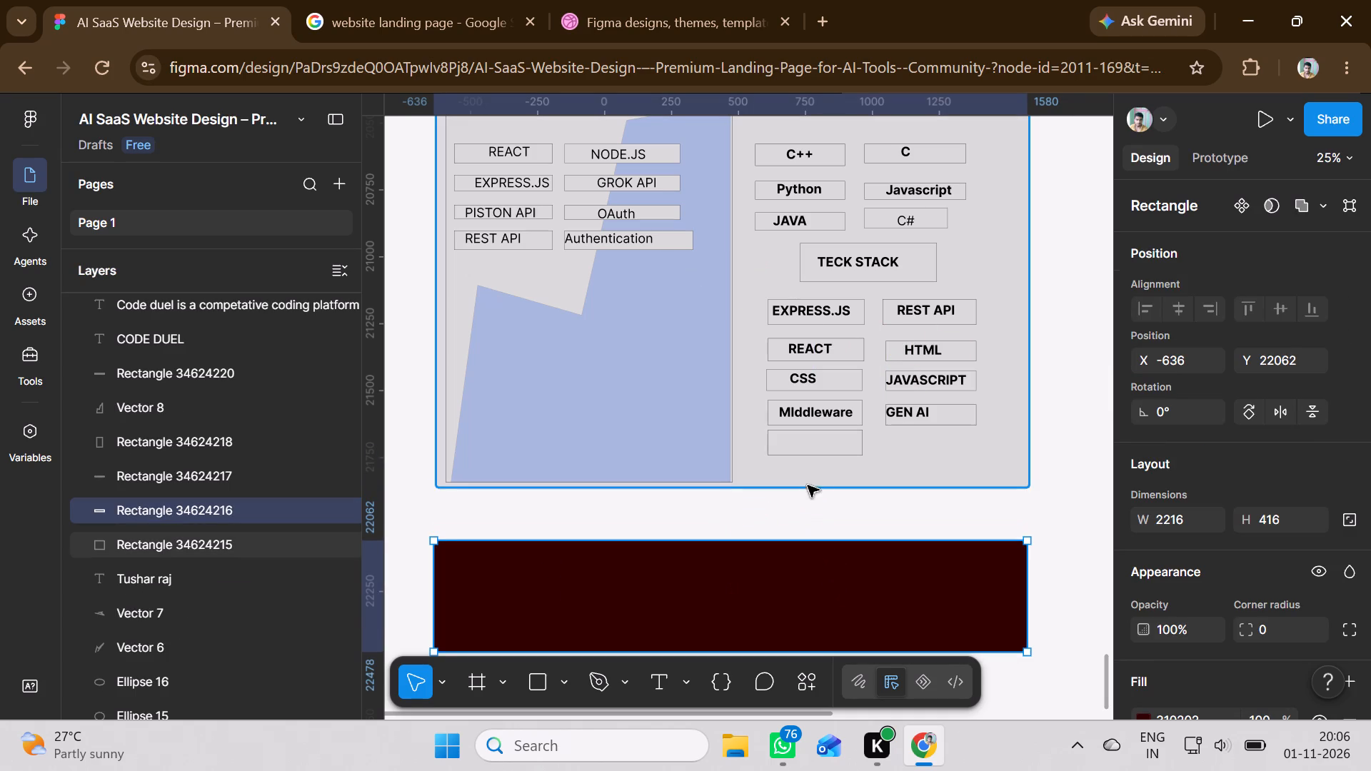
# Extend the profile section's light grey background downward to the top of the maroon rectangle, about 2206 high.
pyautogui.click(814, 479)
pyautogui.moveTo(801, 485); pyautogui.dragTo(801, 537)
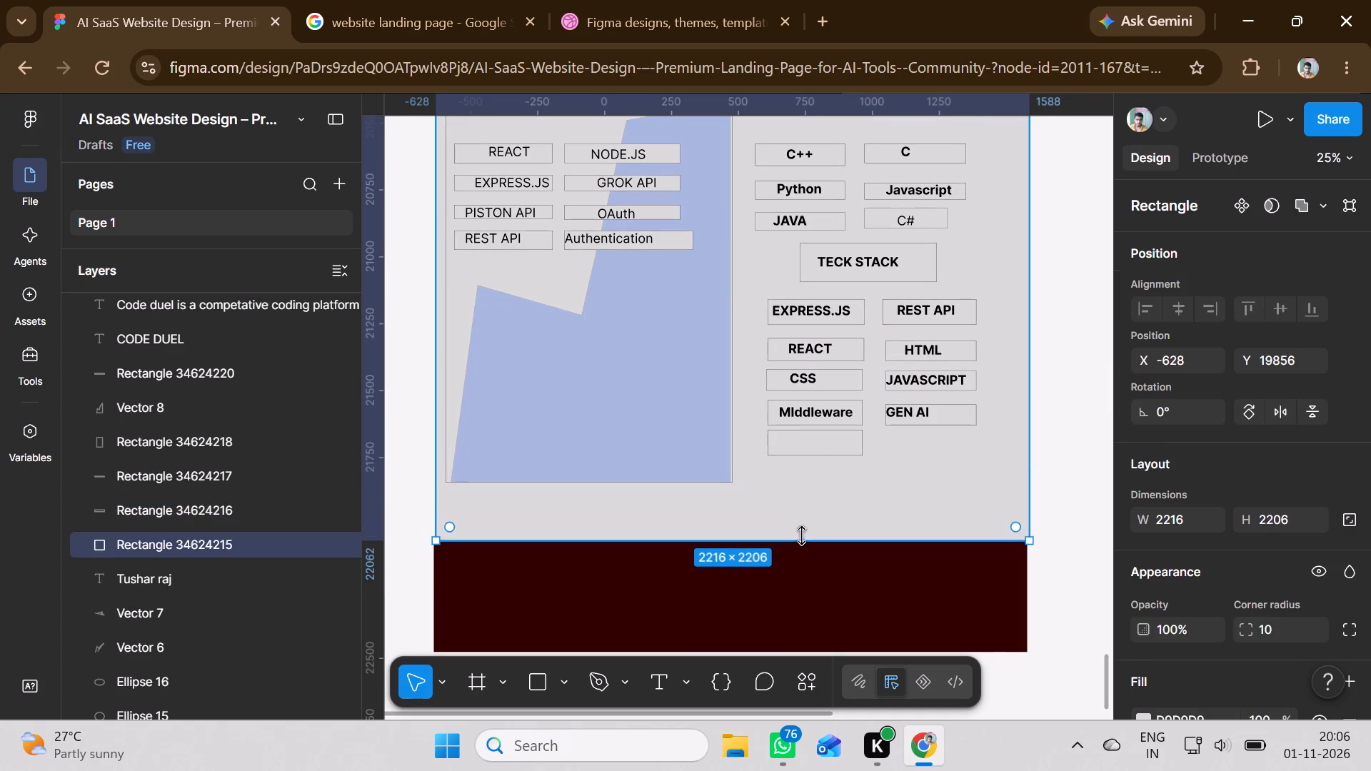
# Add the bold label LANGCHAIN in the empty box below MIddleware, positioned at about X 645, Y 21668.
pyautogui.click(810, 448)
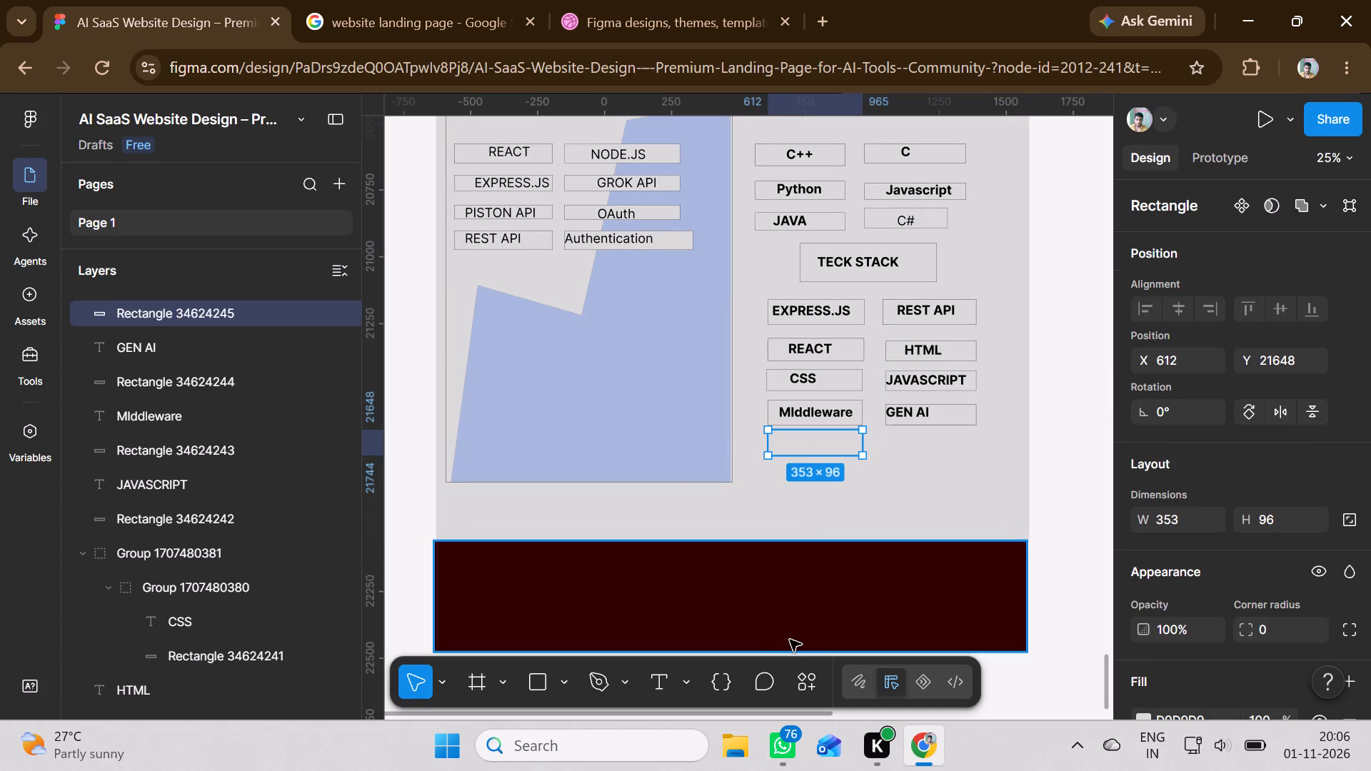
pyautogui.click(656, 686)
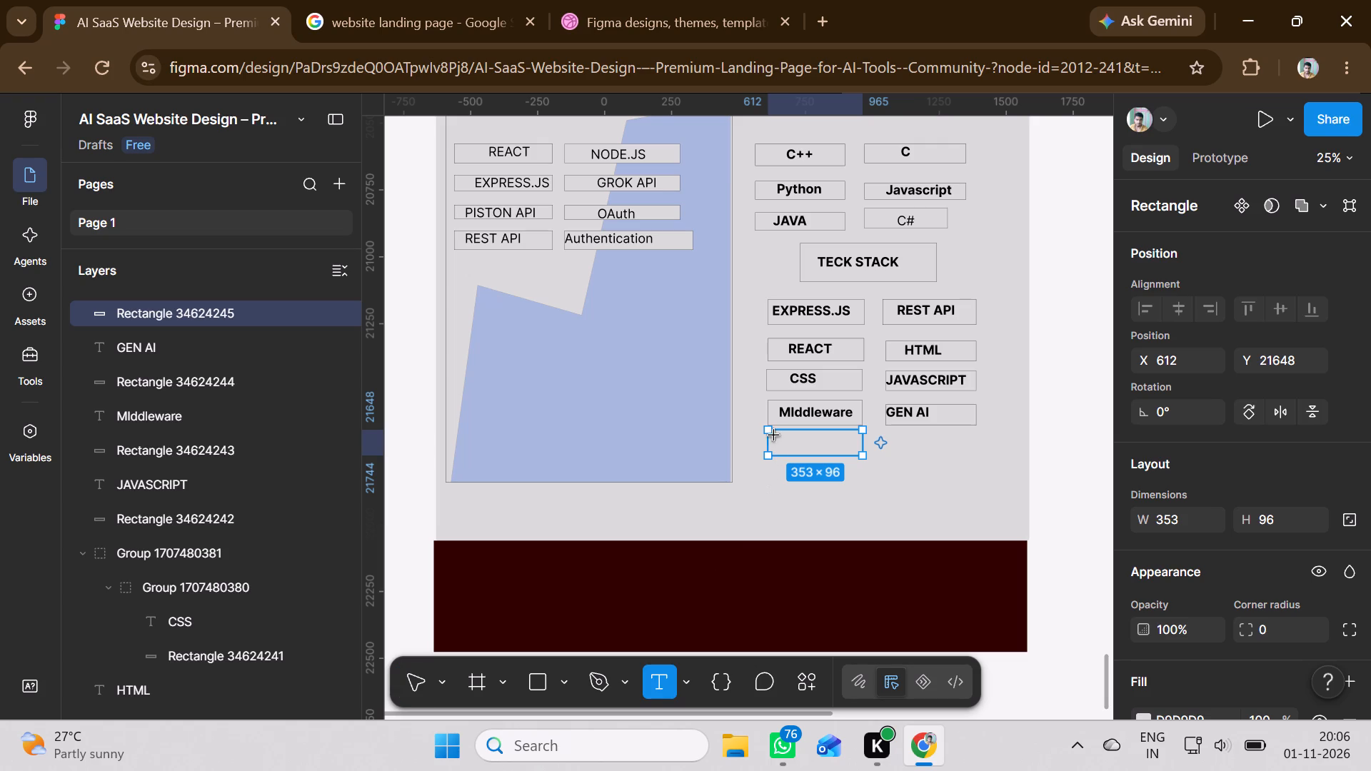
pyautogui.moveTo(771, 431); pyautogui.dragTo(843, 451)
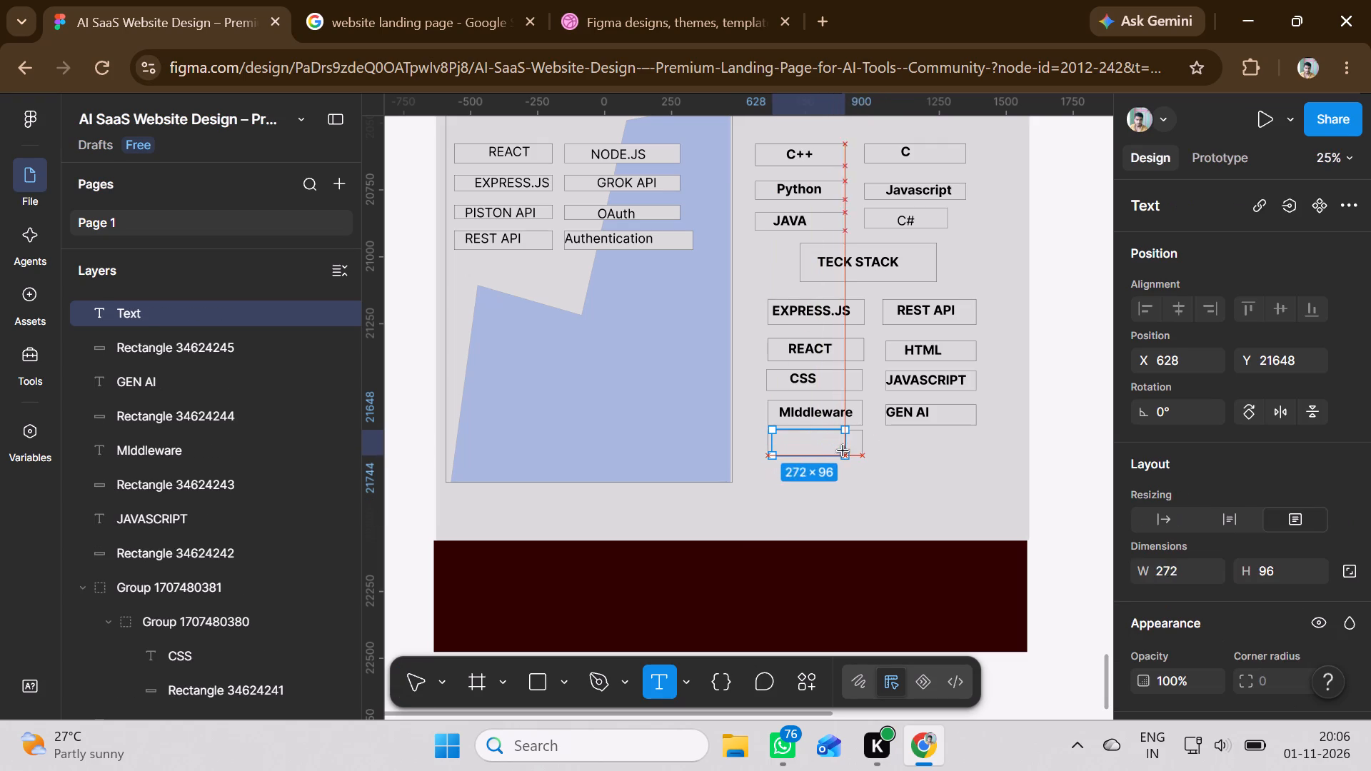
pyautogui.moveTo(843, 451); pyautogui.dragTo(859, 453)
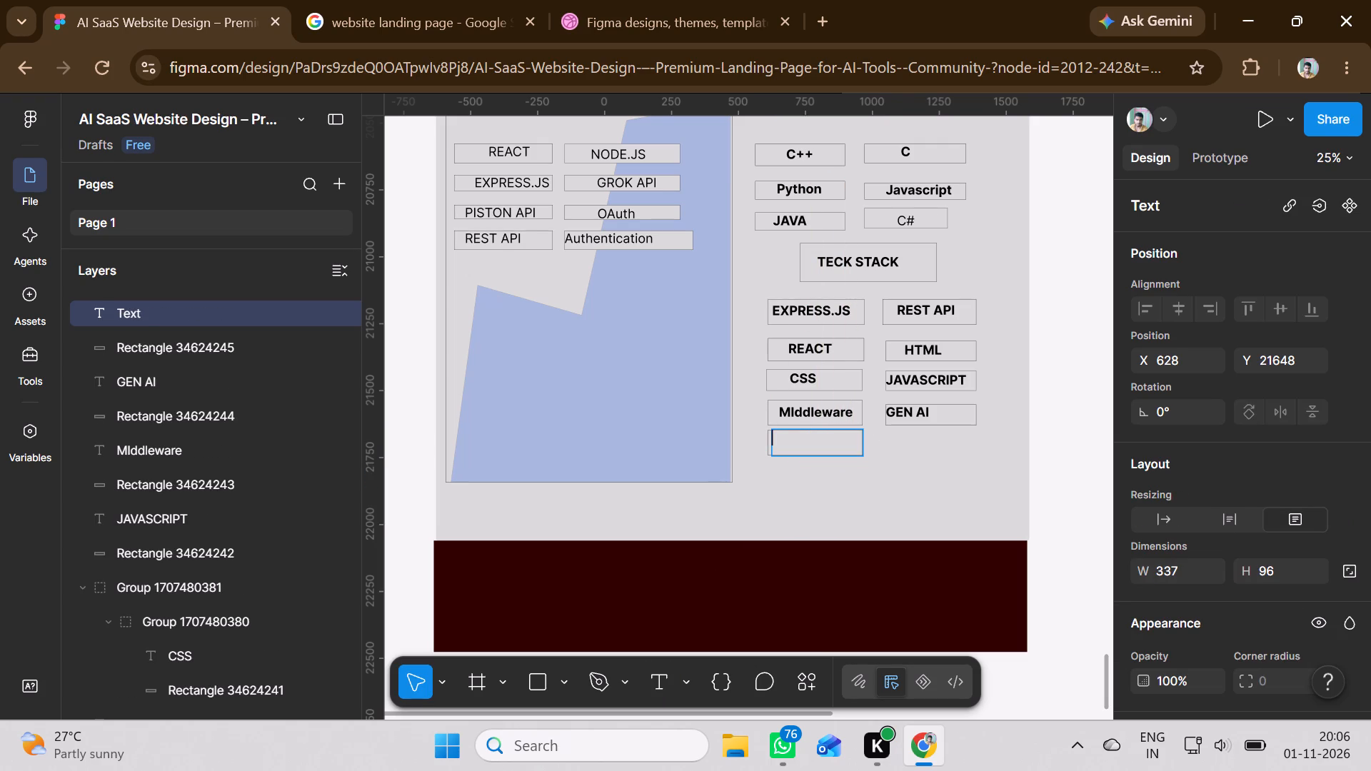
pyautogui.write('Lanchain')
pyautogui.press('BackSpace')
pyautogui.press('BackSpace')
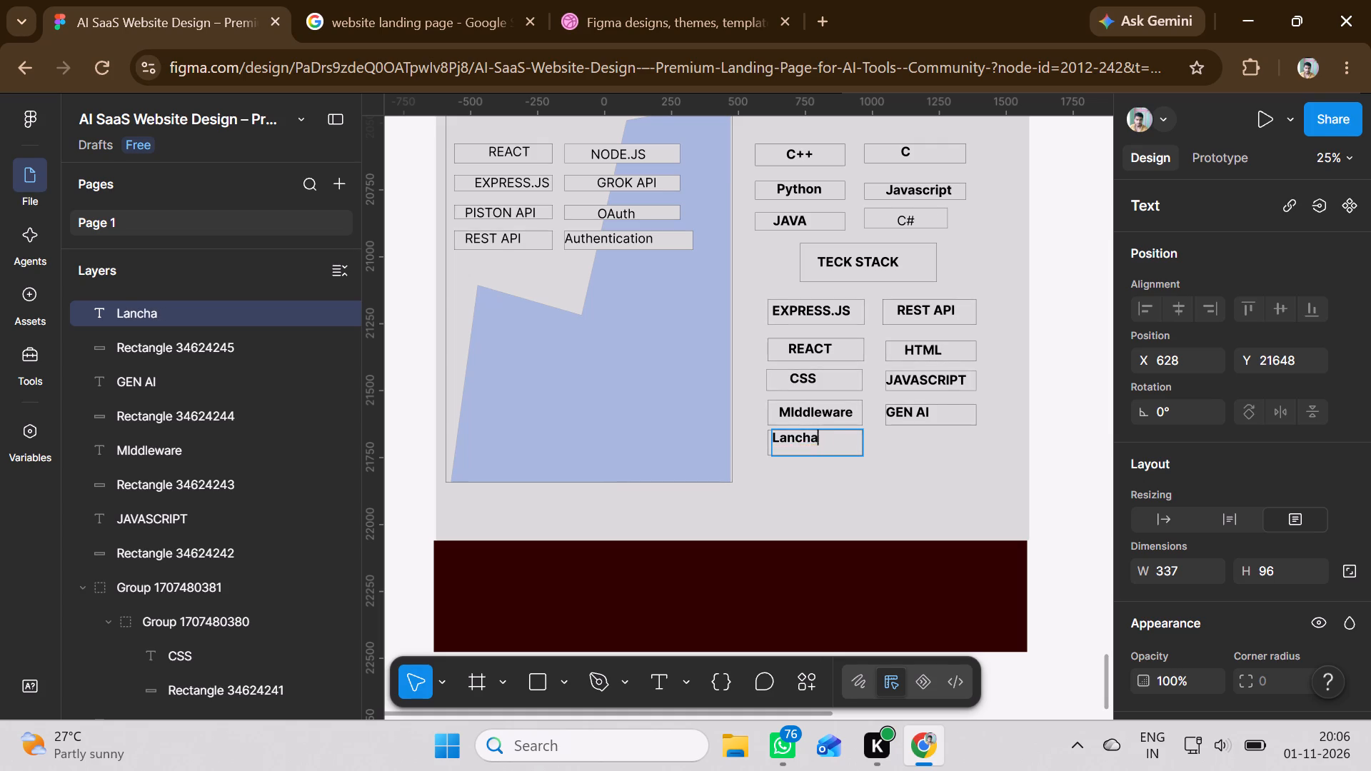
pyautogui.press('BackSpace')
pyautogui.press('BackSpace')
pyautogui.press('BackSpace')
pyautogui.press('BackSpace')
pyautogui.press('BackSpace')
pyautogui.write('ANGCHAIN')
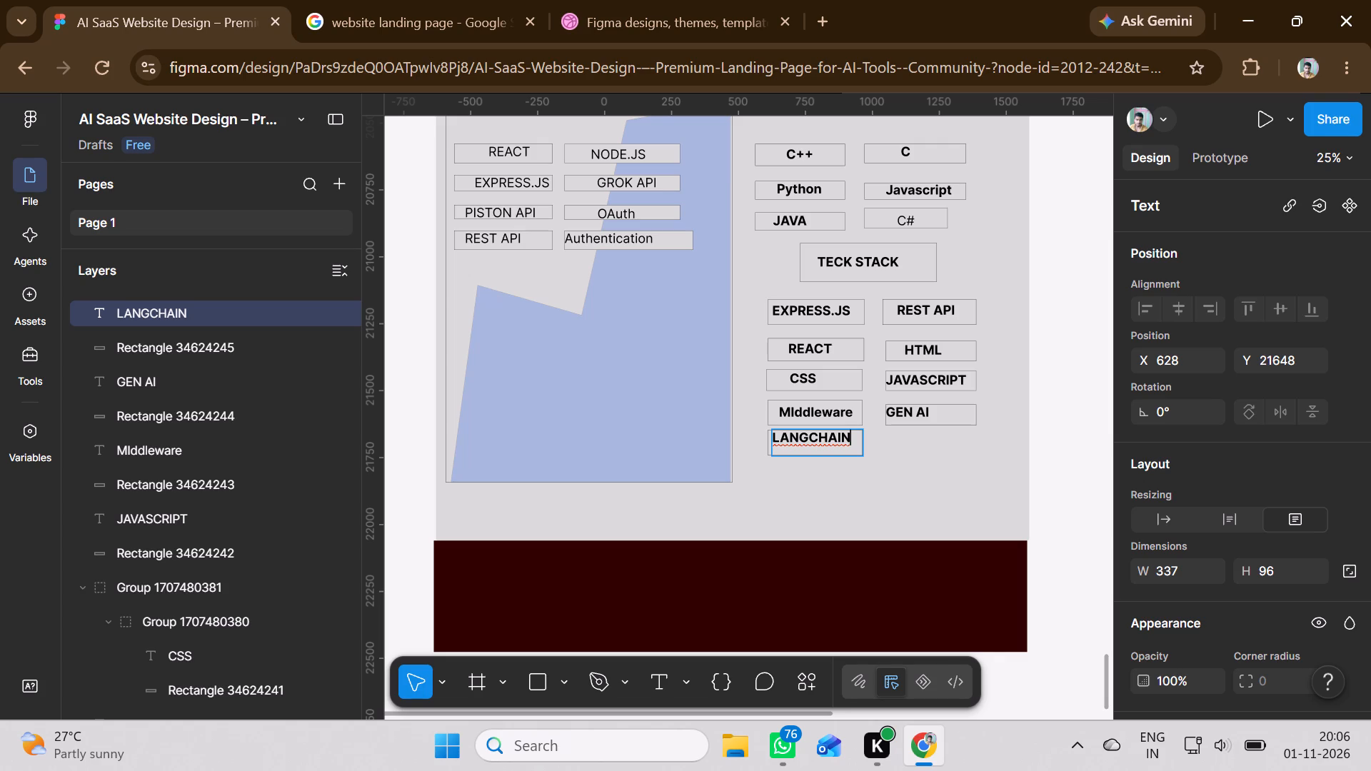
pyautogui.click(778, 488)
pyautogui.click(793, 435)
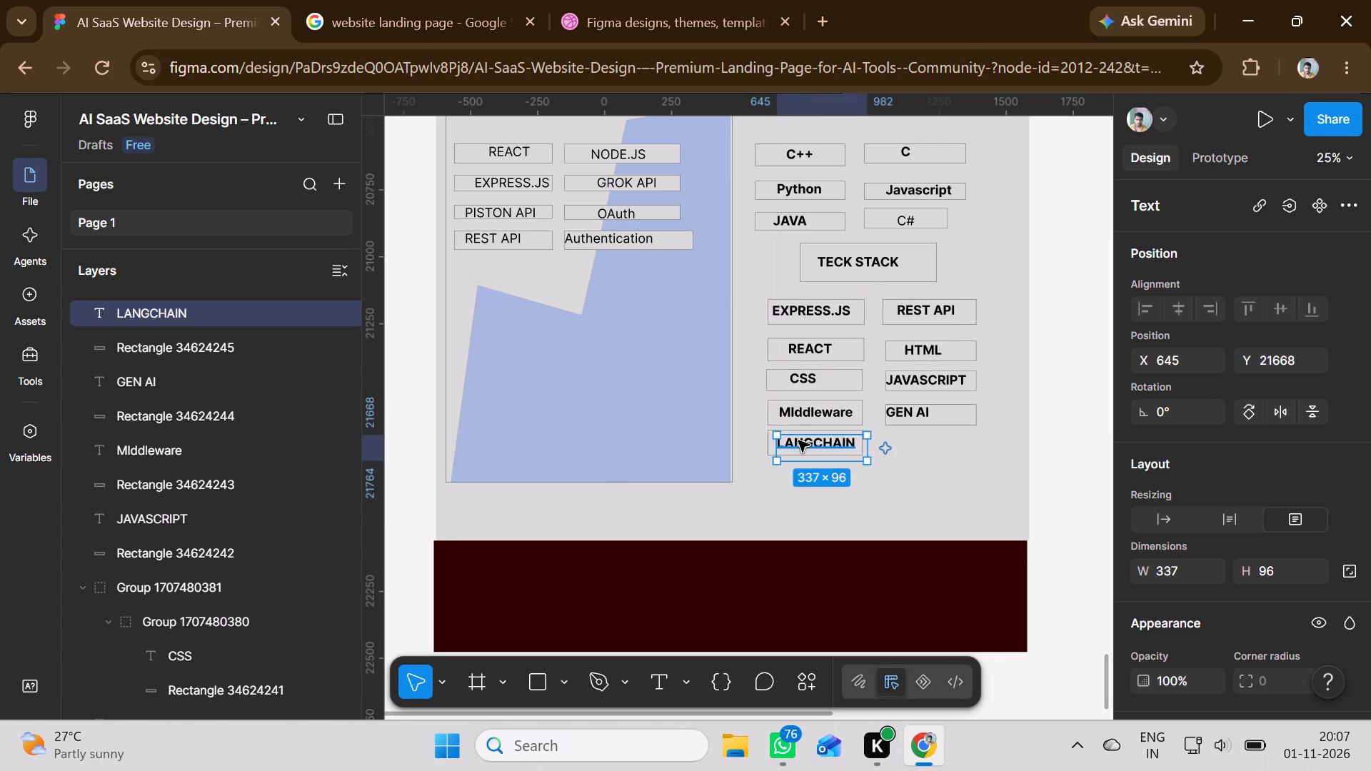
pyautogui.click(768, 504)
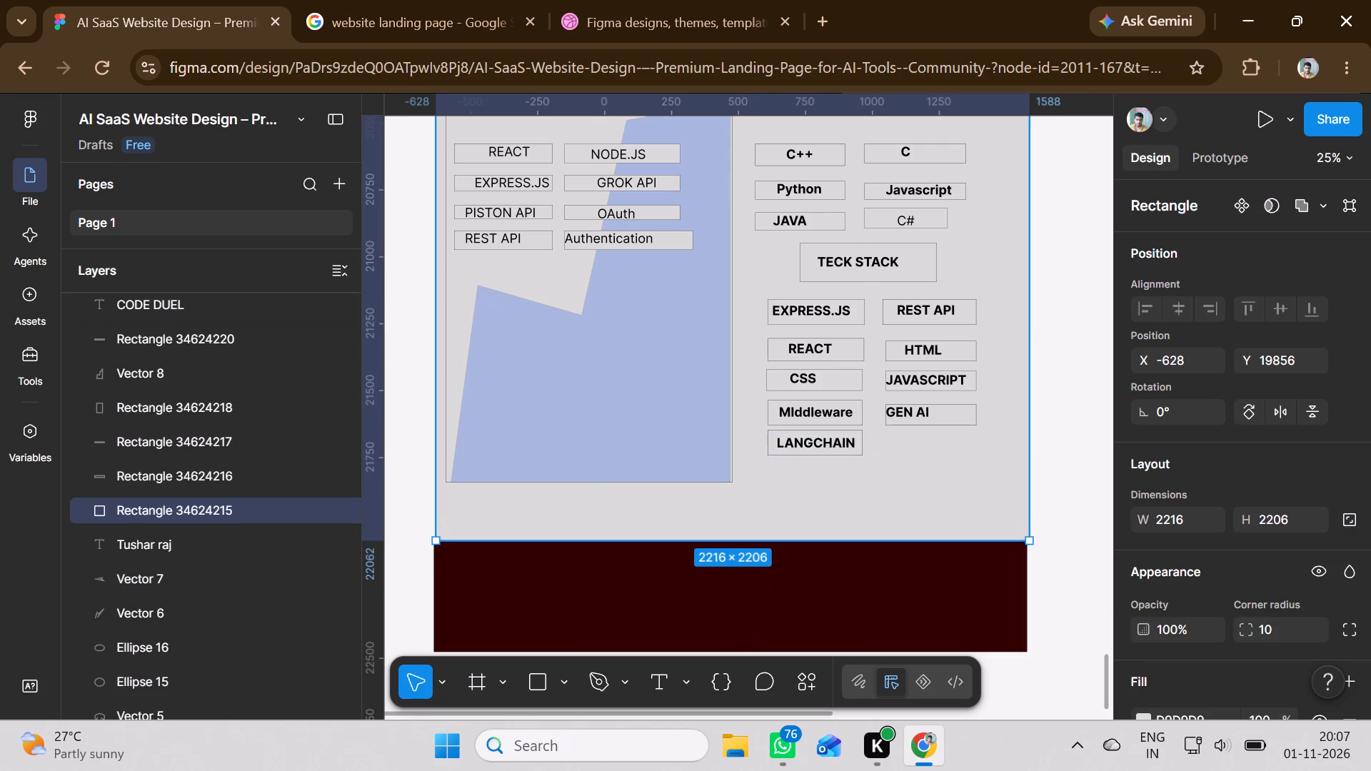
# Draw a rectangle about 338 × 76 below the GEN AI box and give it a dark grey stroke.
pyautogui.click(539, 682)
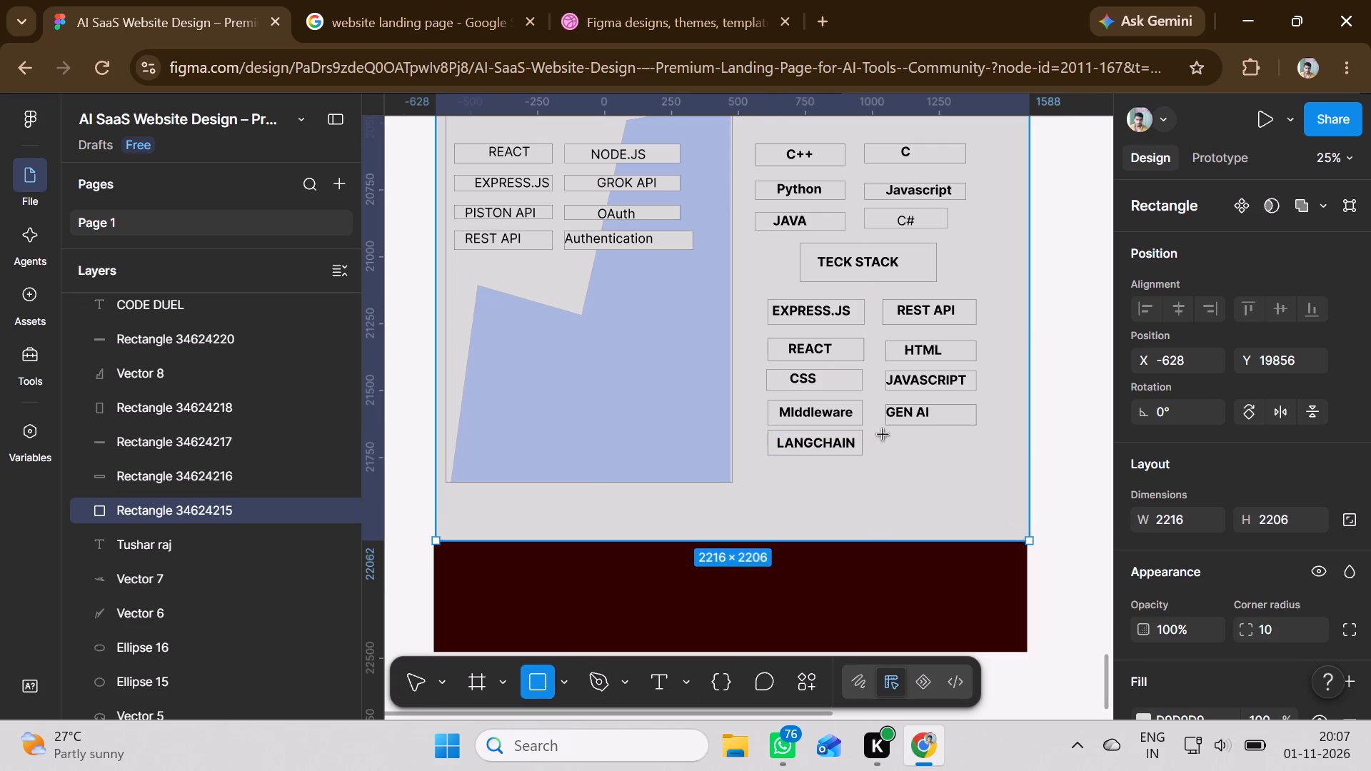
pyautogui.moveTo(886, 435); pyautogui.dragTo(963, 453)
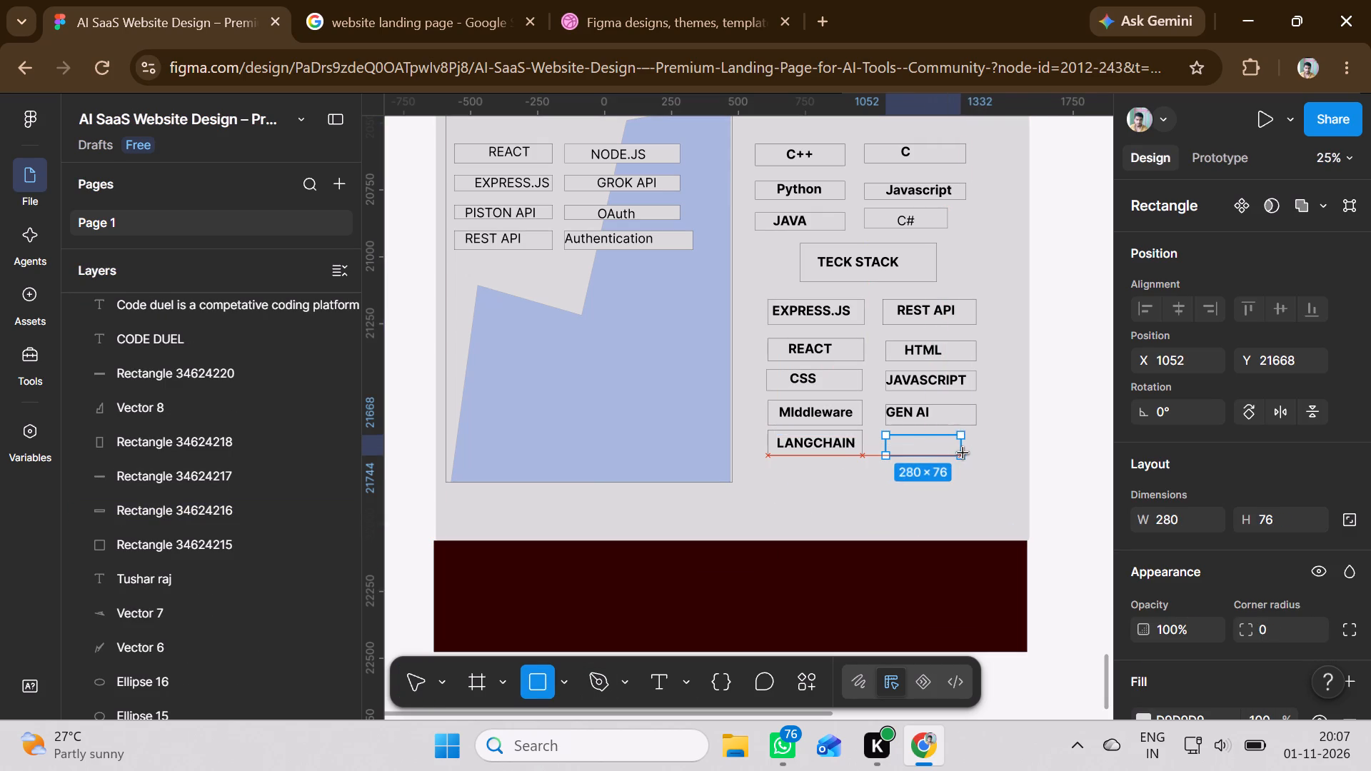
pyautogui.moveTo(963, 453); pyautogui.dragTo(974, 455)
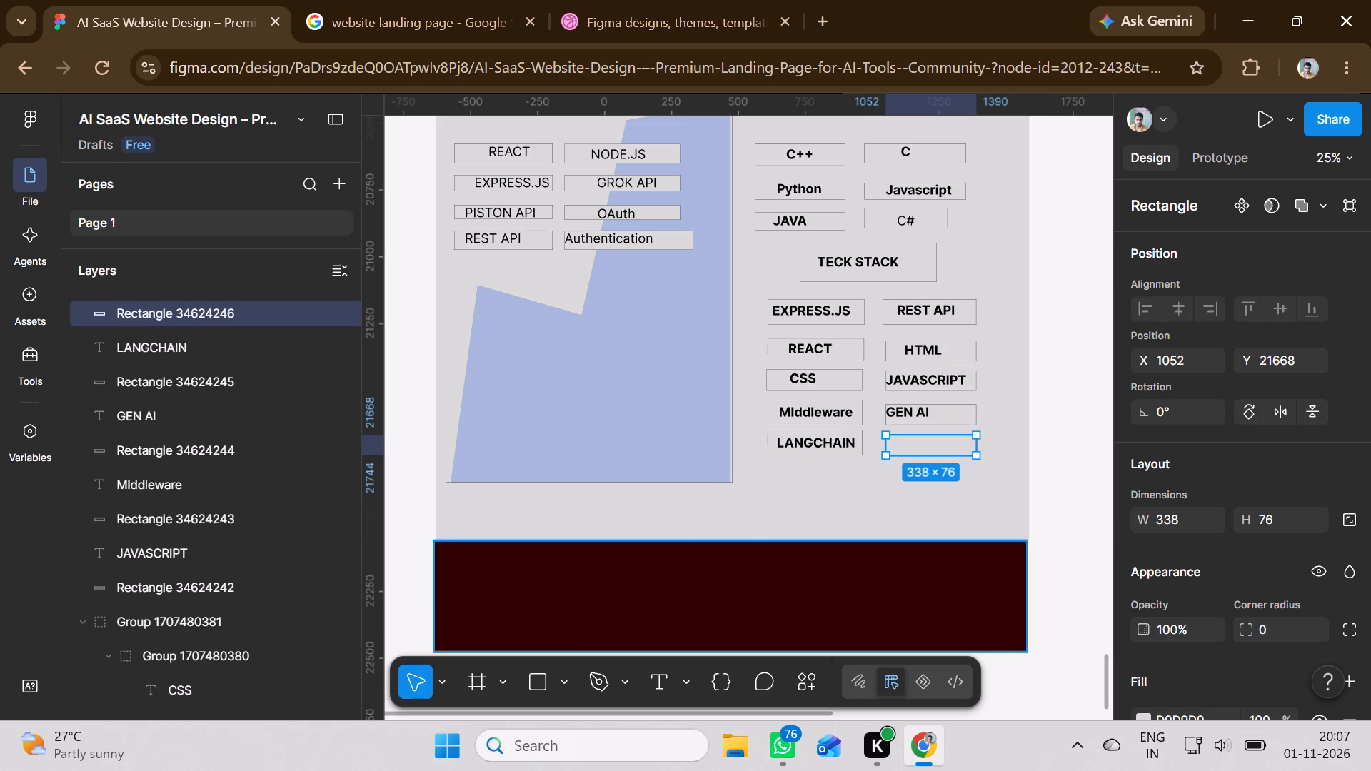
pyautogui.scroll(-6, 1222, 580)
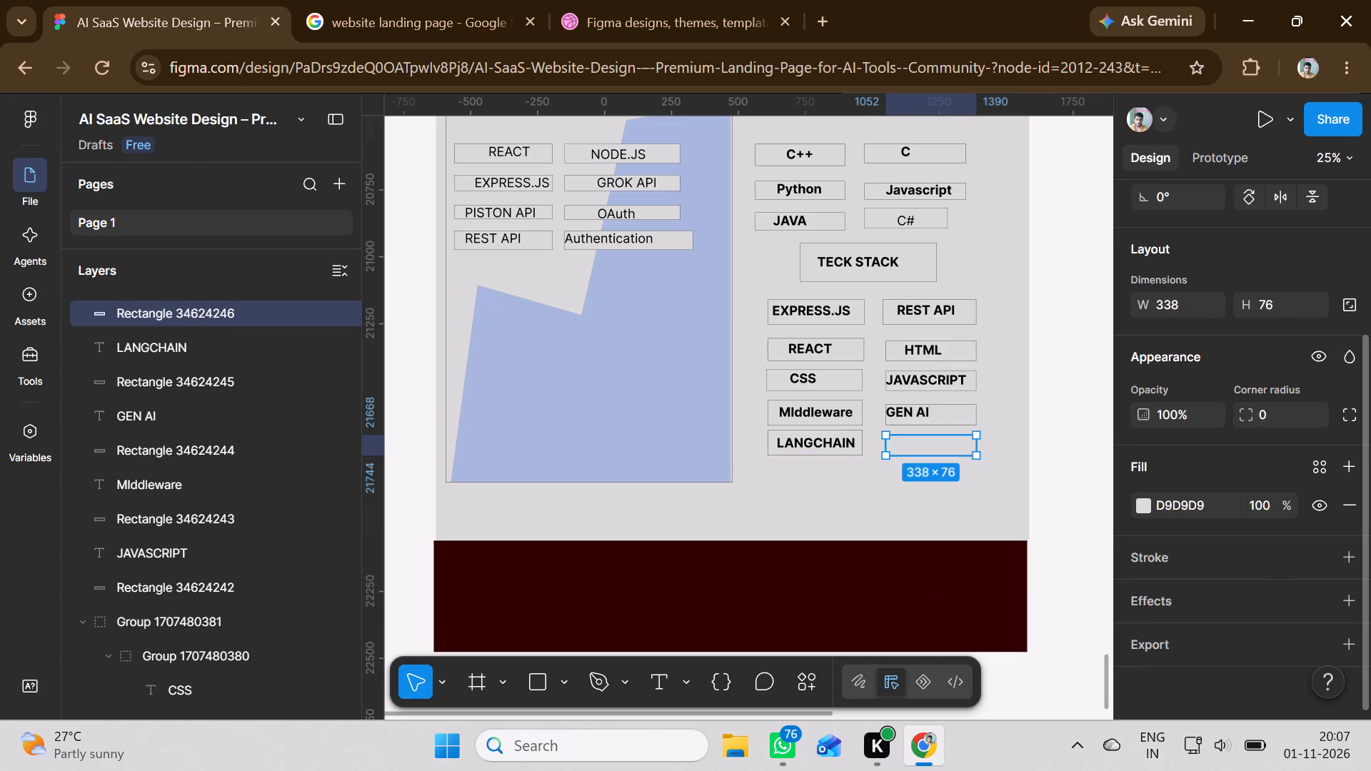
pyautogui.click(1200, 562)
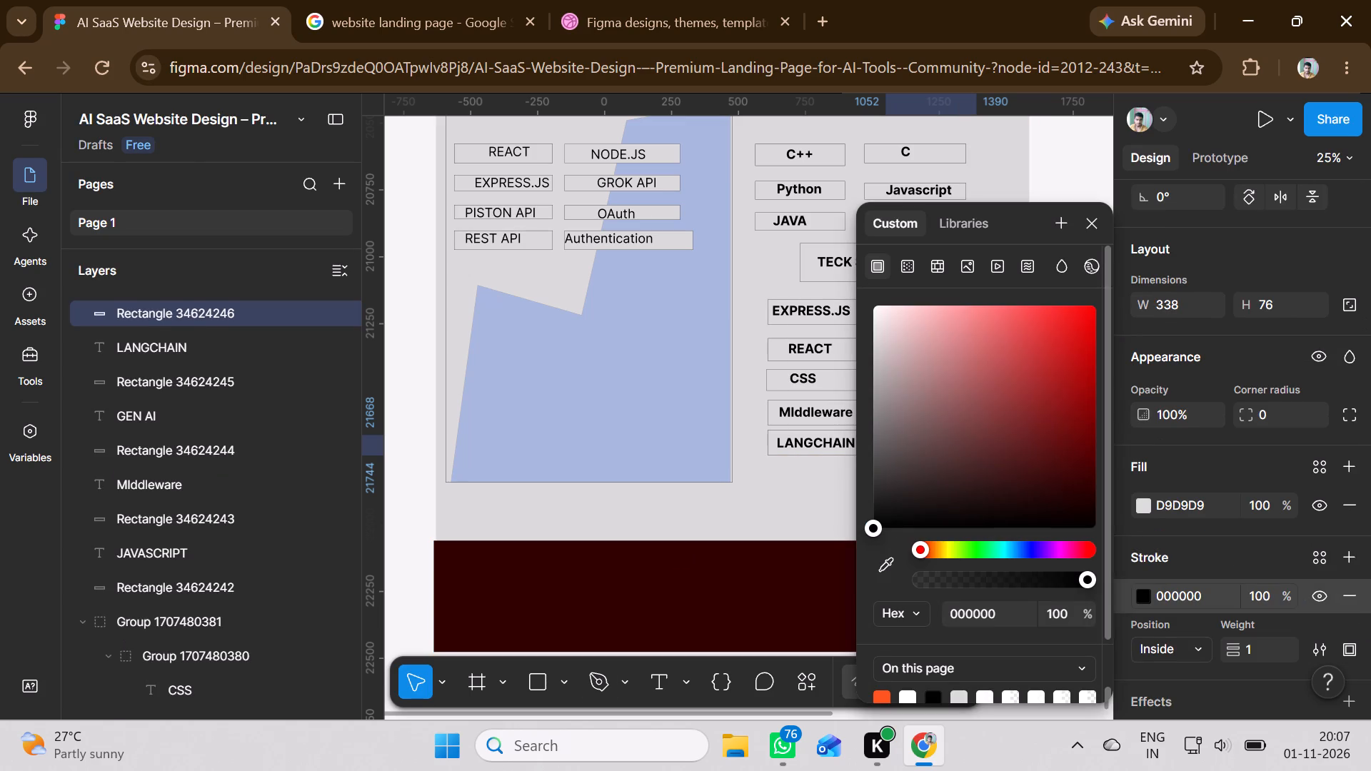
pyautogui.click(875, 479)
pyautogui.click(743, 513)
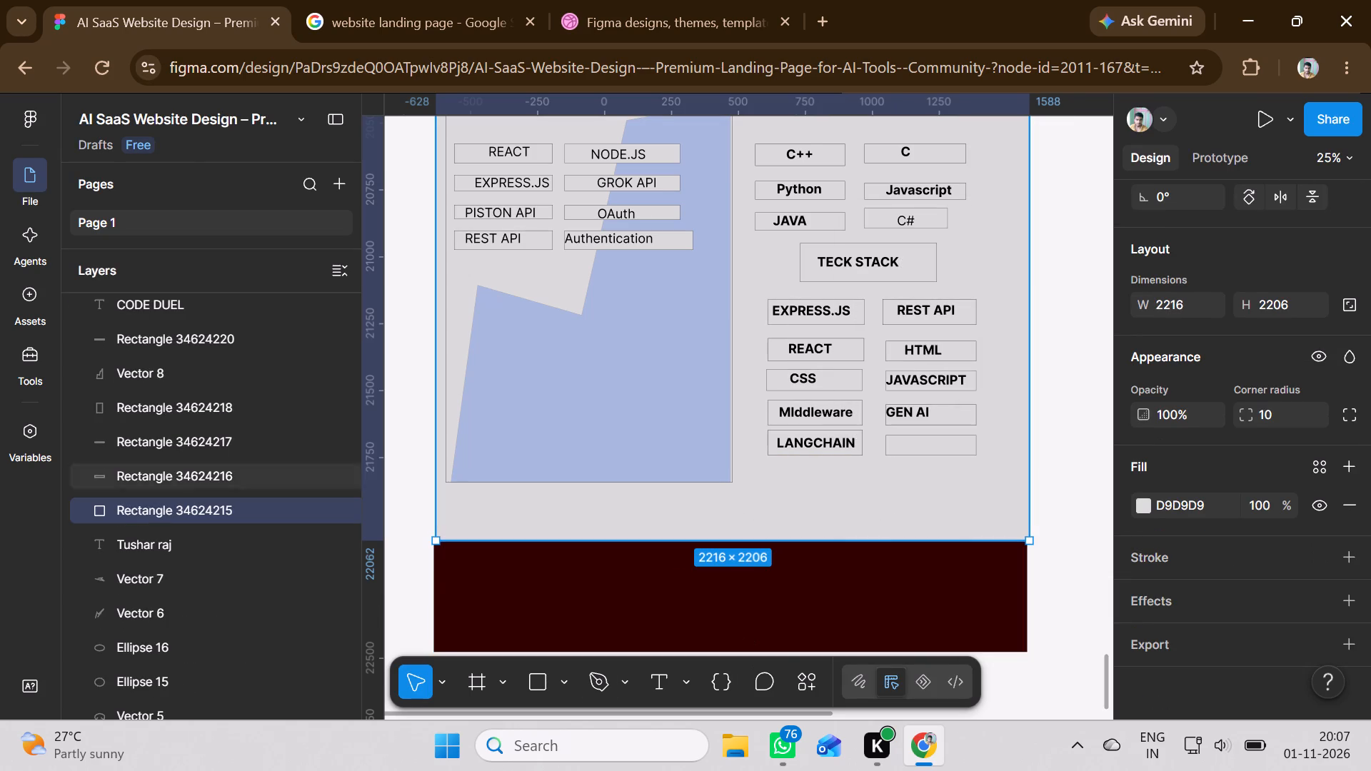
# Add the bold label LANGGRAPH in the empty box below GEN AI, shifted to about X 1073, Y 21672.
pyautogui.click(650, 695)
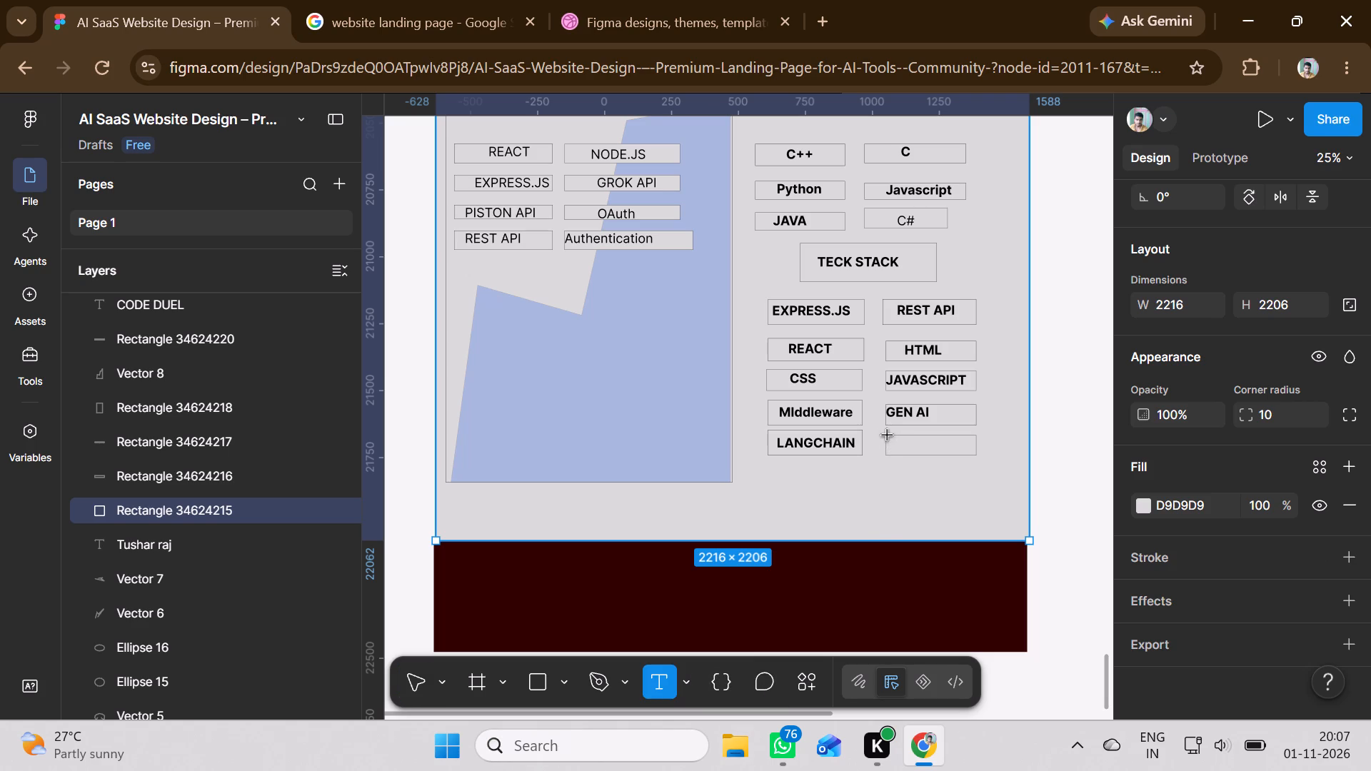
pyautogui.moveTo(888, 435); pyautogui.dragTo(975, 456)
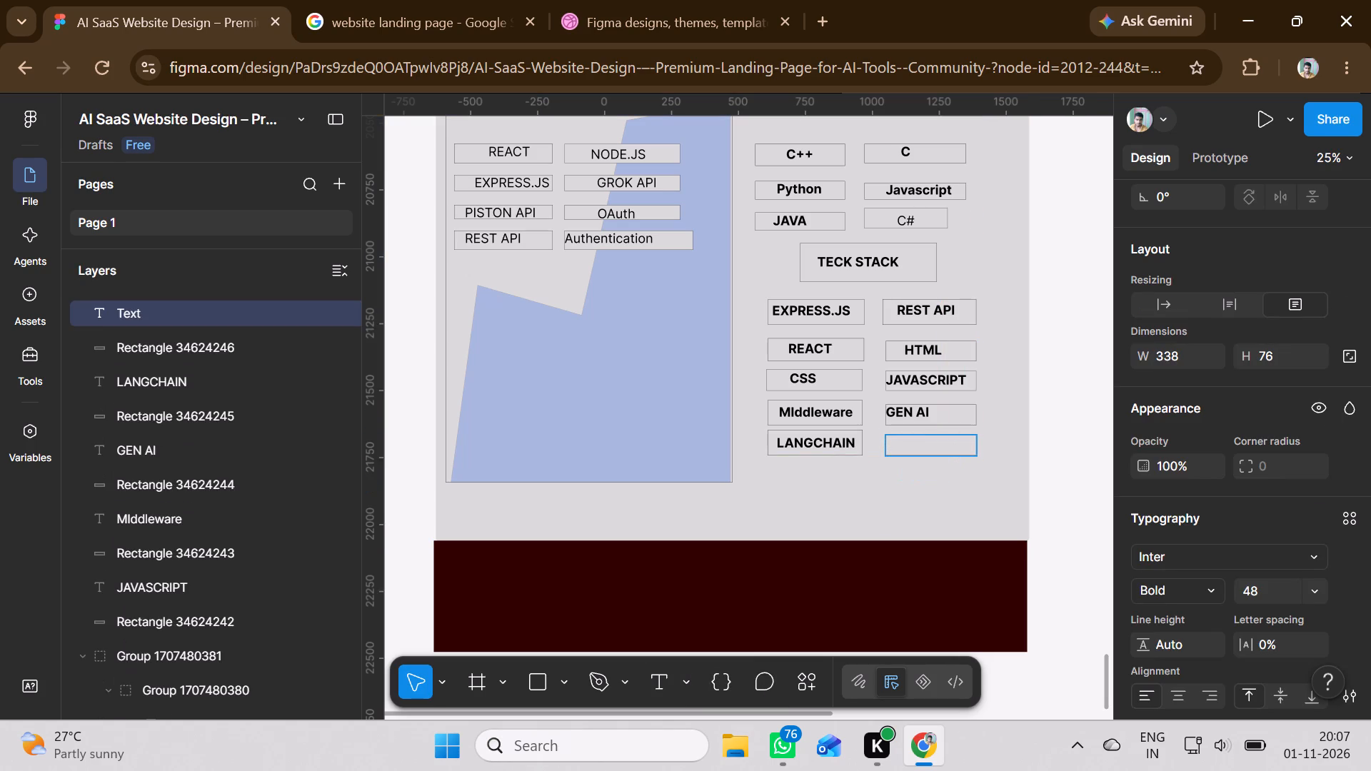
pyautogui.write('LANG')
pyautogui.write('GRAPH')
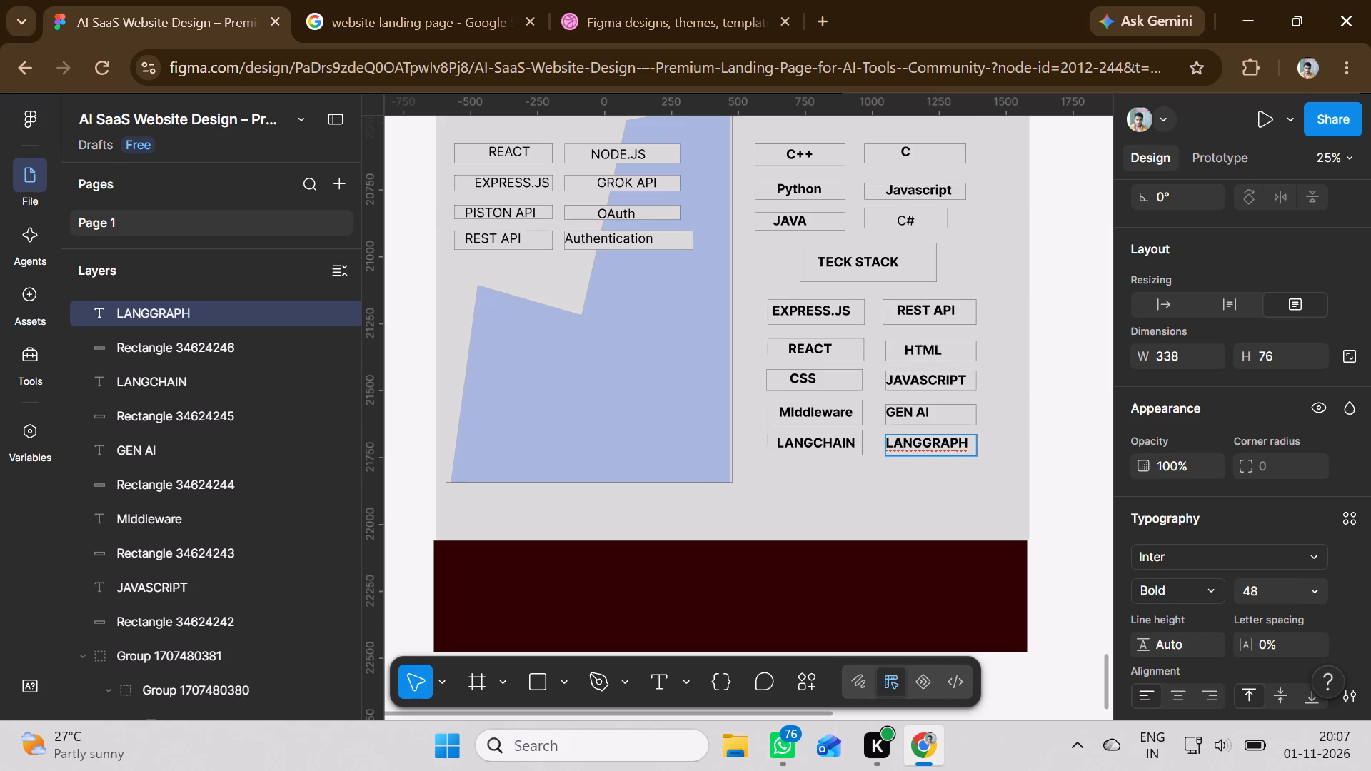
pyautogui.click(910, 487)
pyautogui.click(979, 450)
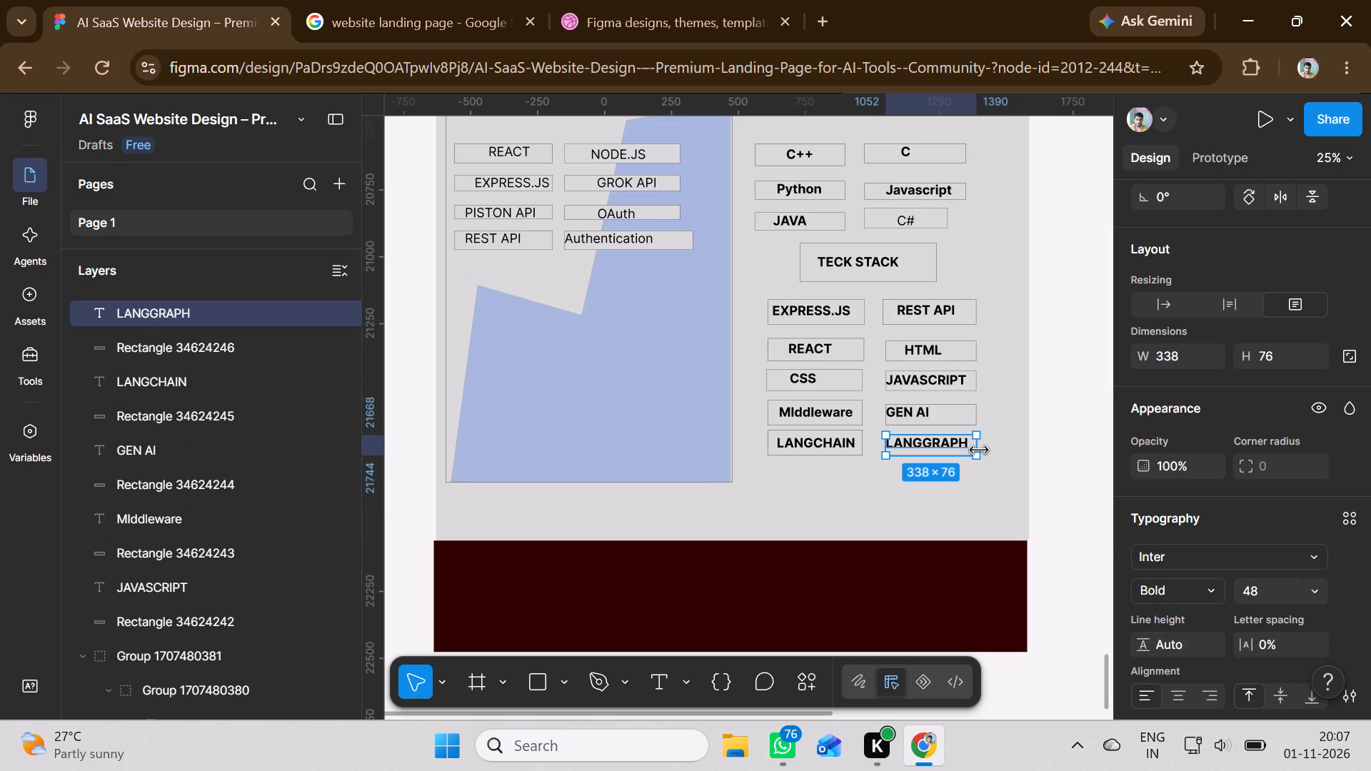
pyautogui.moveTo(933, 443); pyautogui.dragTo(937, 443)
pyautogui.moveTo(937, 443); pyautogui.dragTo(940, 444)
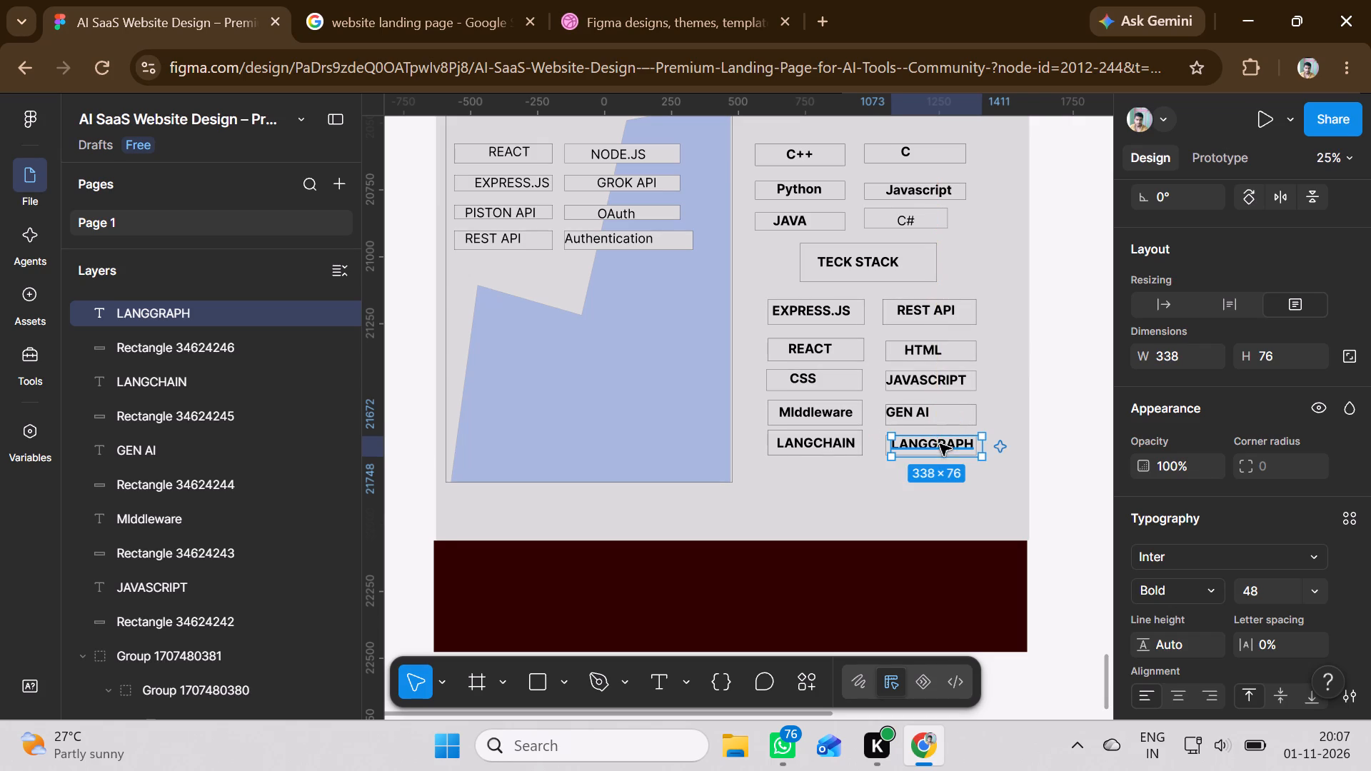
pyautogui.click(860, 492)
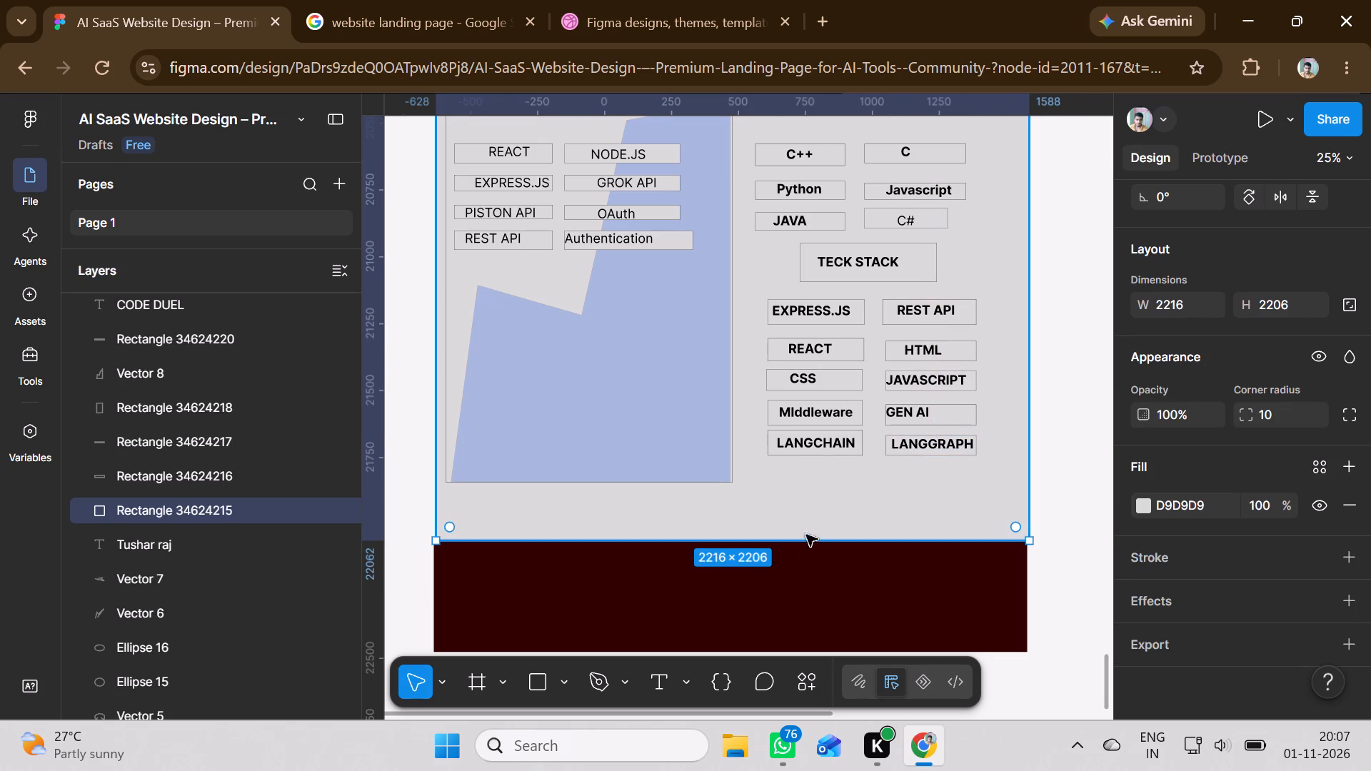
# Draw a rectangle about 353 × 80 below the LANGCHAIN box and give it a dark grey 292828 stroke.
pyautogui.click(543, 683)
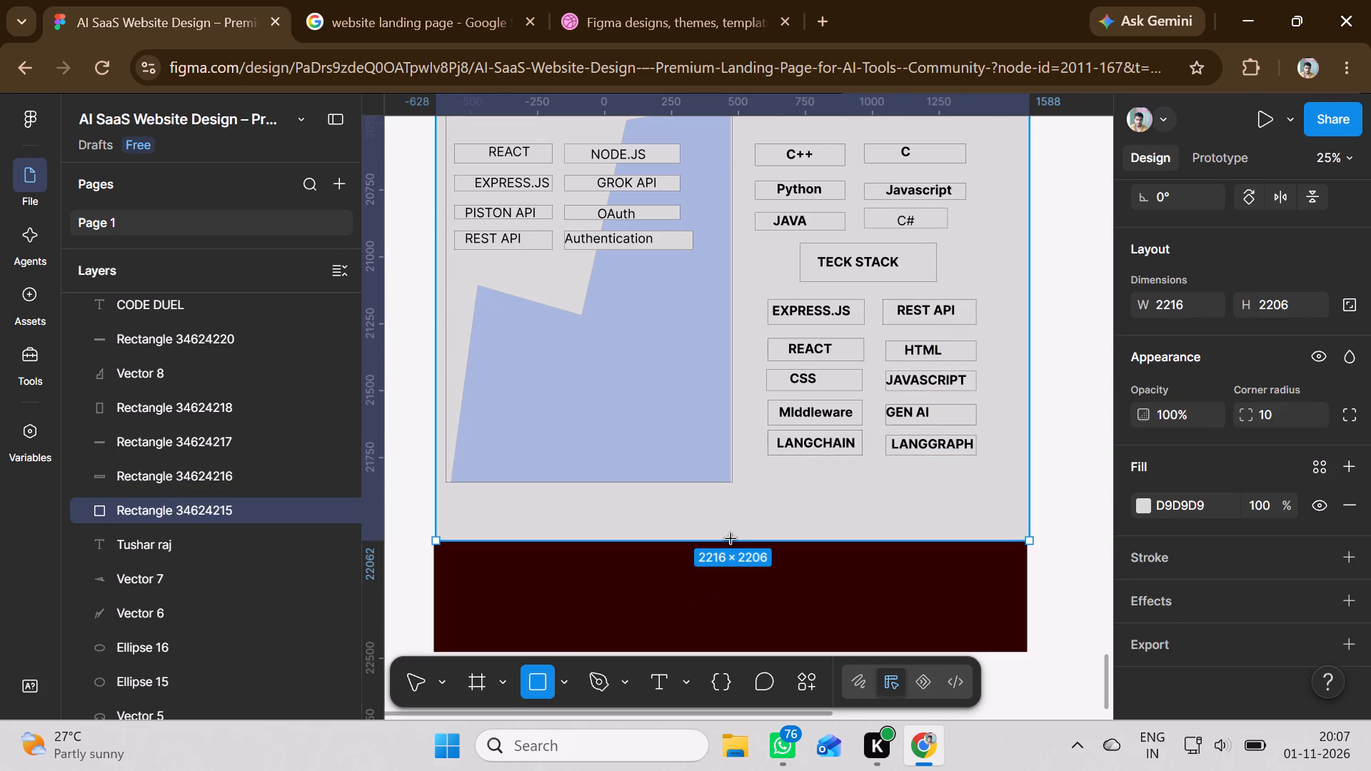
pyautogui.moveTo(770, 466); pyautogui.dragTo(786, 472)
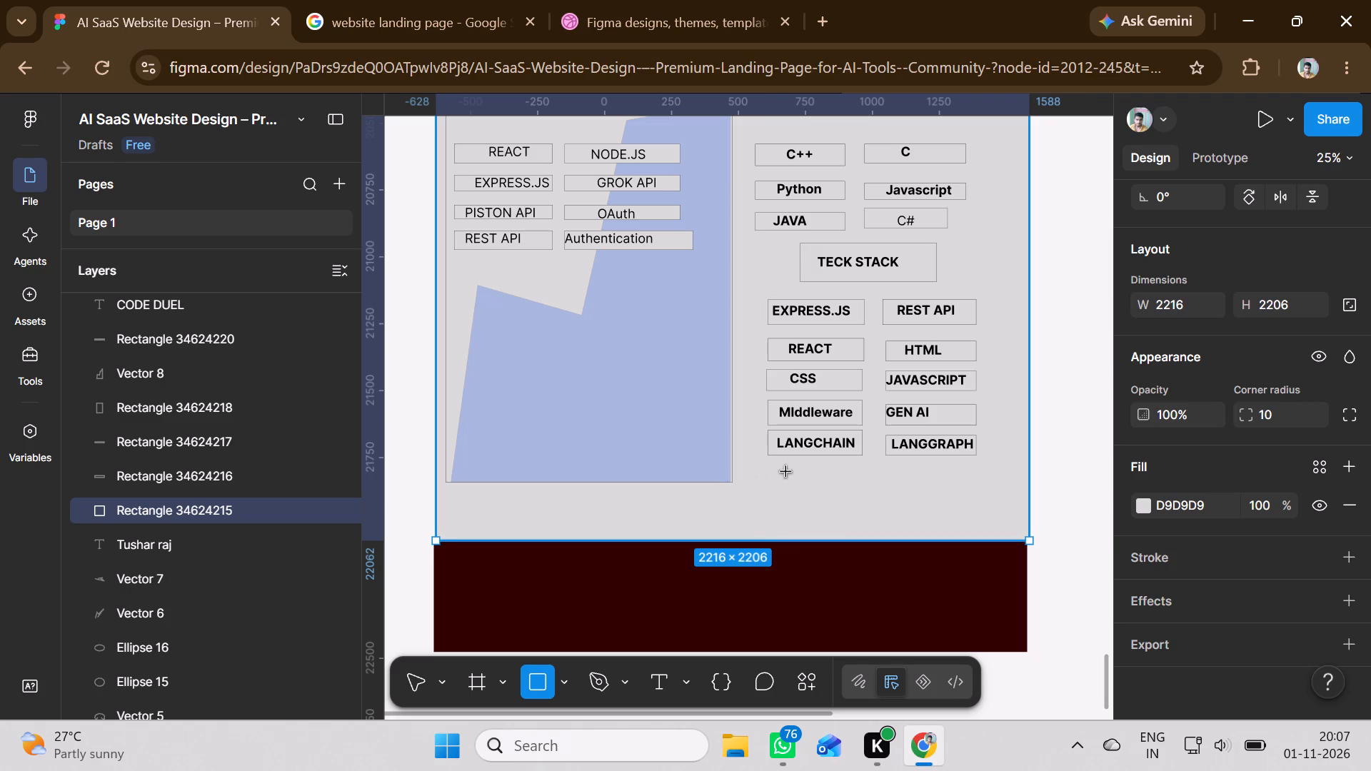
pyautogui.moveTo(786, 472); pyautogui.dragTo(862, 486)
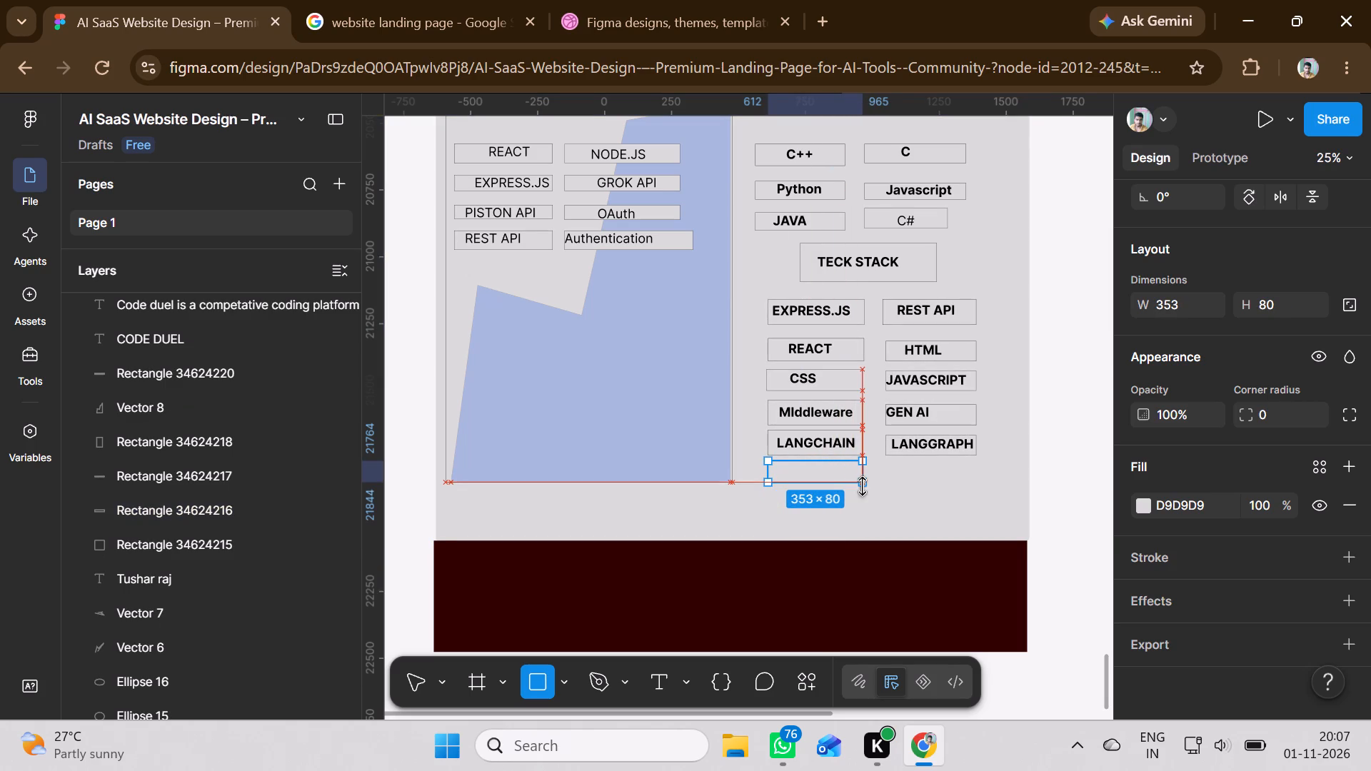
pyautogui.click(1194, 558)
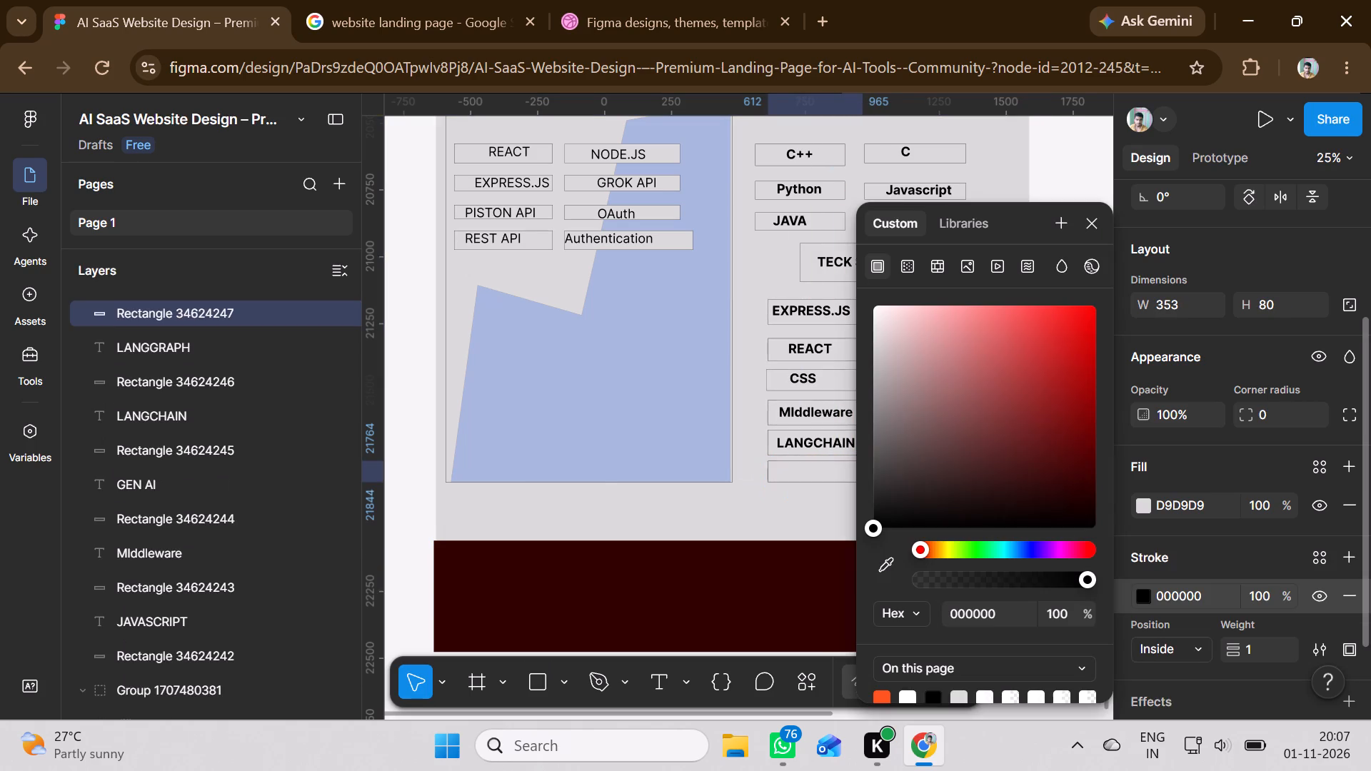
pyautogui.click(875, 492)
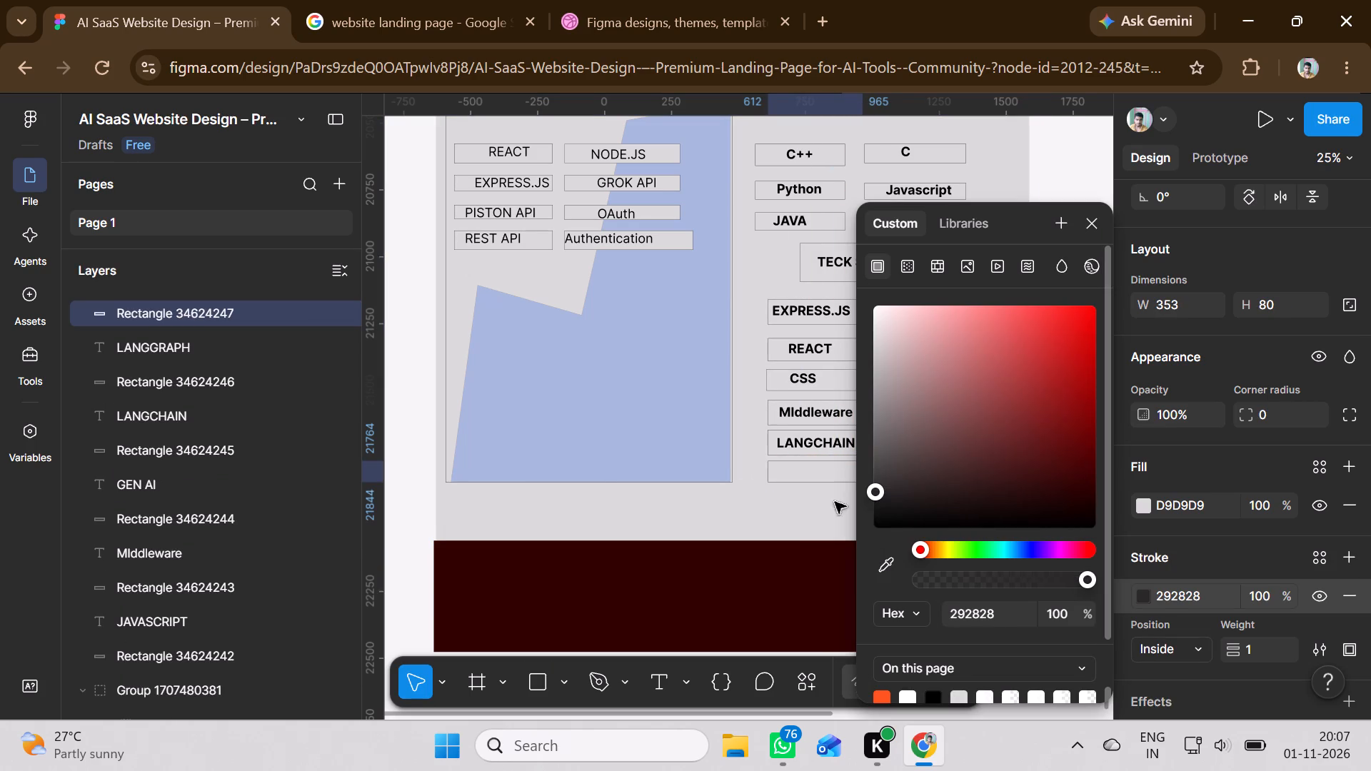
pyautogui.click(766, 529)
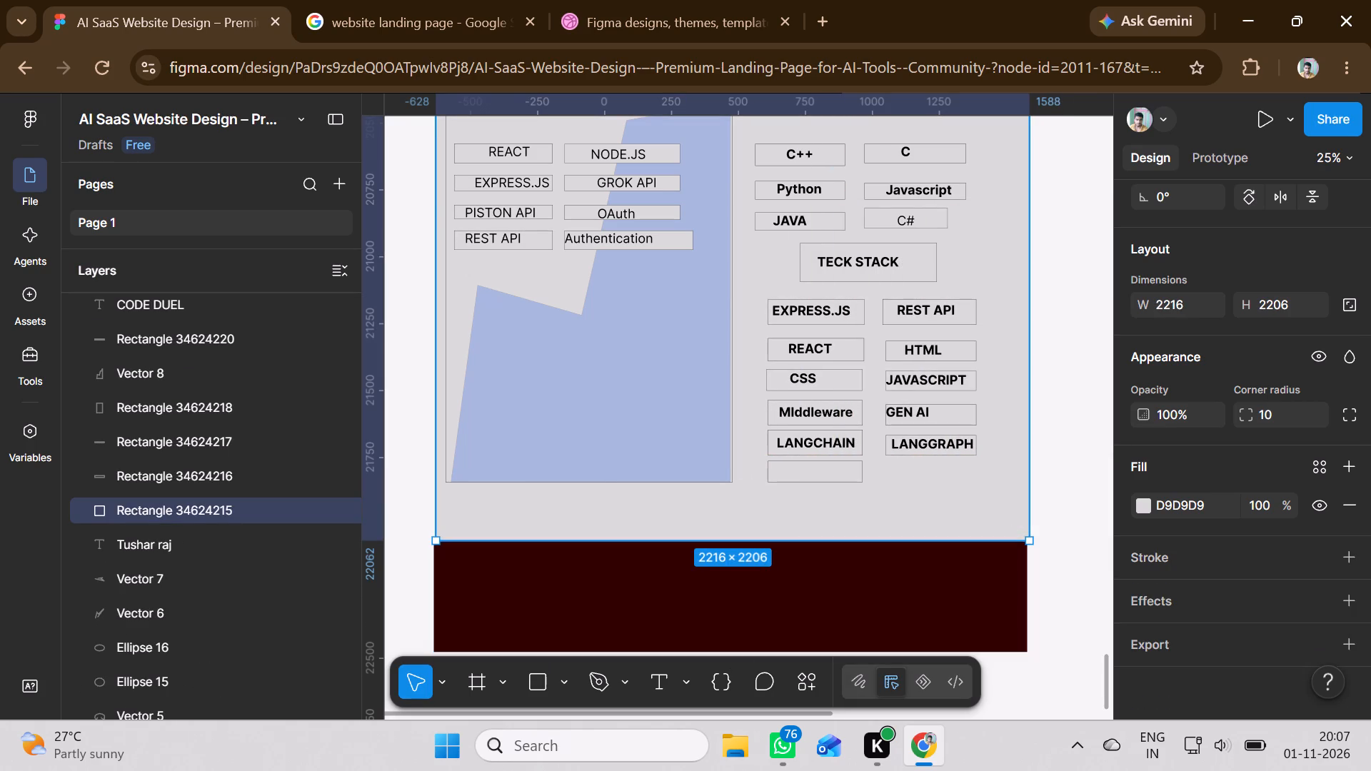
# Add the bold label RAG in the empty box below LANGCHAIN, shifted inward to about X 712.
pyautogui.click(655, 694)
pyautogui.moveTo(769, 460); pyautogui.dragTo(858, 481)
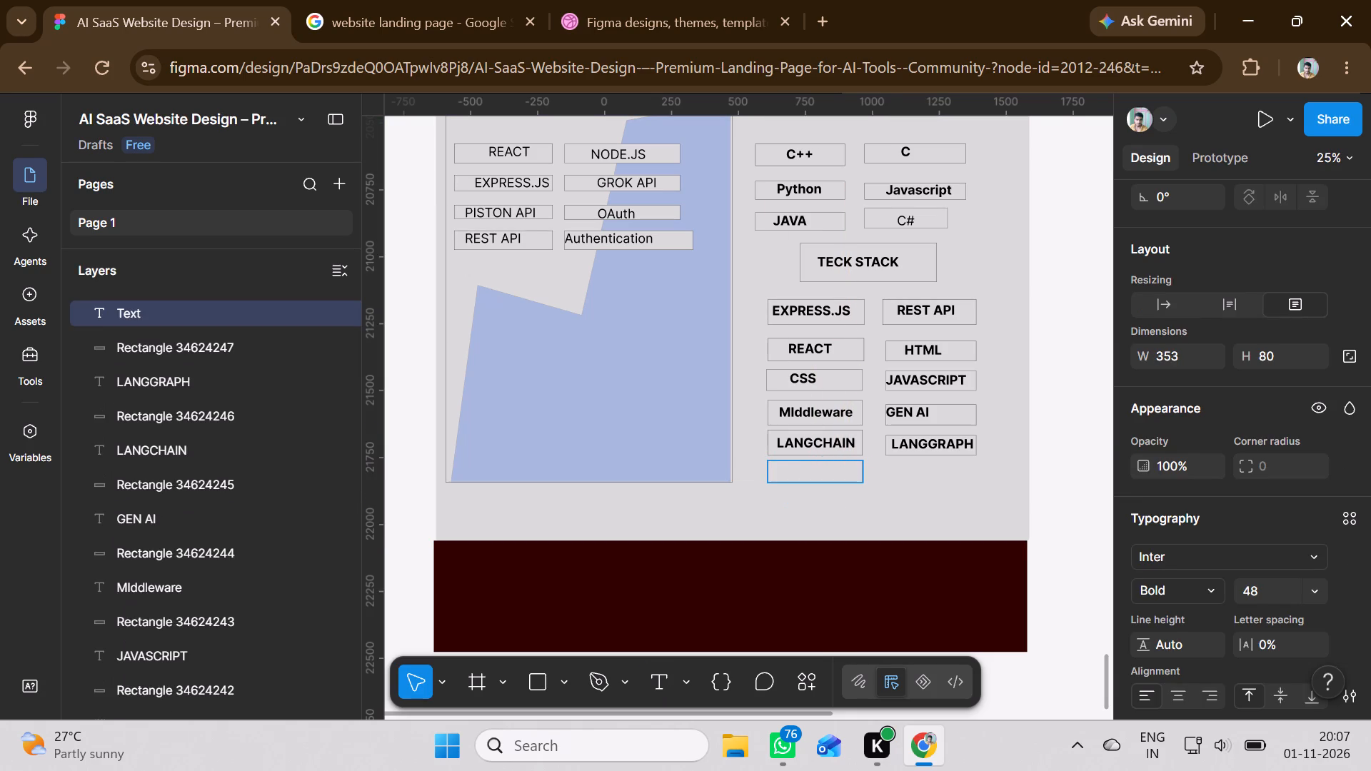
pyautogui.write('RA')
pyautogui.hotkey('shift', 'g')
pyautogui.click(808, 499)
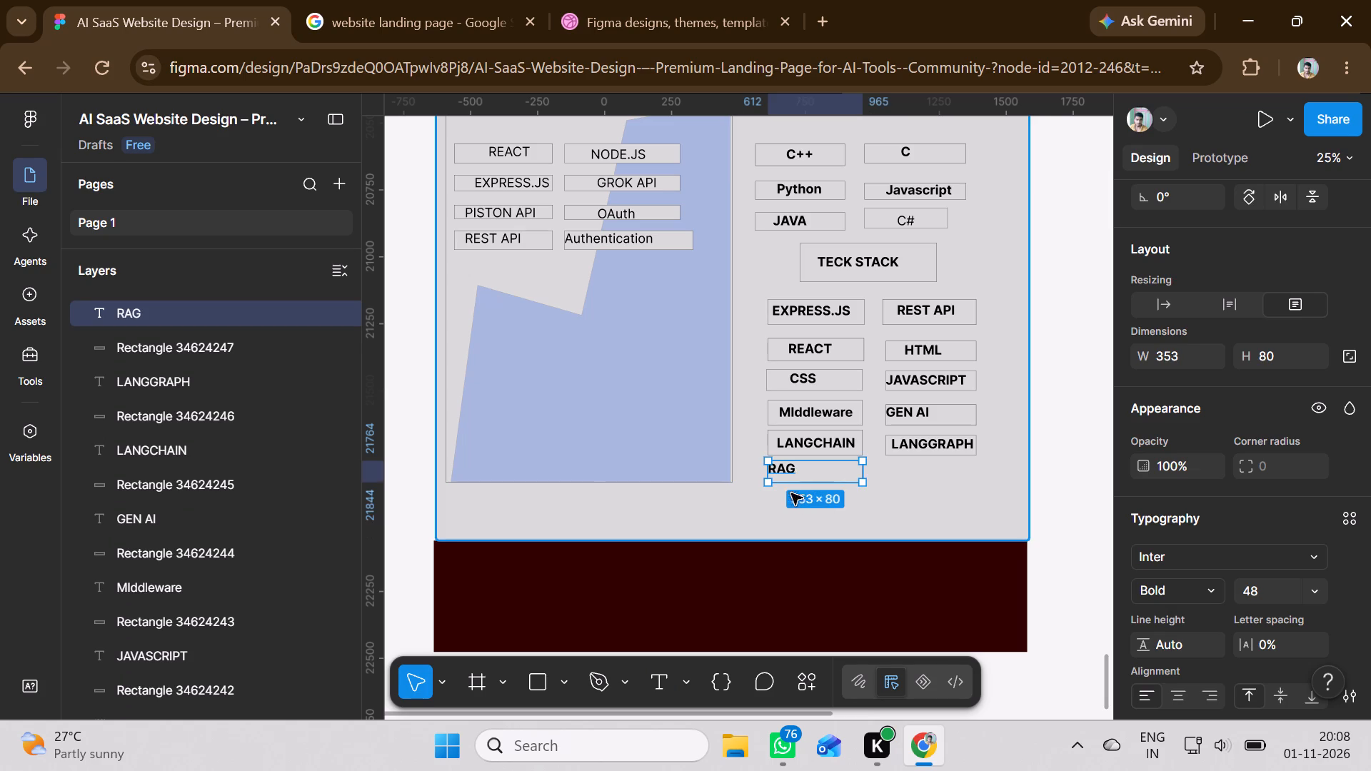
pyautogui.moveTo(783, 472); pyautogui.dragTo(808, 470)
pyautogui.click(808, 465)
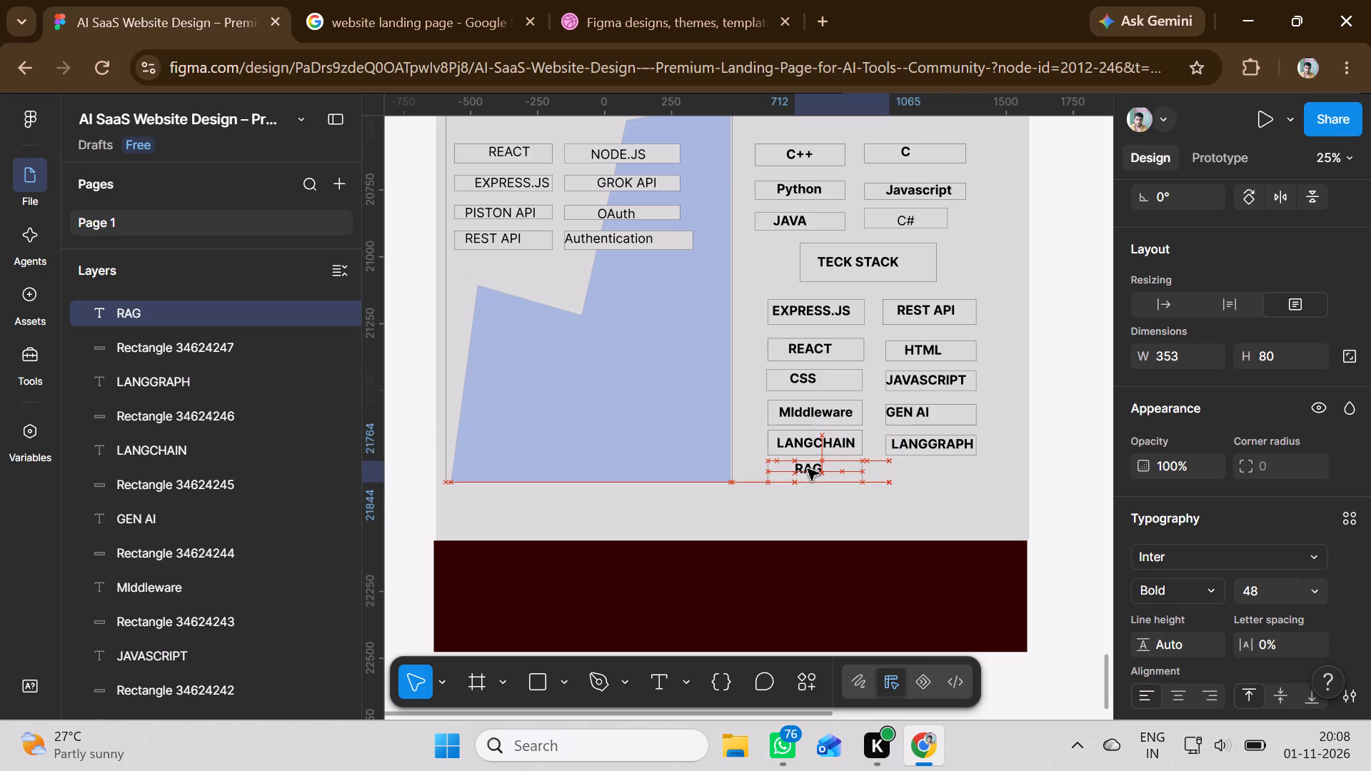
pyautogui.click(773, 545)
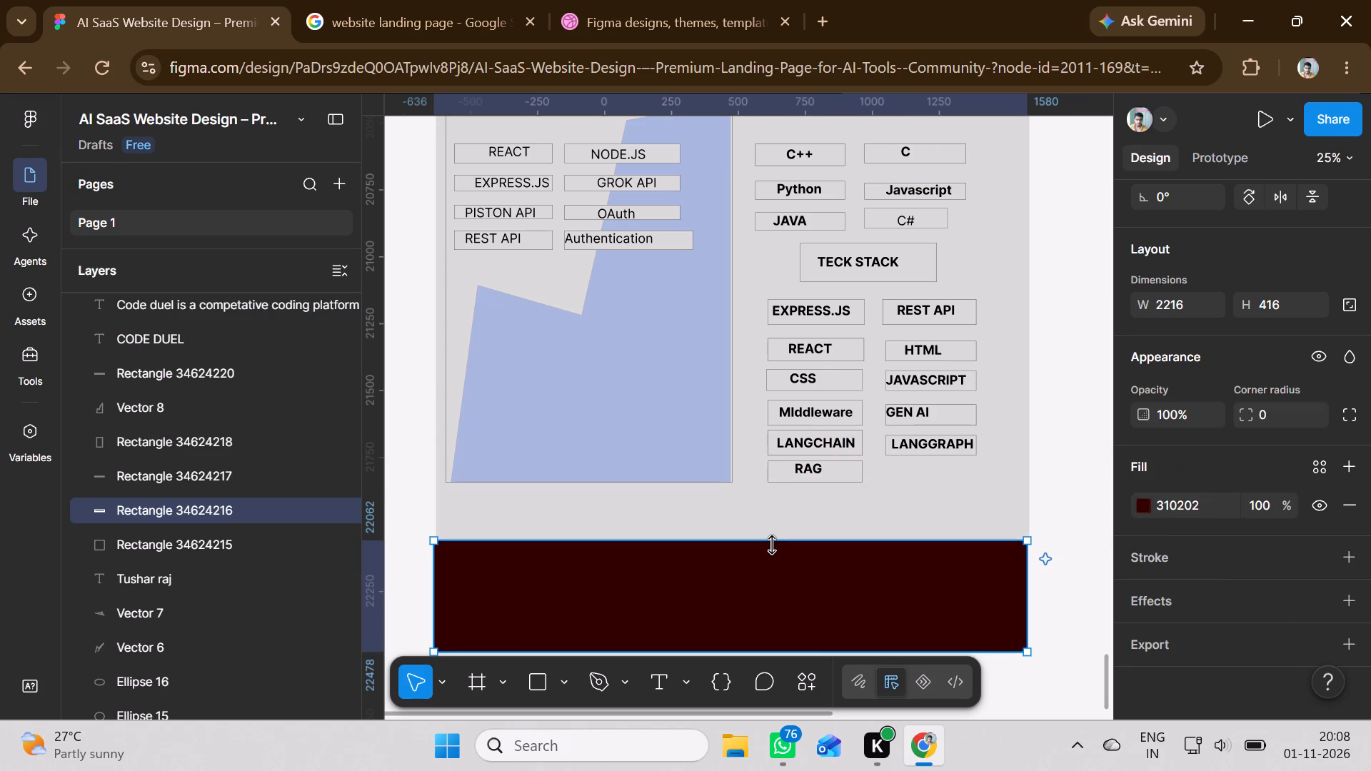
# Draw a rectangle about 325 × 80 below the LANGGRAPH box.
pyautogui.click(523, 680)
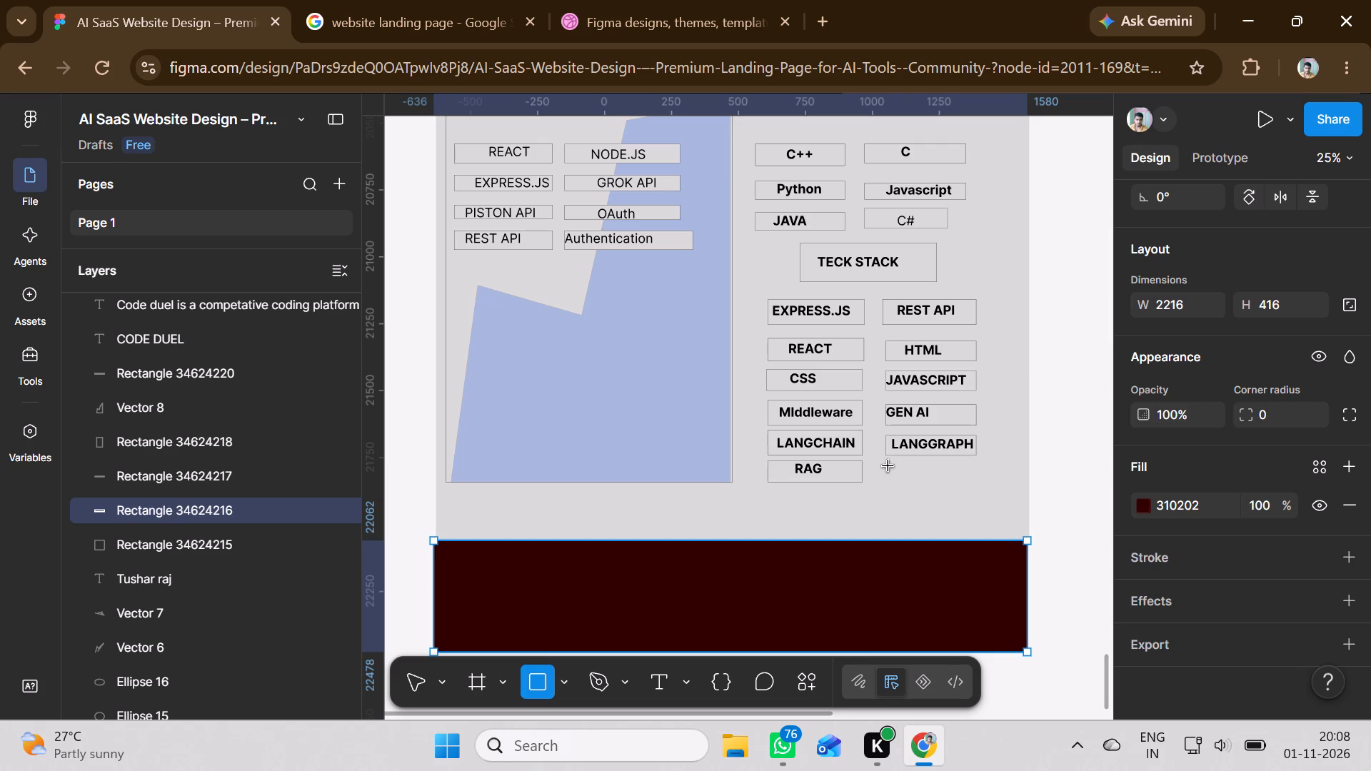
pyautogui.moveTo(888, 466); pyautogui.dragTo(950, 483)
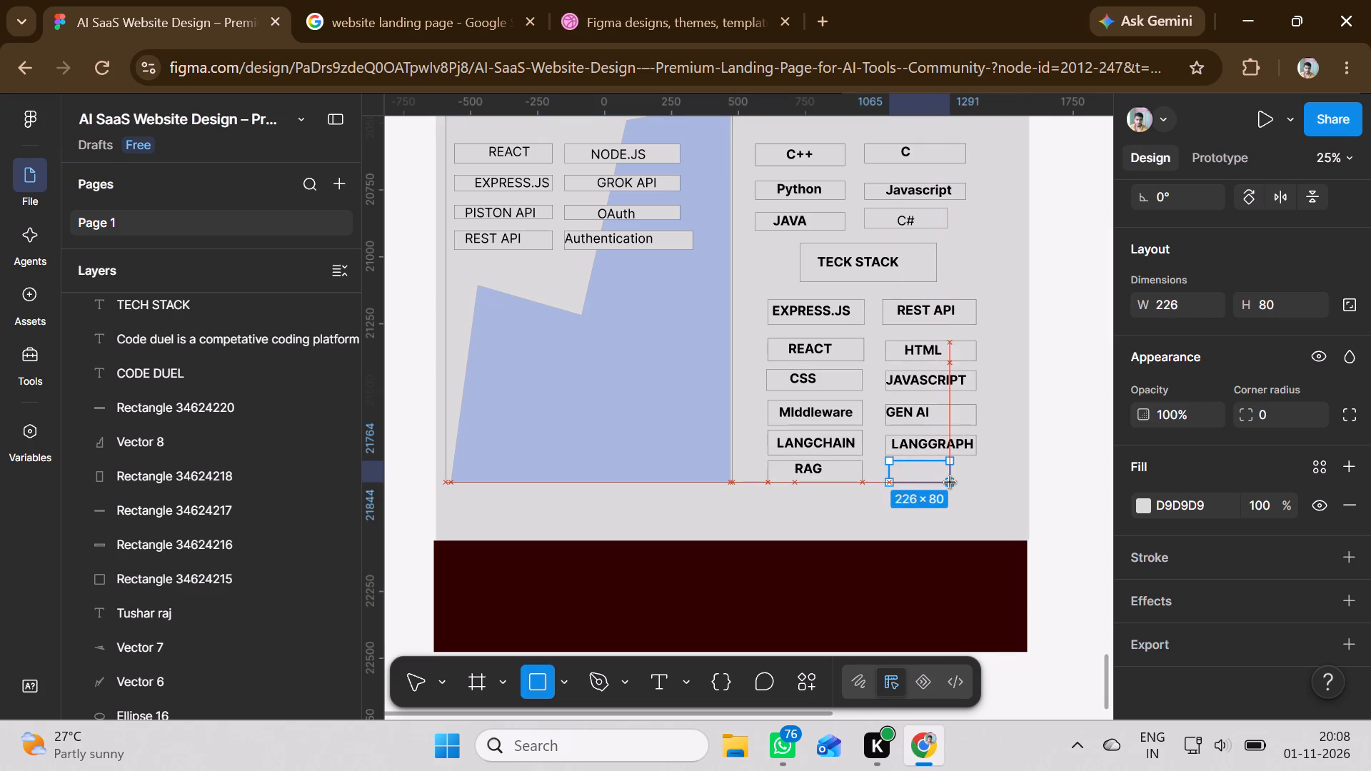
pyautogui.moveTo(950, 483); pyautogui.dragTo(973, 483)
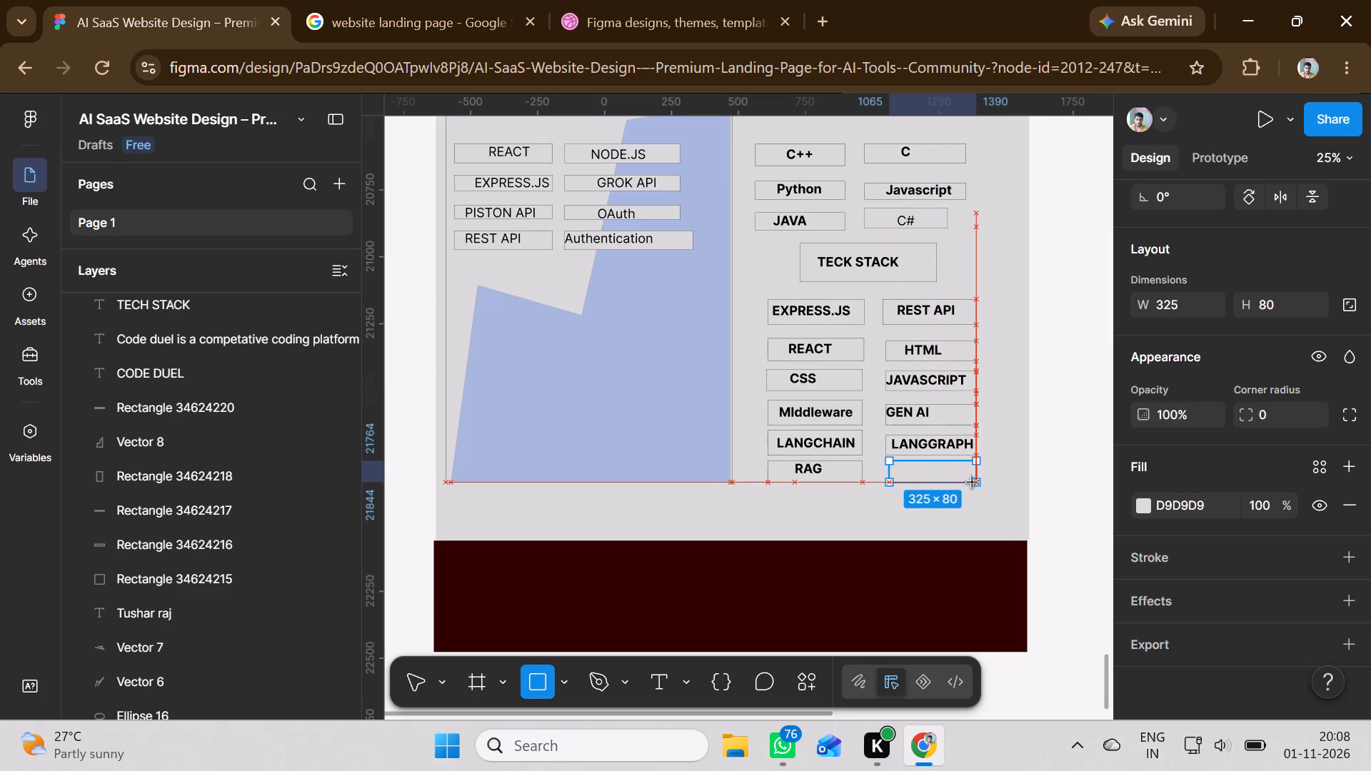
pyautogui.moveTo(973, 483); pyautogui.dragTo(971, 483)
pyautogui.moveTo(971, 483); pyautogui.dragTo(972, 483)
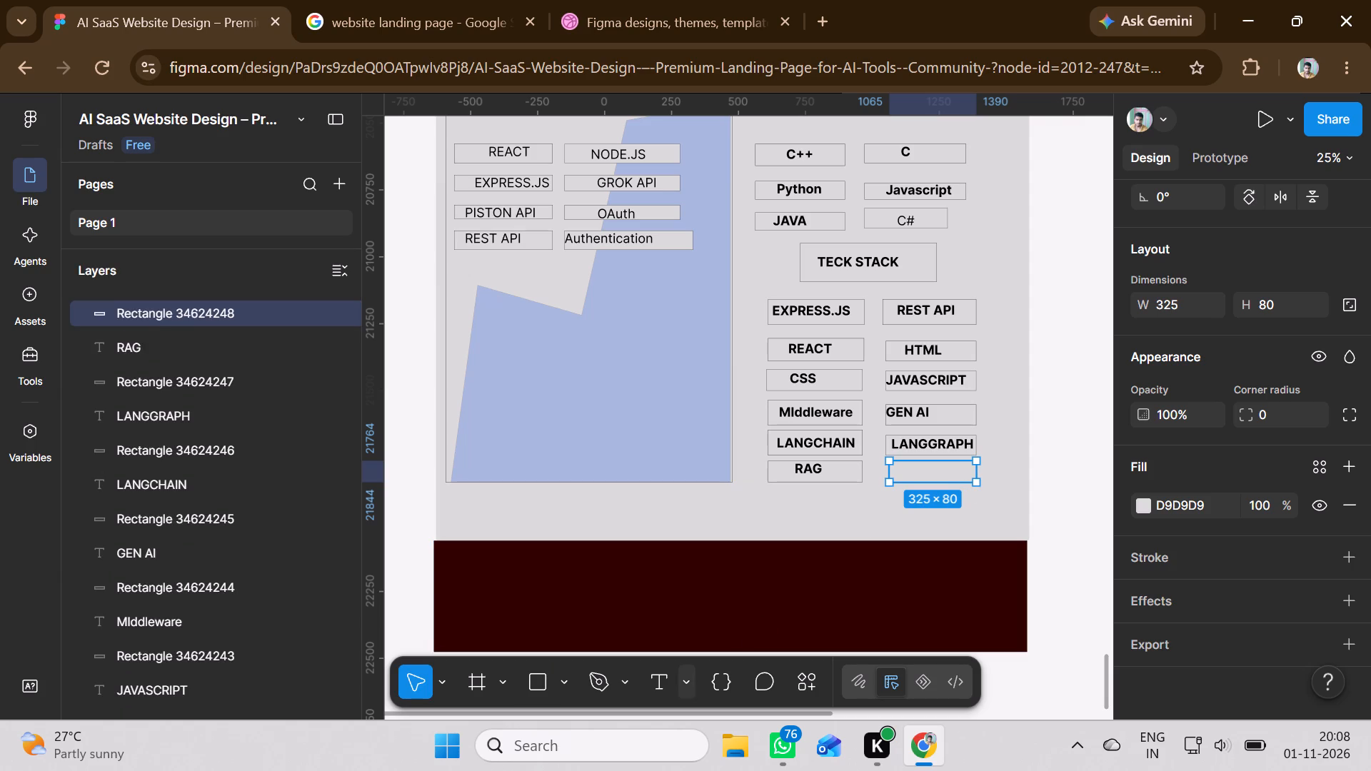
# Add the bold label MCP SERVER in the empty box below LANGGRAPH, widened to about 367 and shifted to about X 1099, Y 21770.
pyautogui.click(665, 679)
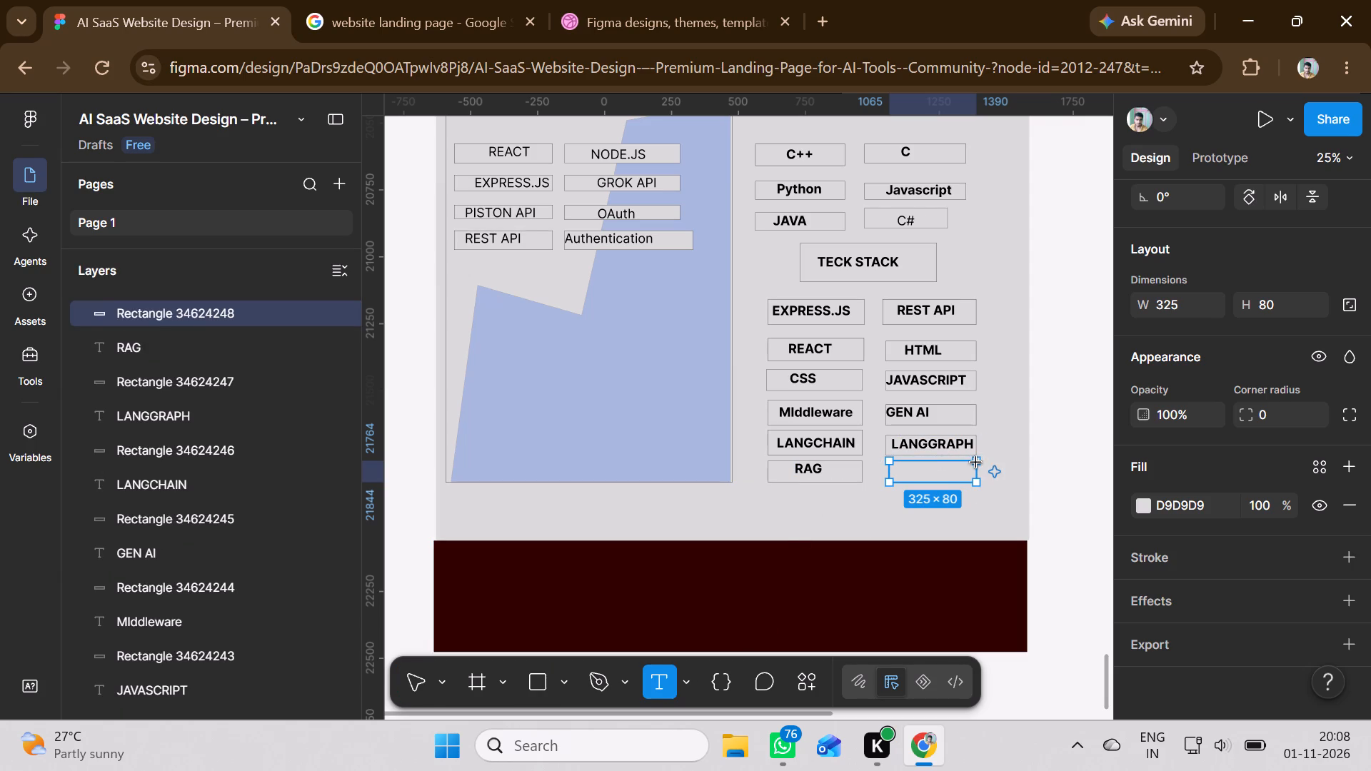
pyautogui.moveTo(976, 463); pyautogui.dragTo(894, 480)
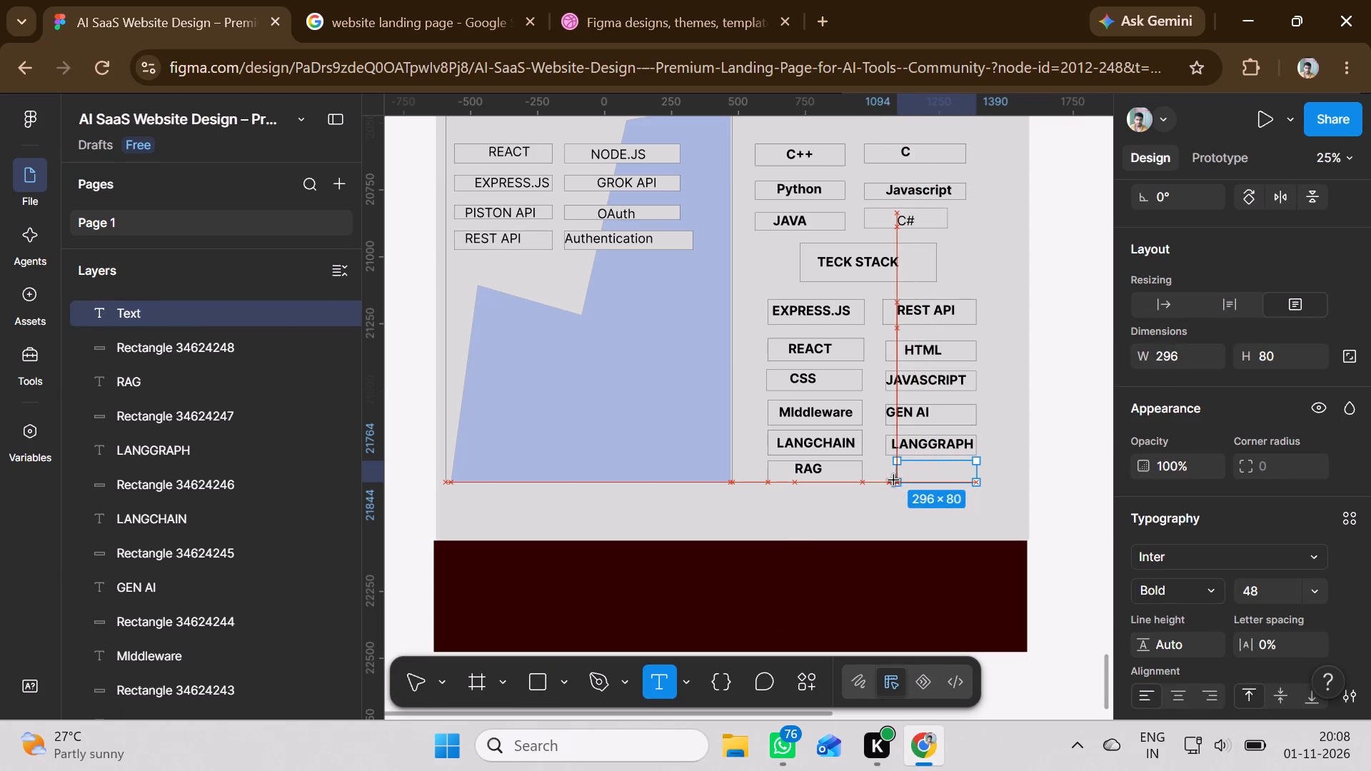
pyautogui.moveTo(894, 480); pyautogui.dragTo(888, 483)
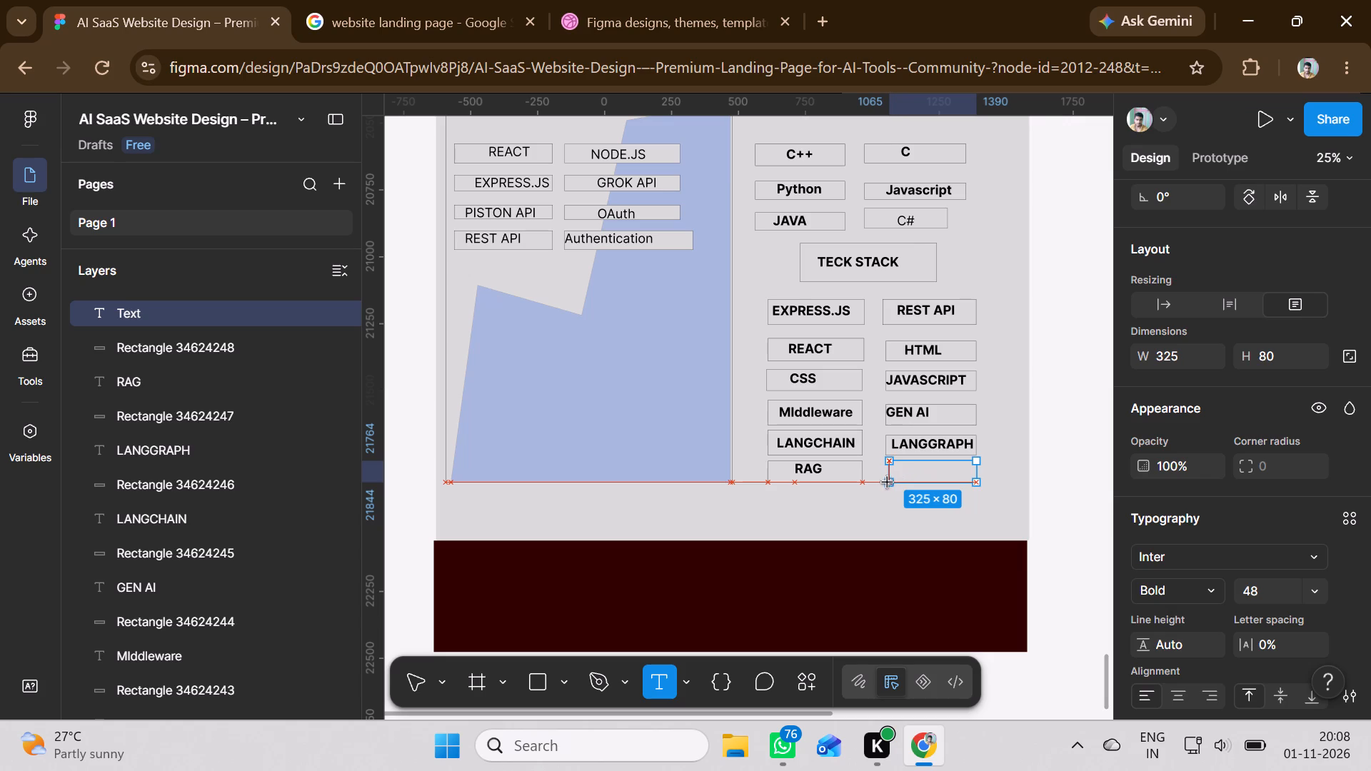
pyautogui.moveTo(888, 483); pyautogui.dragTo(888, 483)
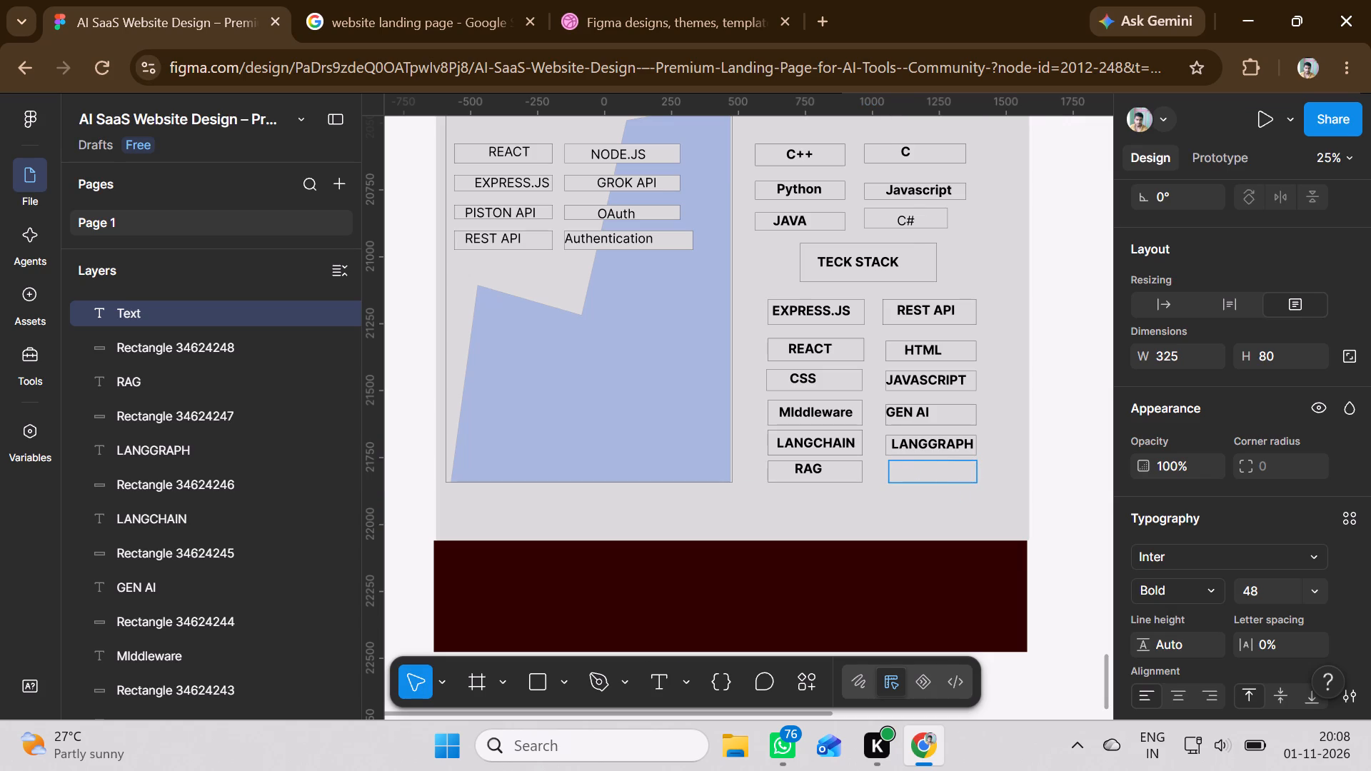
pyautogui.write('MCP SERVER')
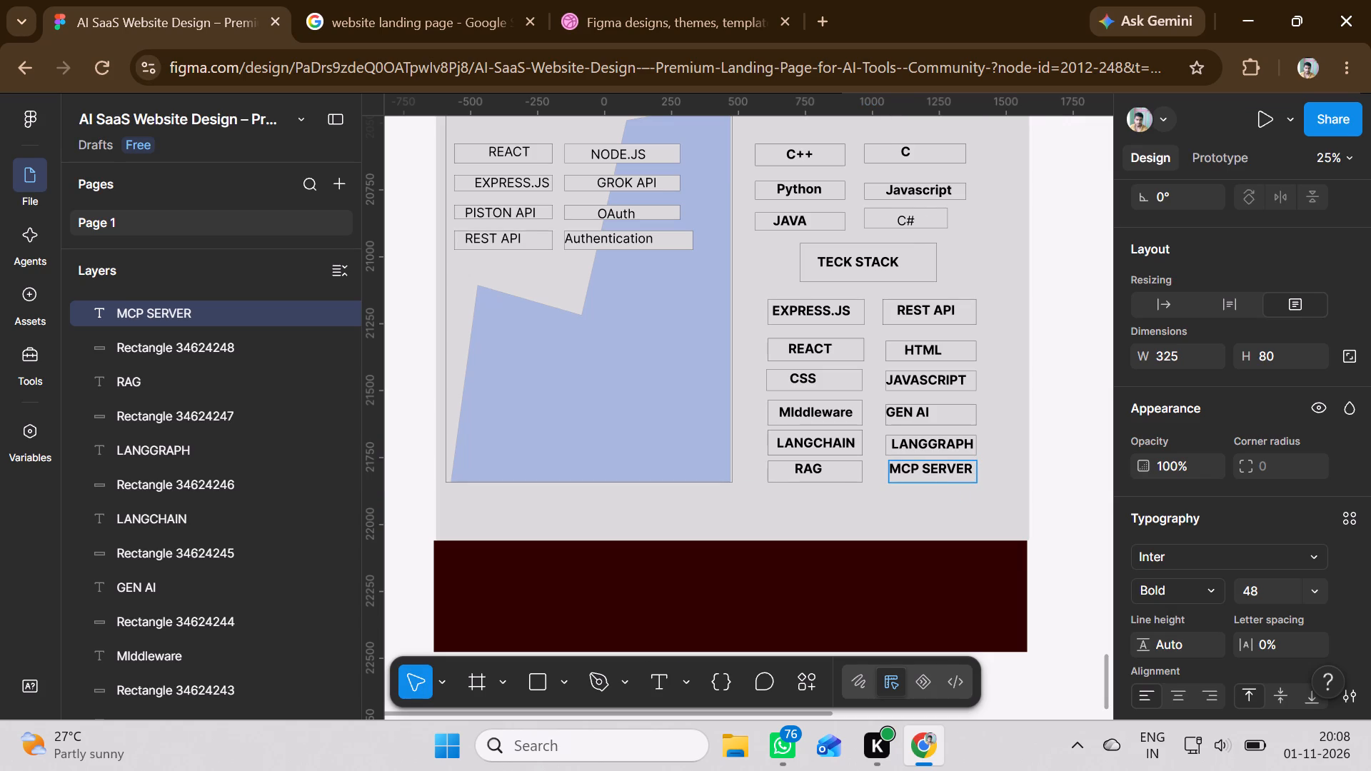
pyautogui.click(931, 505)
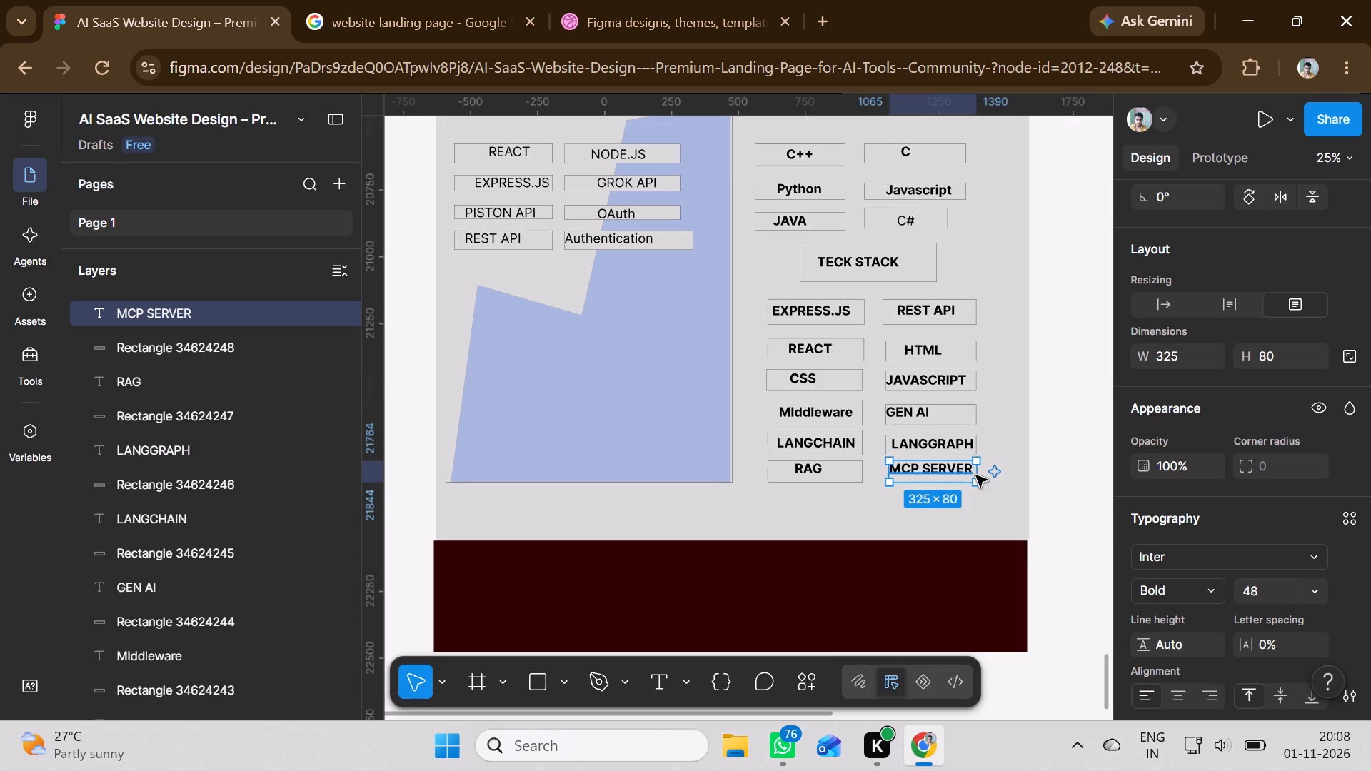
pyautogui.moveTo(977, 475); pyautogui.dragTo(981, 475)
pyautogui.moveTo(981, 475); pyautogui.dragTo(987, 475)
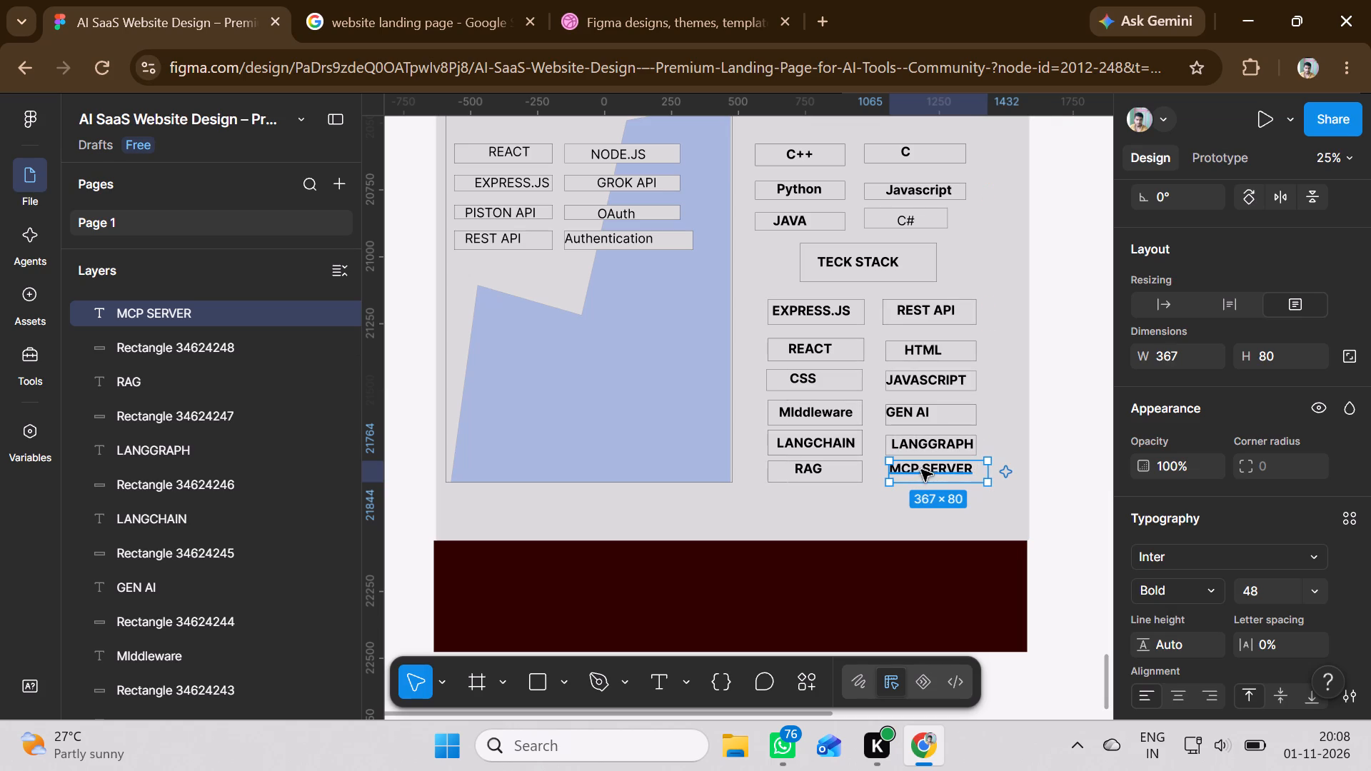
pyautogui.moveTo(925, 466); pyautogui.dragTo(933, 468)
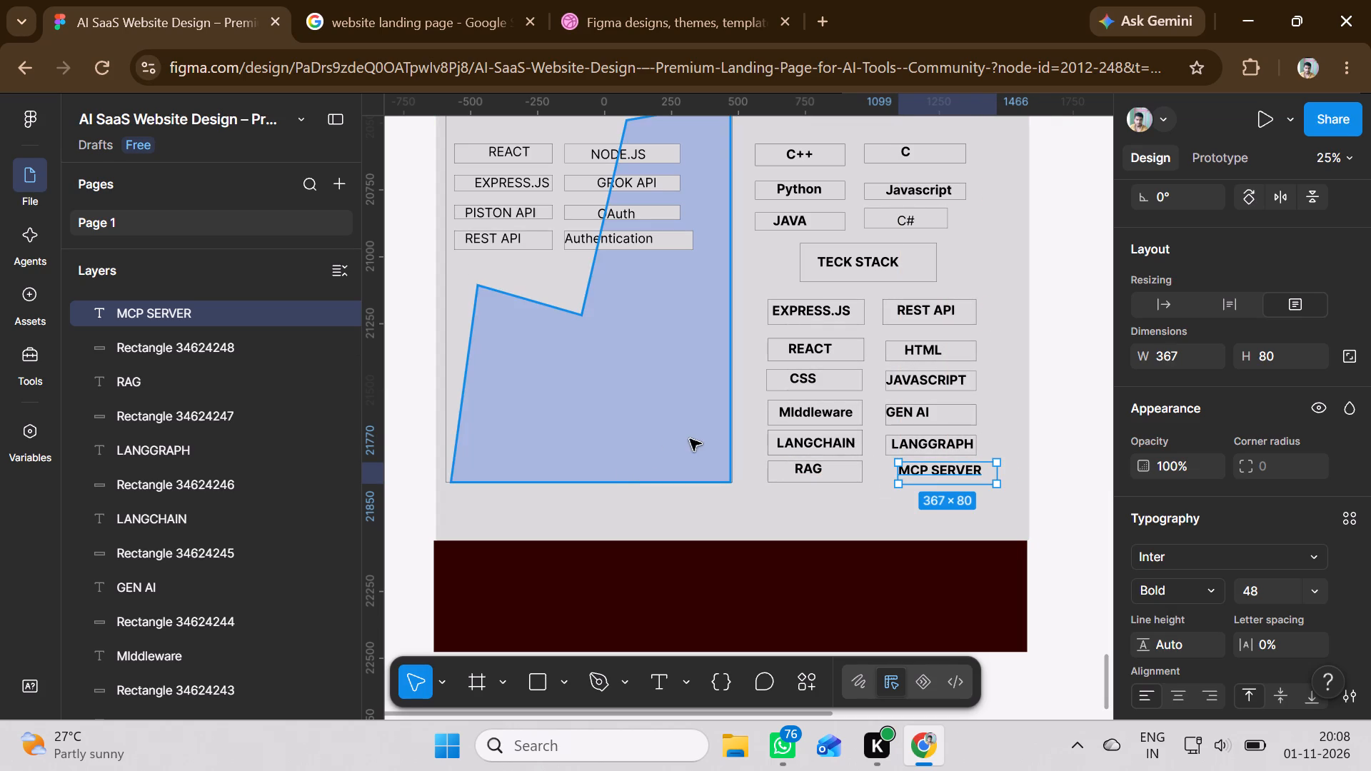
# Give the rectangle behind the MCP SERVER label a dark grey 363535 stroke.
pyautogui.click(196, 351)
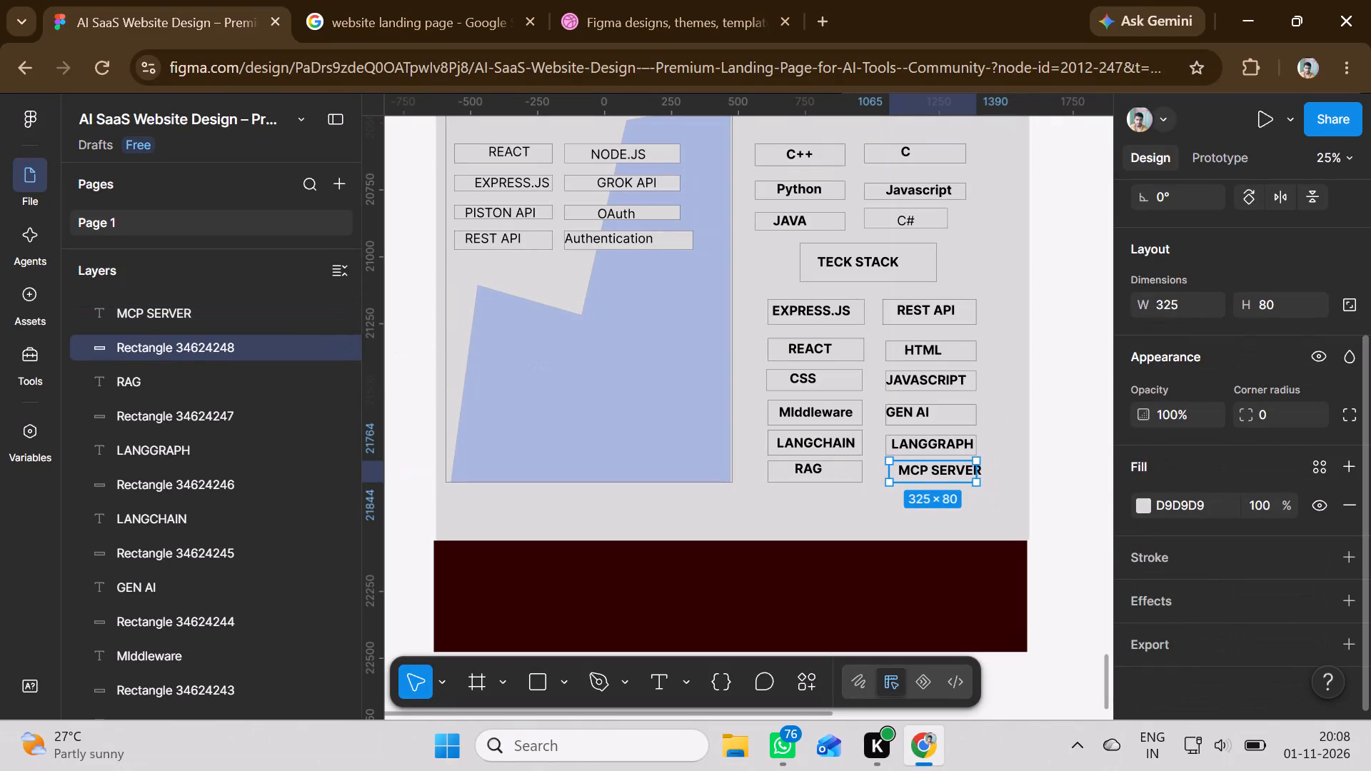
pyautogui.click(1280, 570)
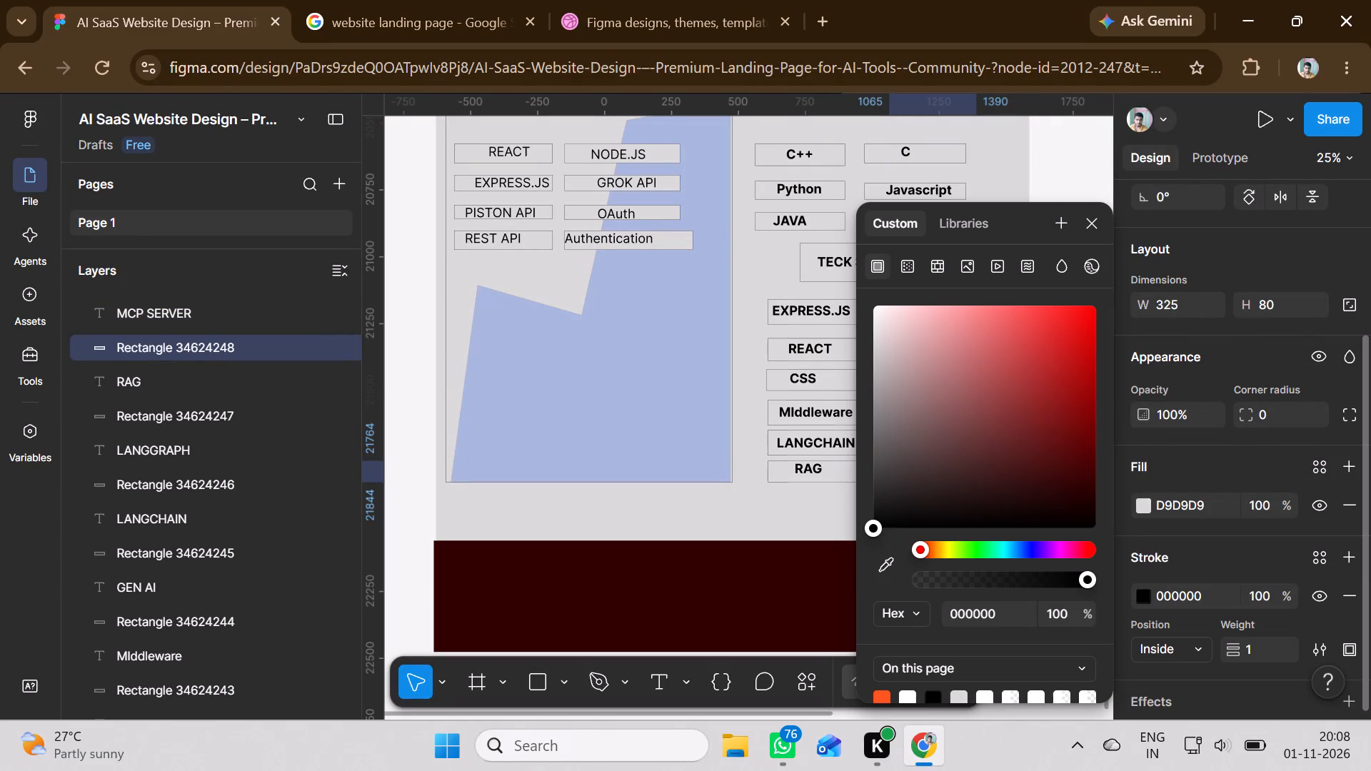
pyautogui.click(878, 480)
pyautogui.click(805, 503)
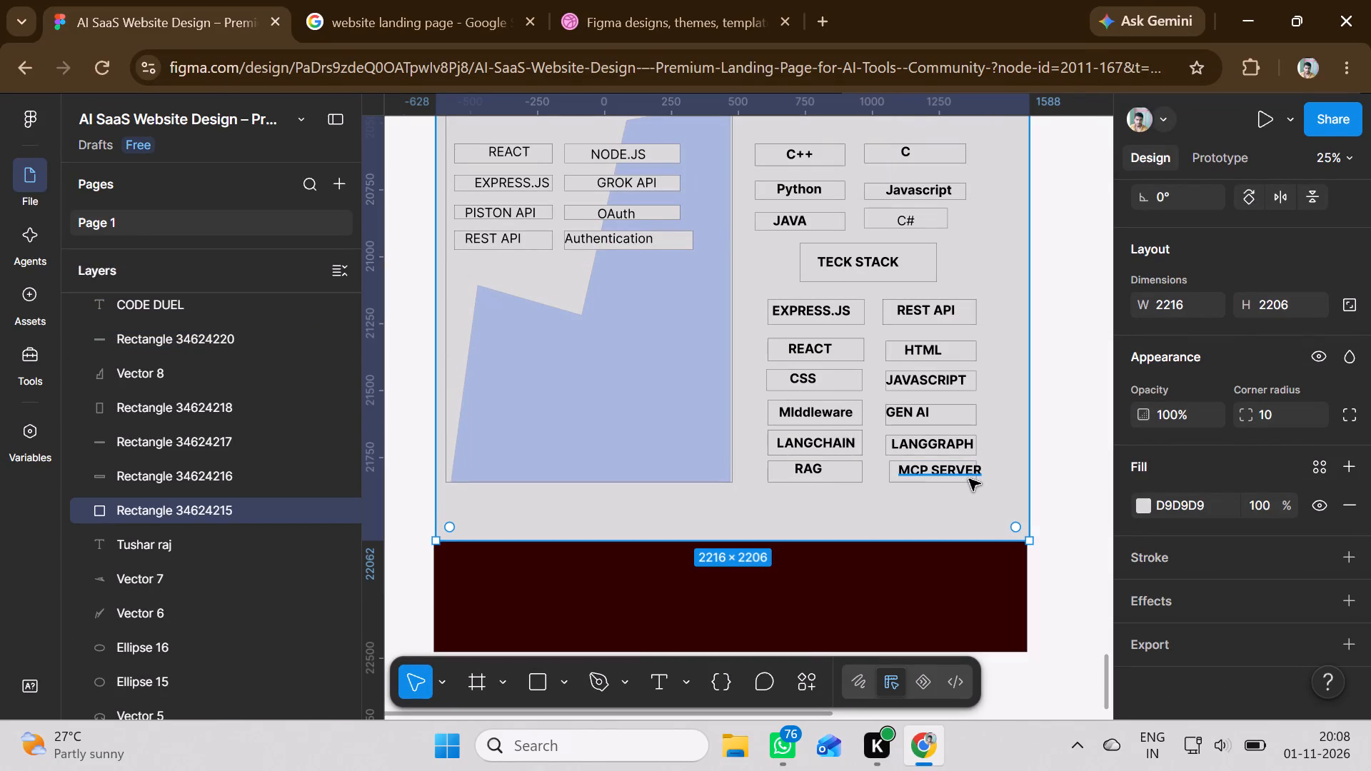
# Widen the outlined rectangle behind MCP SERVER so that it encloses the whole label.
pyautogui.click(968, 480)
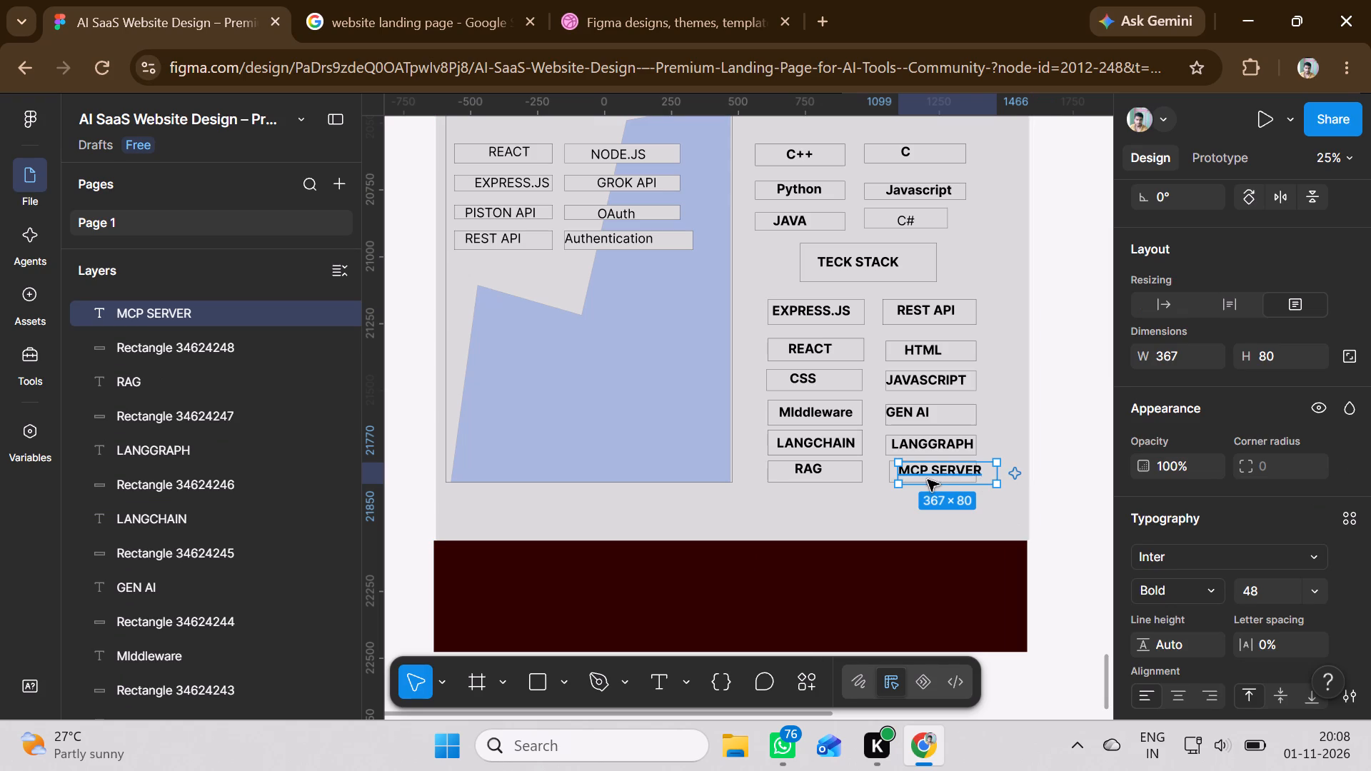
pyautogui.click(913, 508)
pyautogui.click(893, 473)
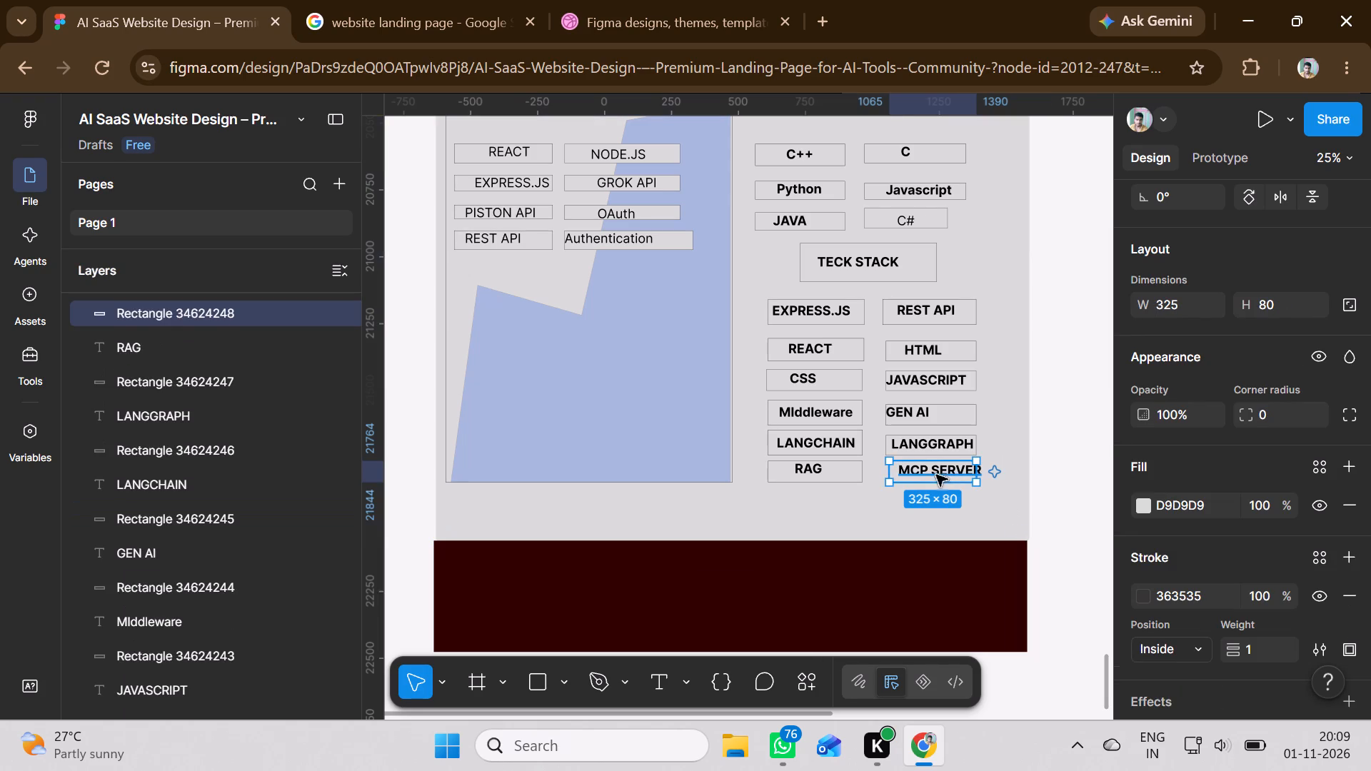
pyautogui.moveTo(978, 473); pyautogui.dragTo(993, 473)
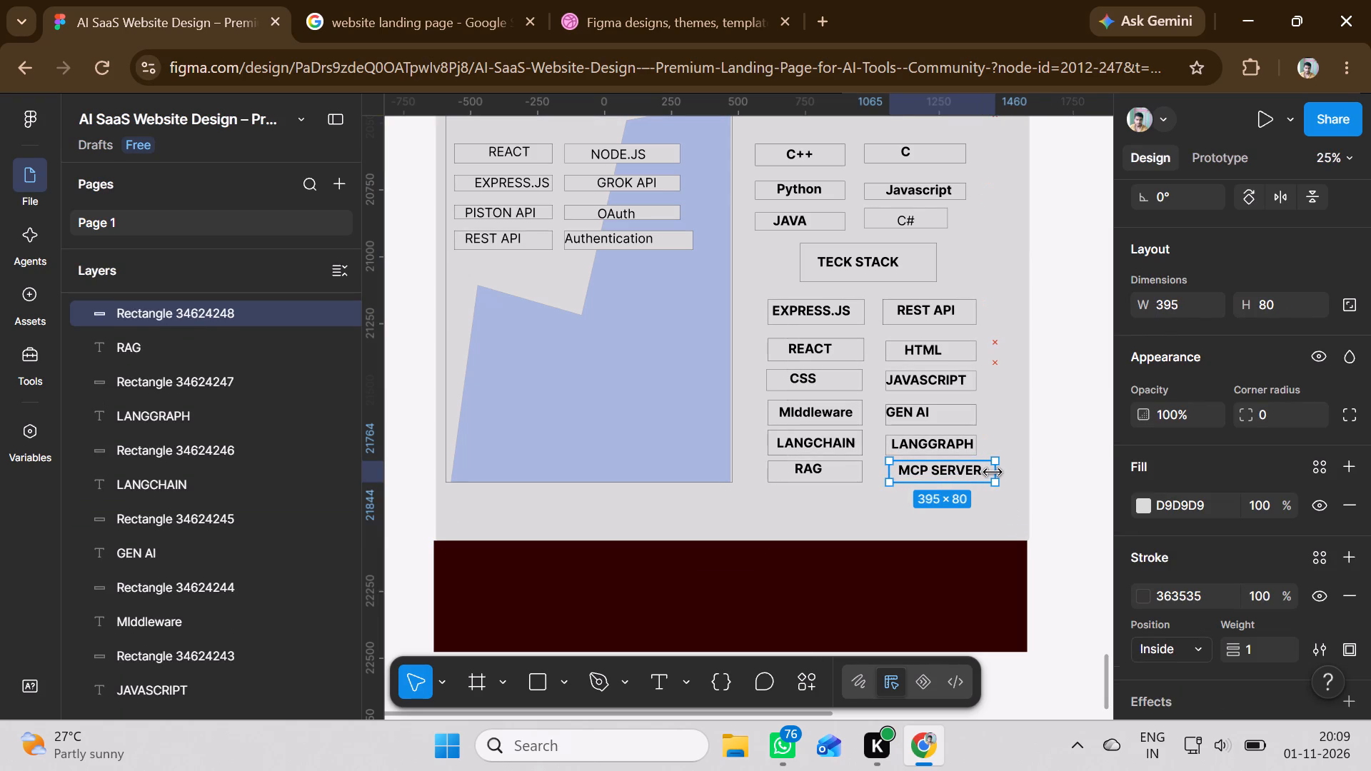
pyautogui.moveTo(993, 473); pyautogui.dragTo(987, 473)
pyautogui.click(861, 510)
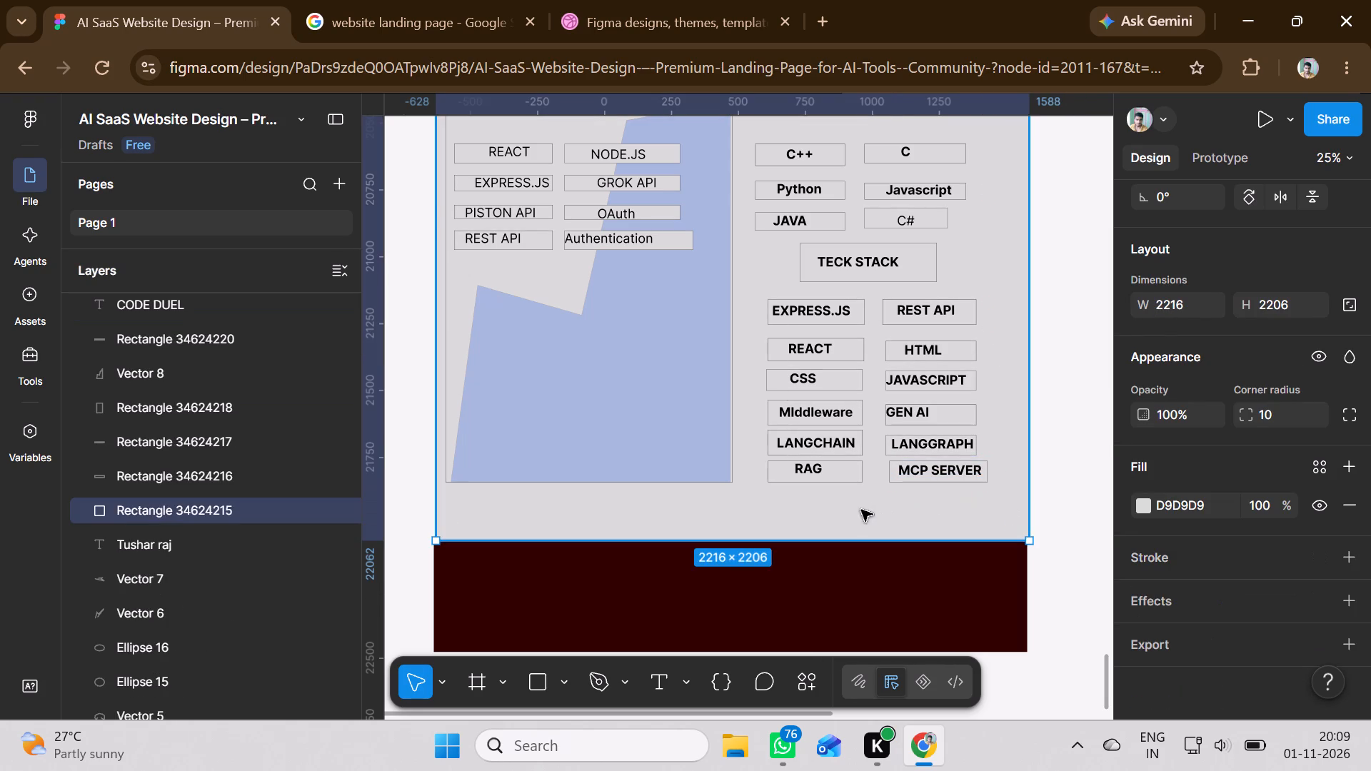
# Move the dark maroon band down to about Y 22218, aligned with the sides of the grey profile panel and 156 below it.
pyautogui.scroll(-2, 849, 475)
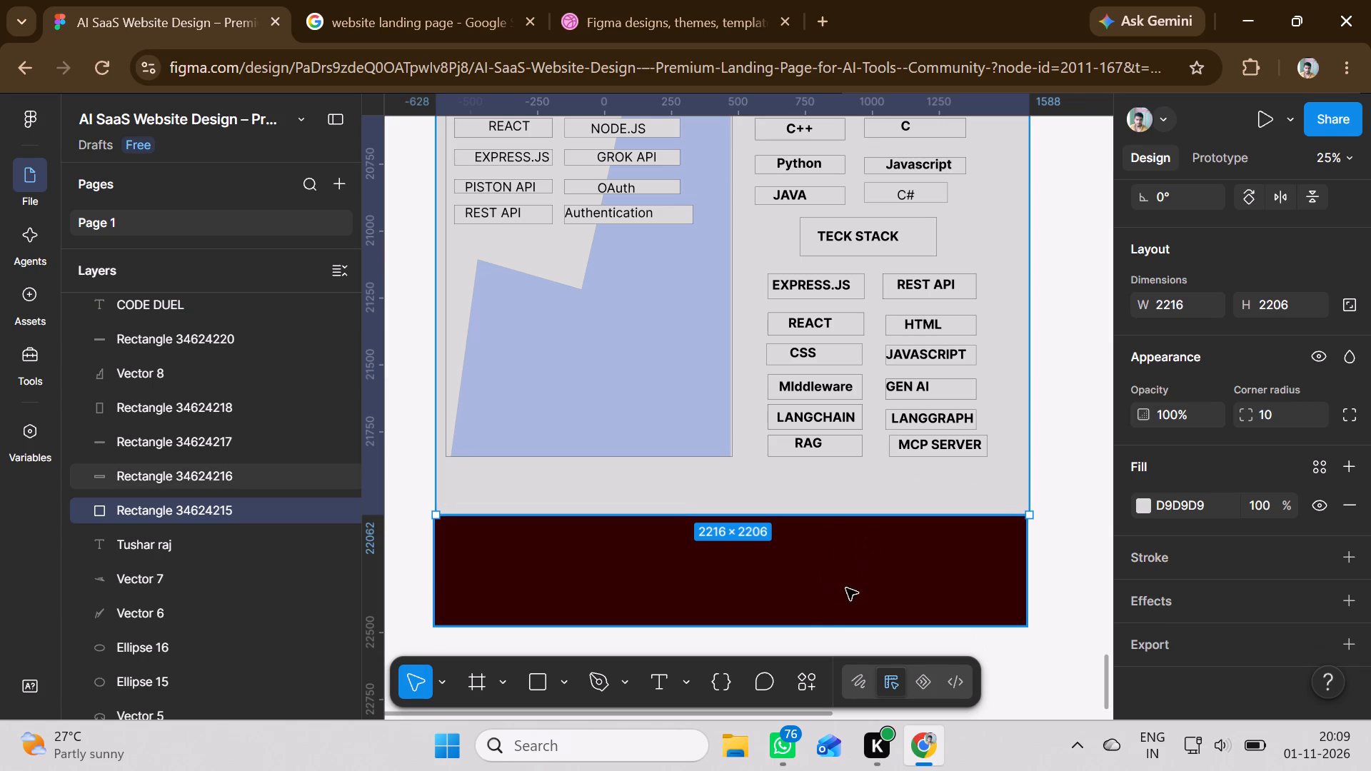
pyautogui.moveTo(815, 565); pyautogui.dragTo(822, 593)
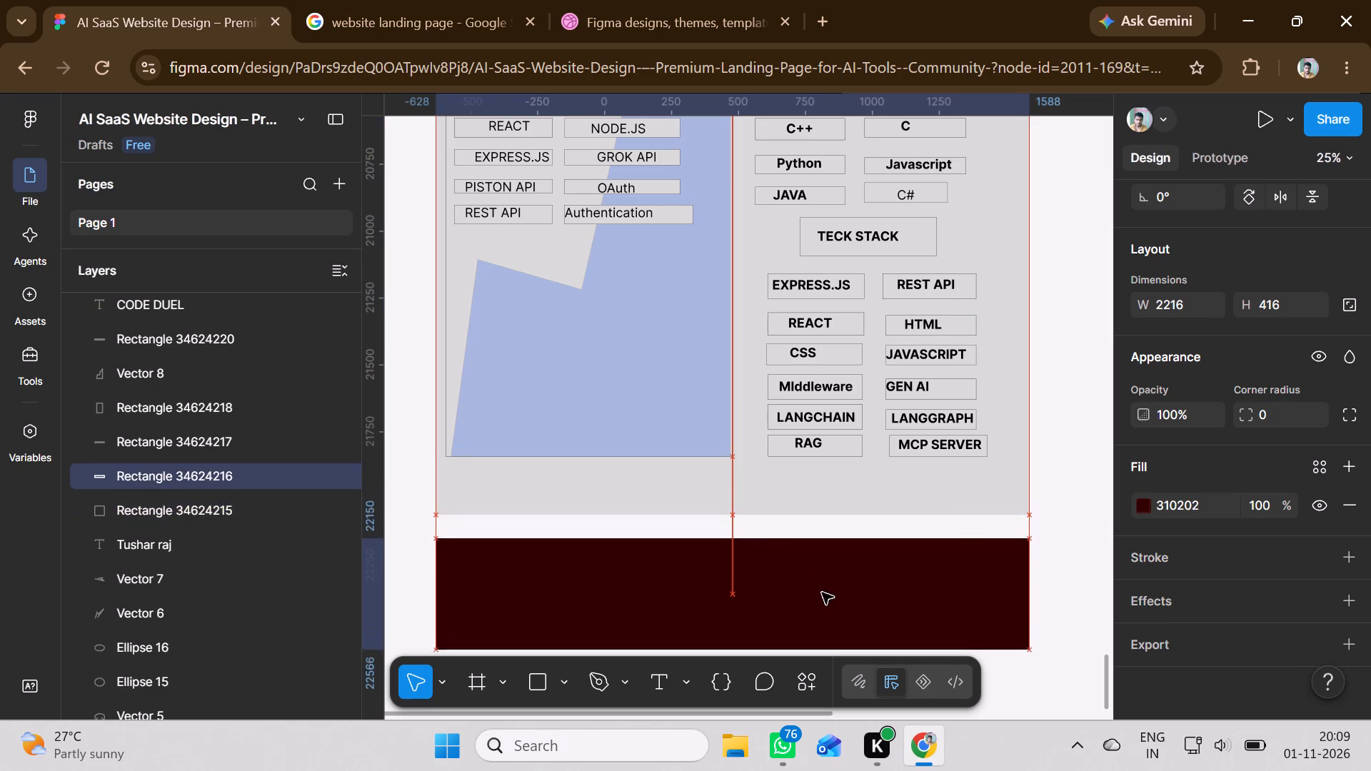
pyautogui.moveTo(822, 593); pyautogui.dragTo(818, 608)
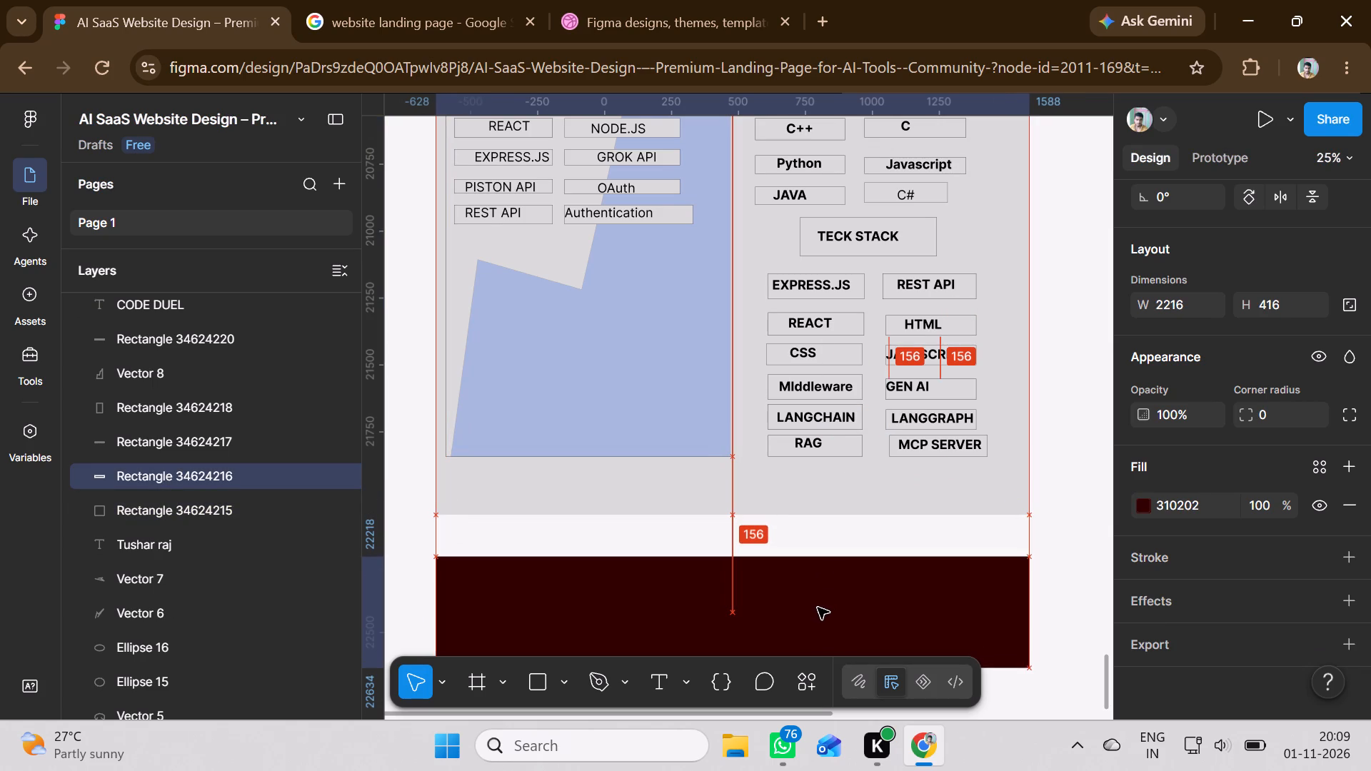
pyautogui.moveTo(818, 608); pyautogui.dragTo(820, 608)
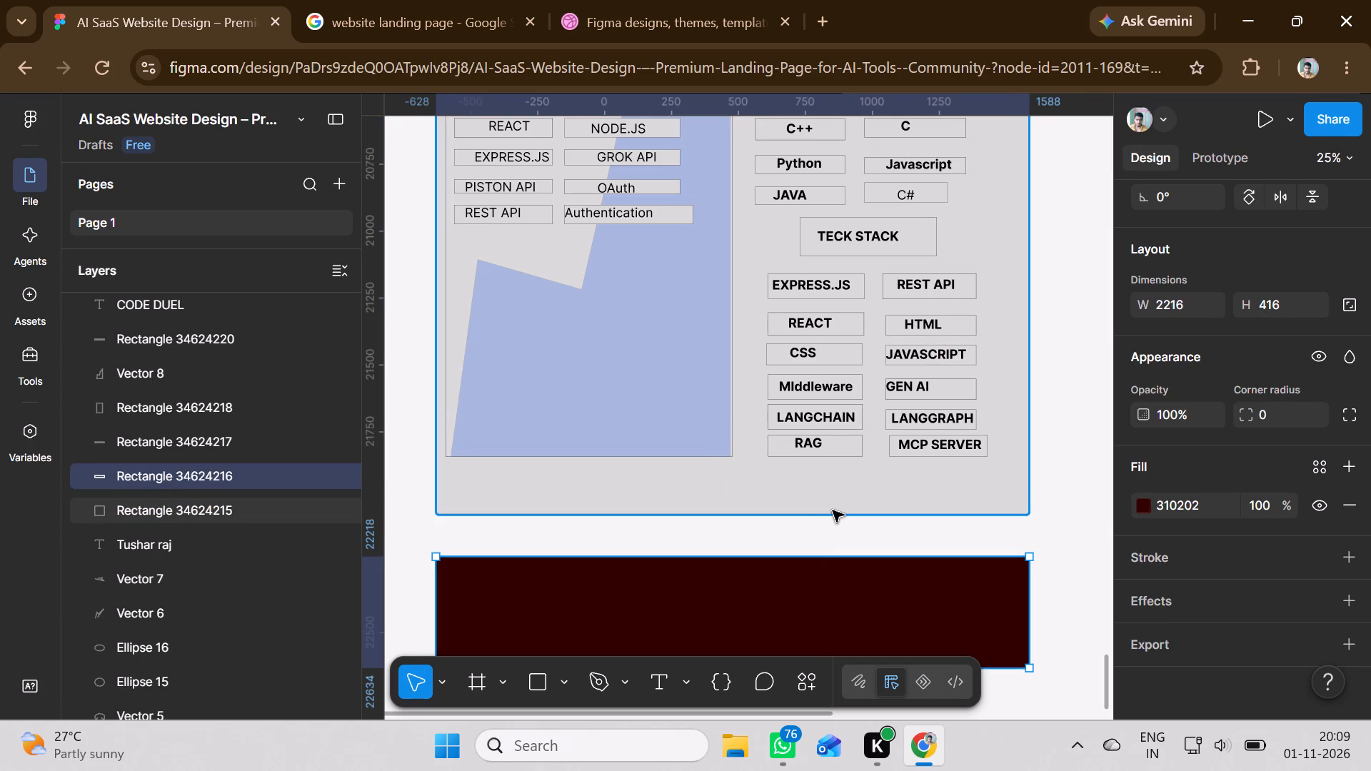
# Extend the grey profile panel's bottom edge down to the maroon band, making it about 2362 high.
pyautogui.click(796, 509)
pyautogui.moveTo(793, 510); pyautogui.dragTo(792, 558)
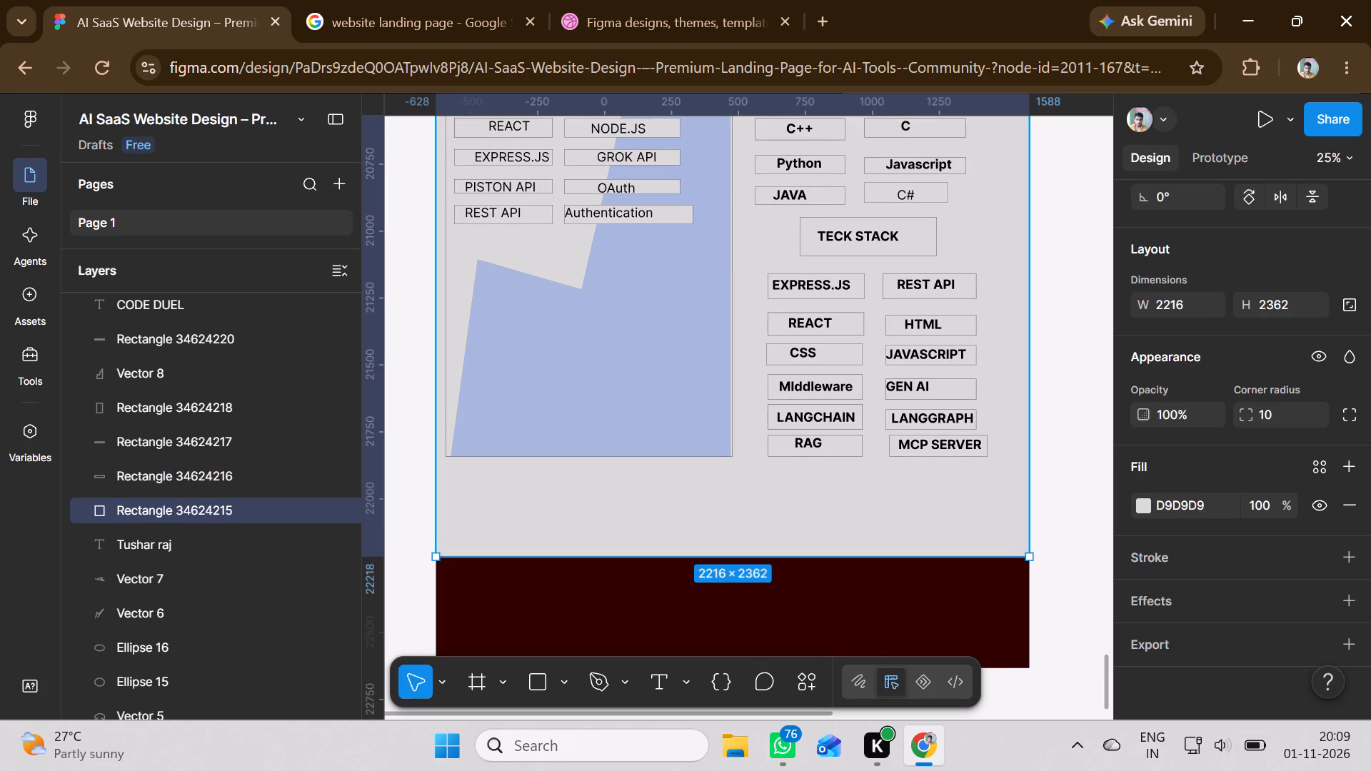
# Draw a rectangle about 353 × 76 below the RAG box.
pyautogui.click(540, 680)
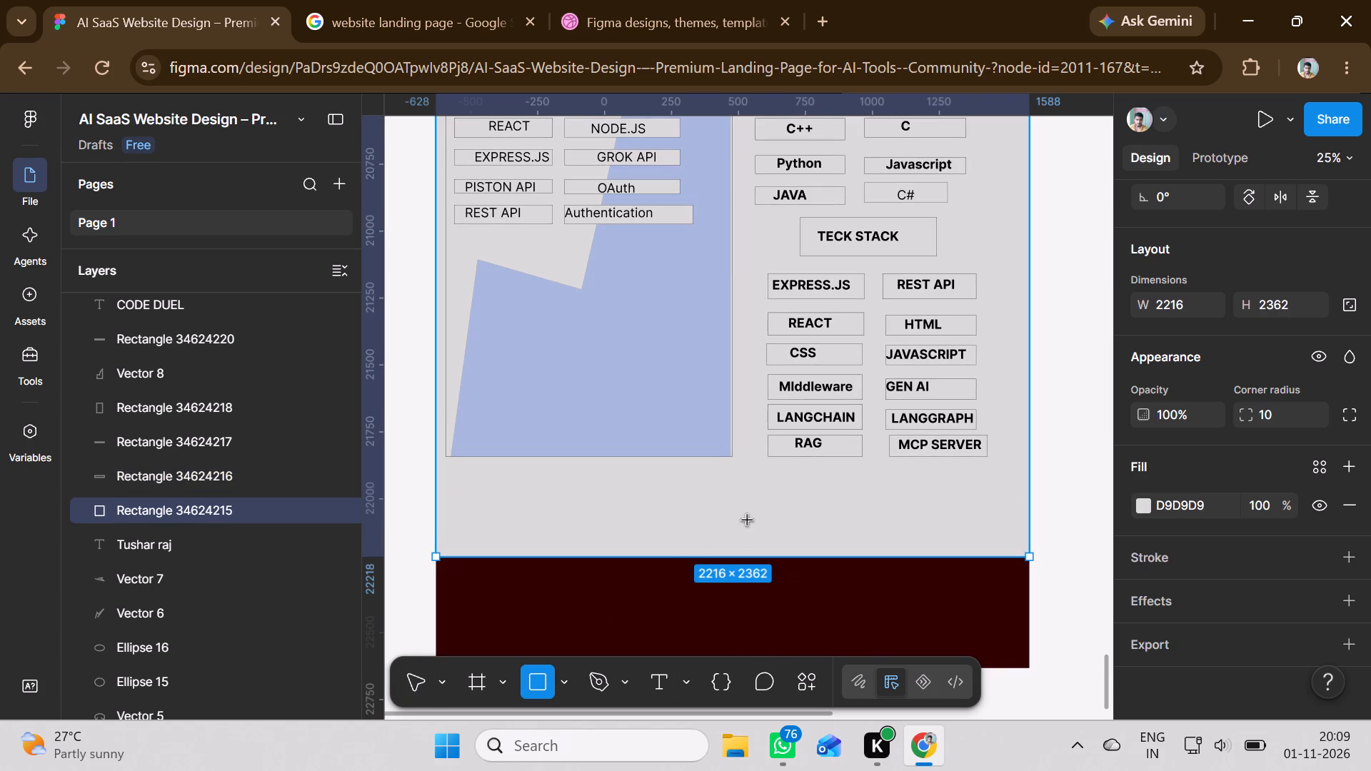
pyautogui.moveTo(769, 468); pyautogui.dragTo(800, 476)
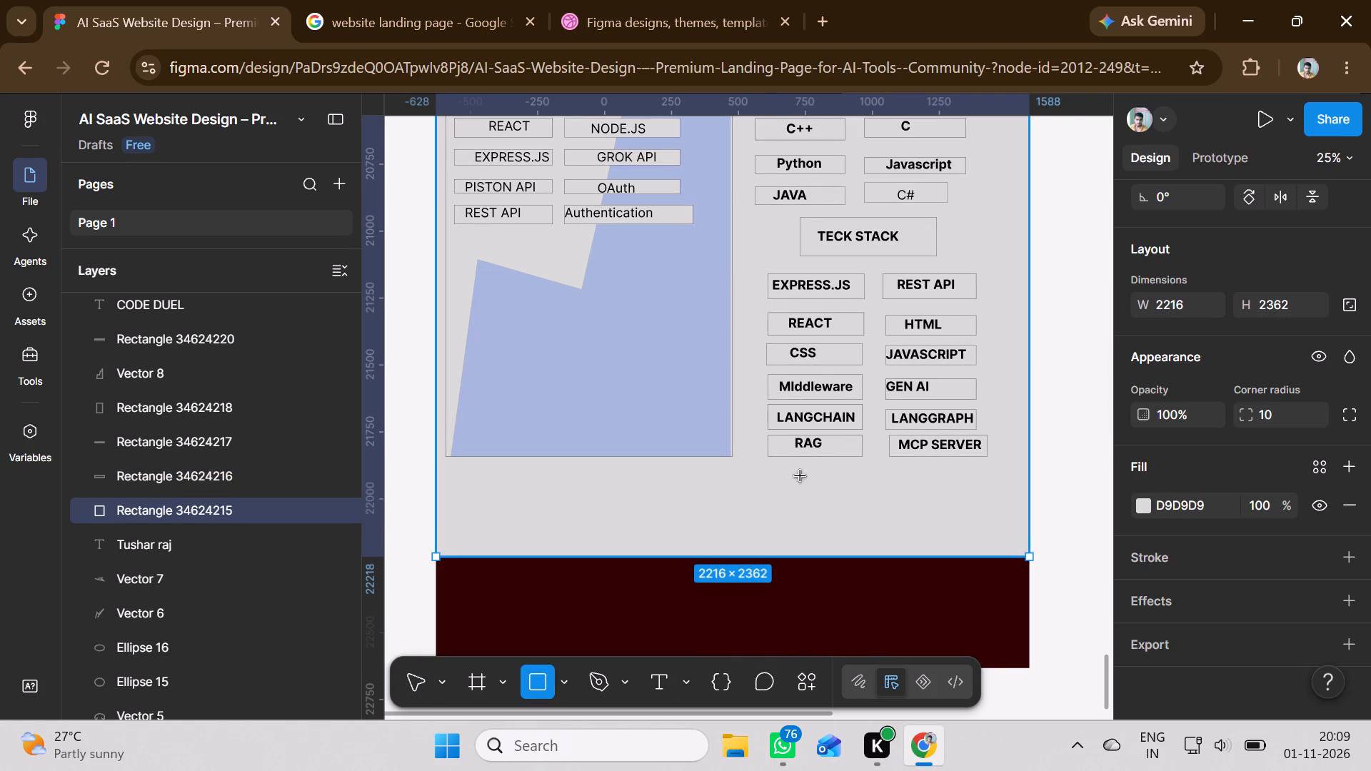
pyautogui.moveTo(800, 476); pyautogui.dragTo(862, 488)
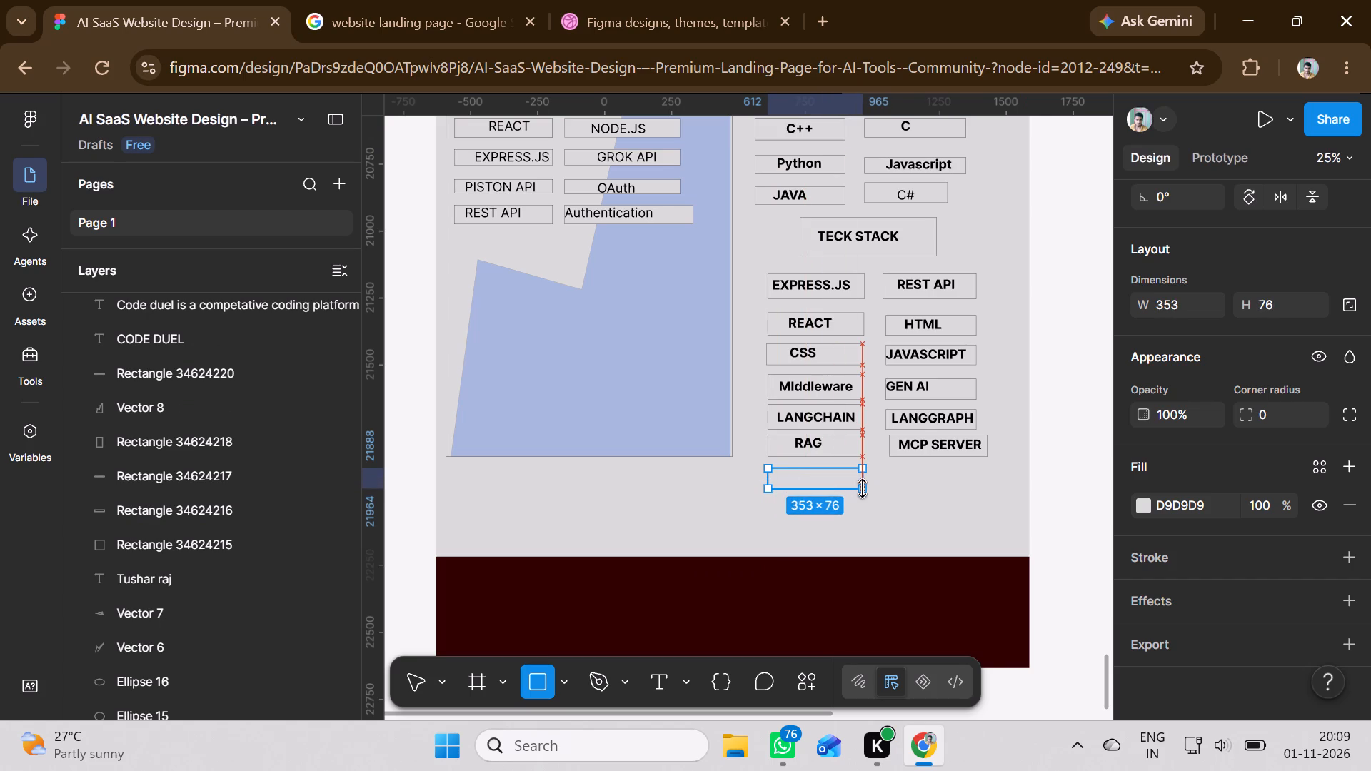
# Add the bold label VECTOR DB in a text box about 353 × 96 over the empty rectangle below RAG.
pyautogui.click(658, 687)
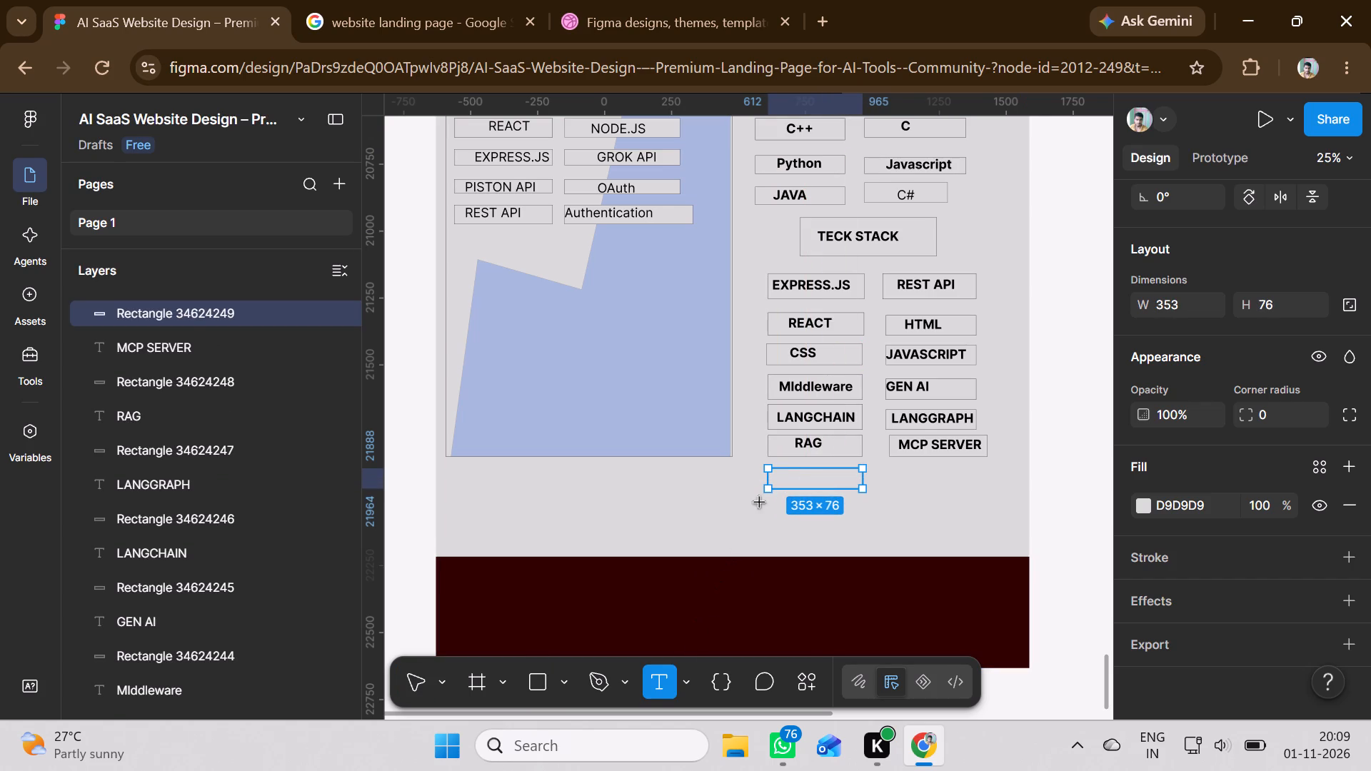
pyautogui.moveTo(769, 468); pyautogui.dragTo(794, 475)
pyautogui.moveTo(794, 475); pyautogui.dragTo(863, 493)
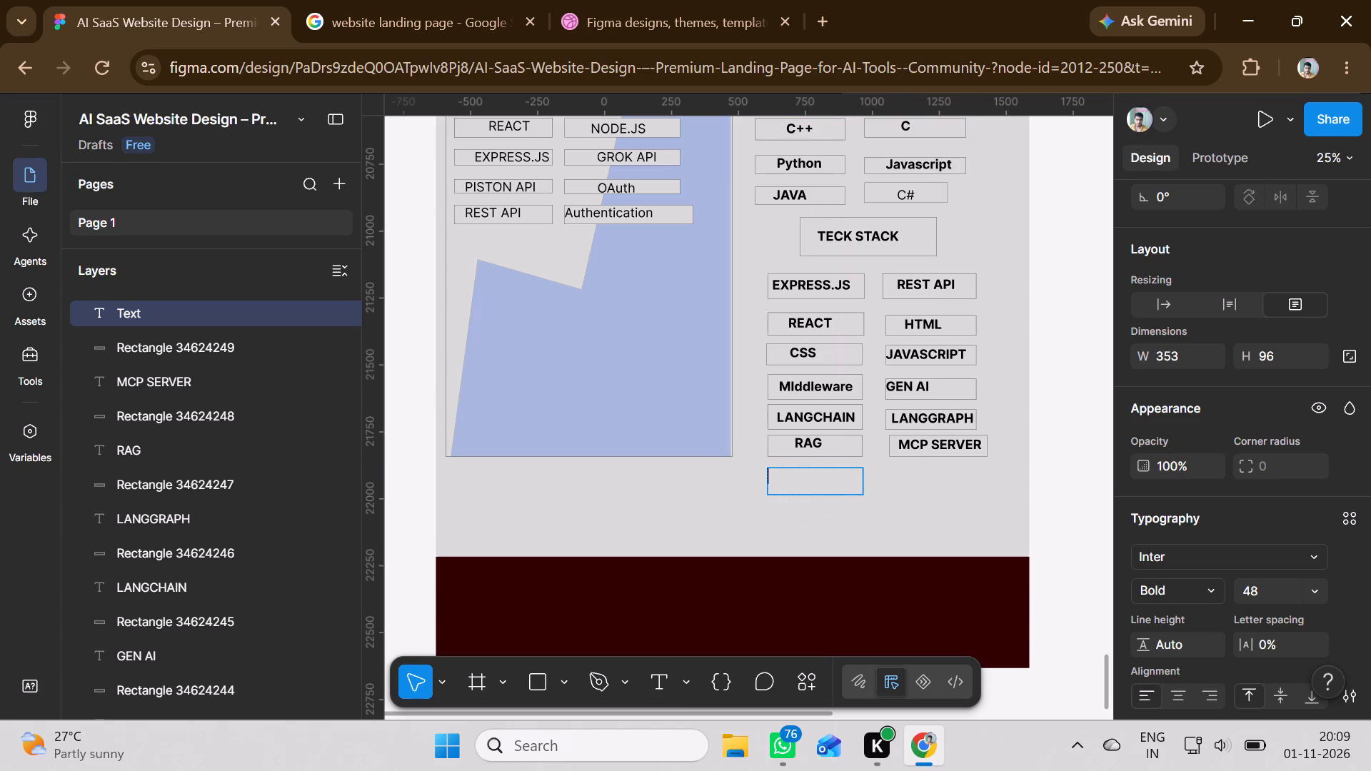
pyautogui.write('VE')
pyautogui.write('CTOR DB')
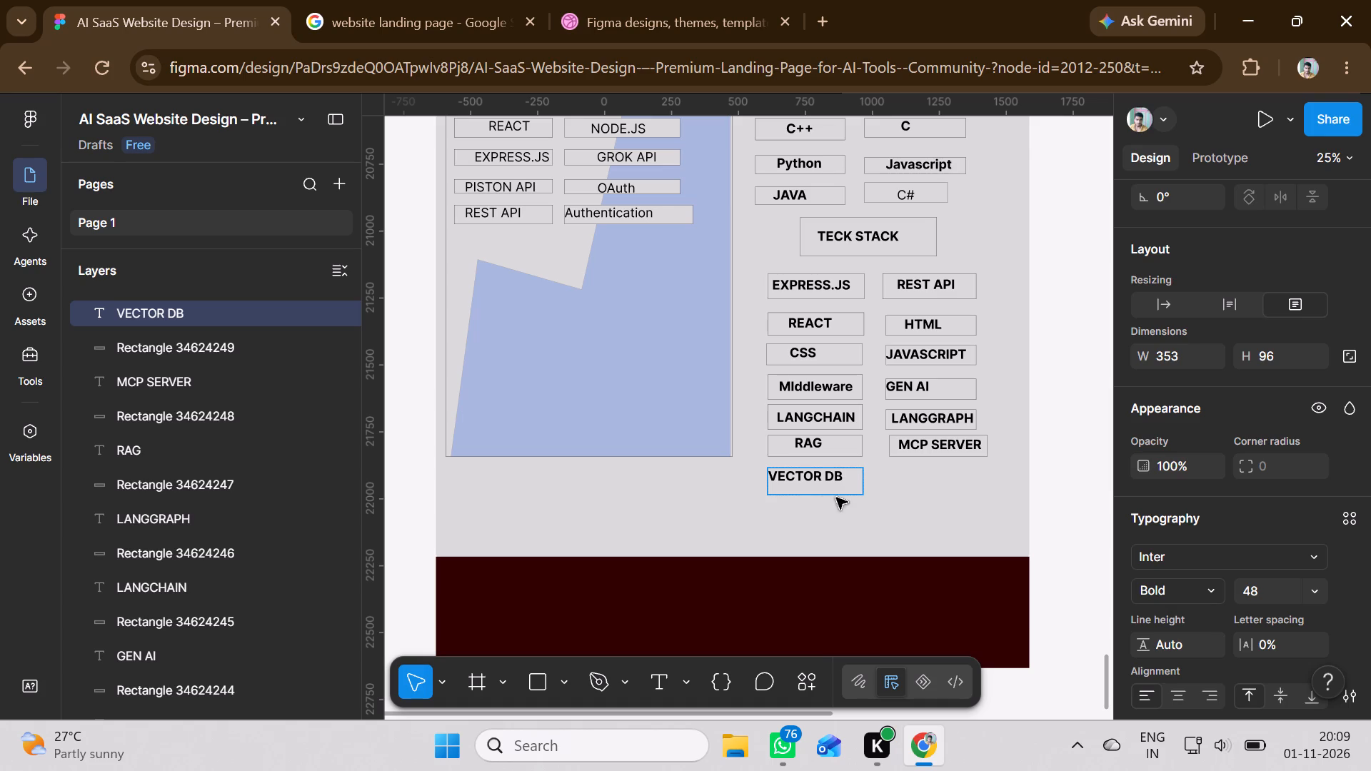
# Shift the VECTOR DB label slightly right and down so it sits inside its rectangle.
pyautogui.click(805, 514)
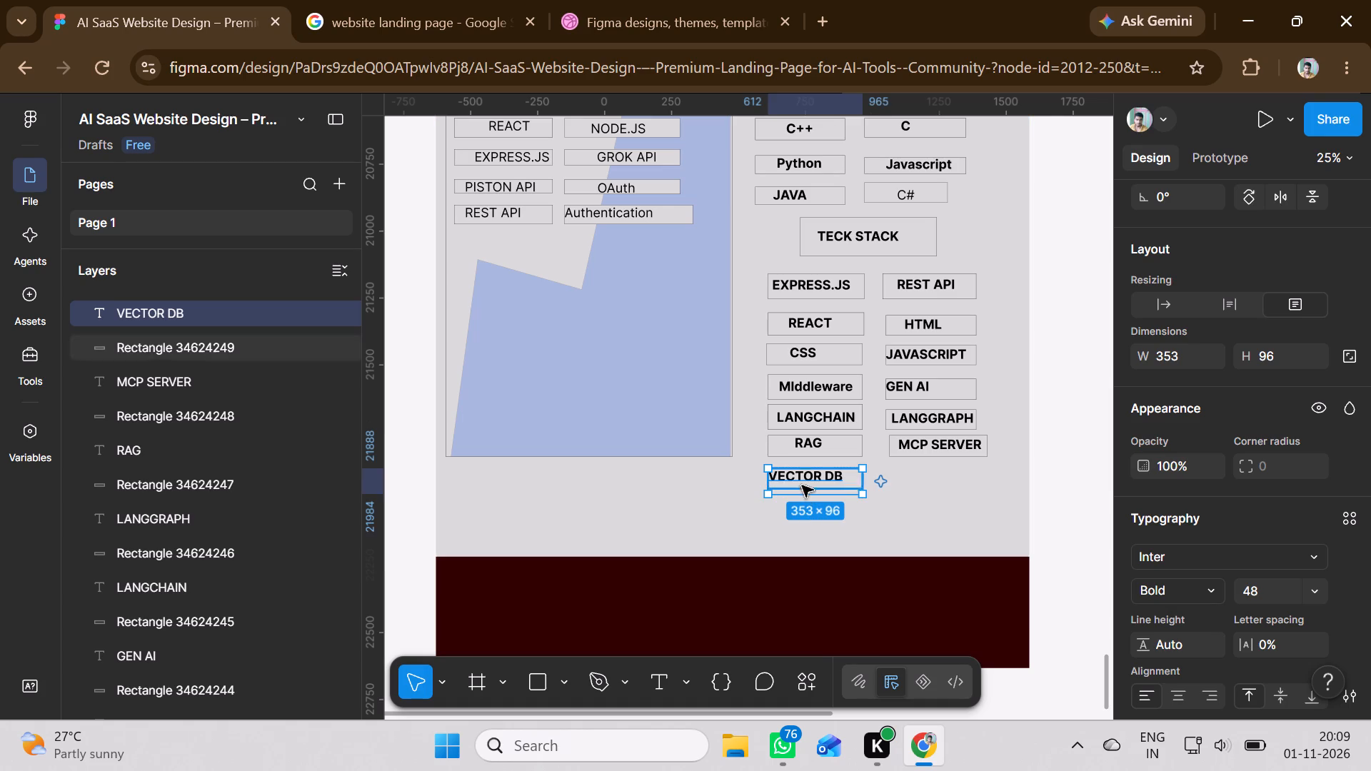
pyautogui.moveTo(798, 472); pyautogui.dragTo(810, 481)
pyautogui.click(788, 540)
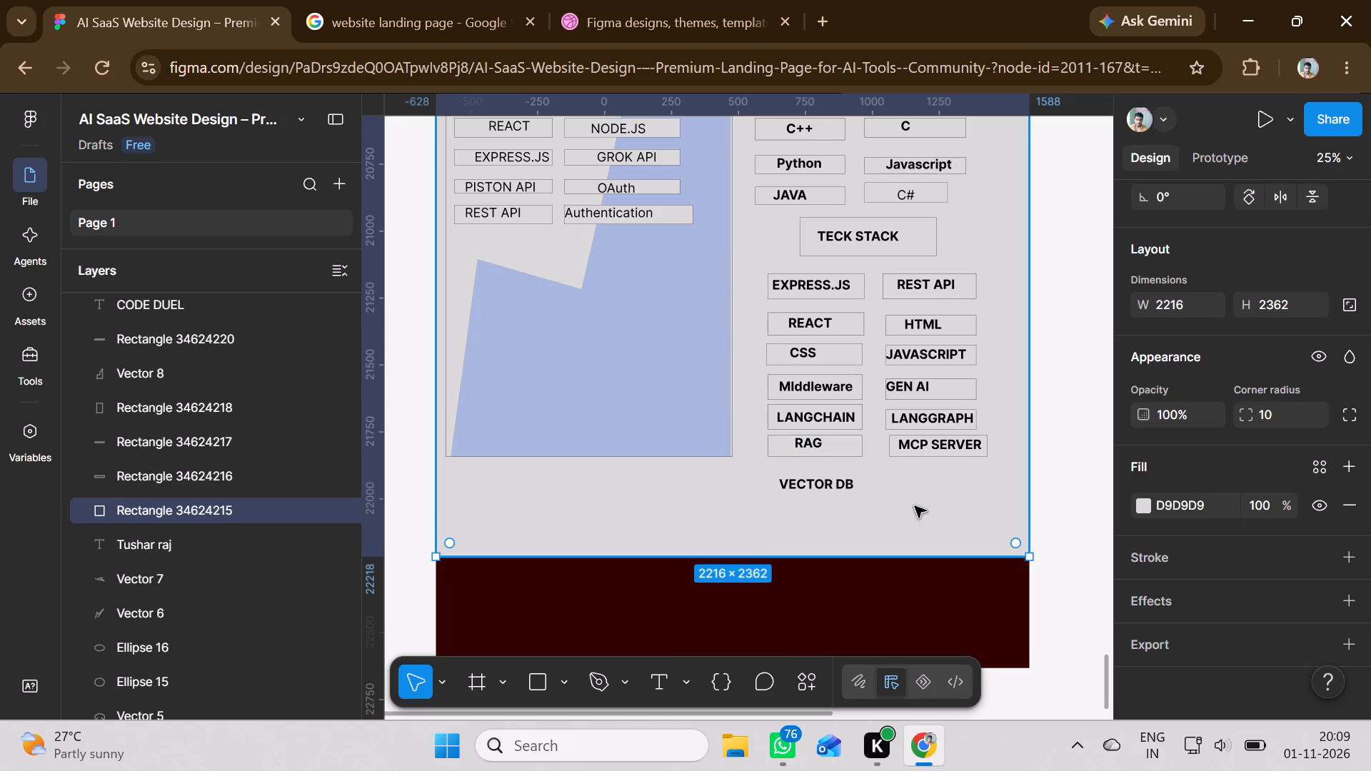
# Outline the rectangle behind VECTOR DB with a dark grey 4A4848 inside stroke of weight 1.
pyautogui.click(781, 469)
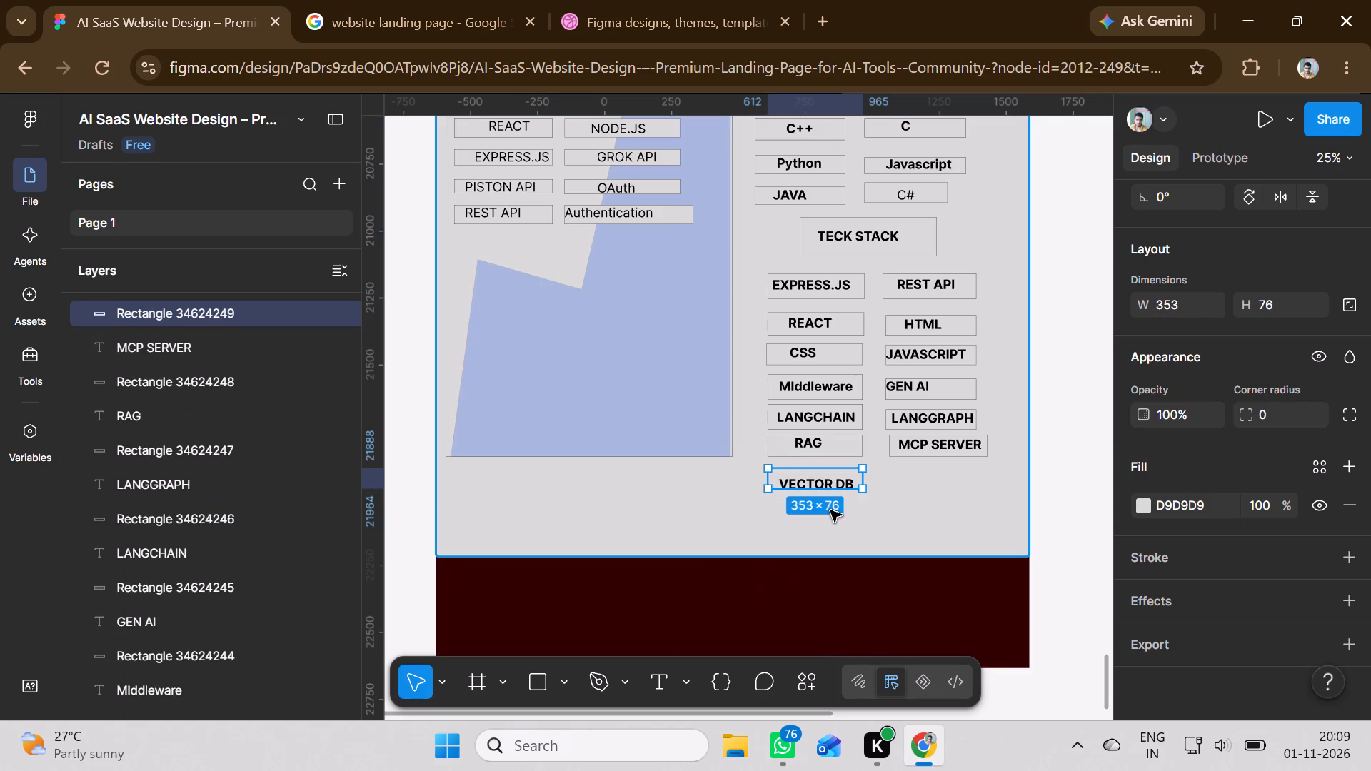
pyautogui.scroll(-2, 1191, 518)
pyautogui.click(1175, 568)
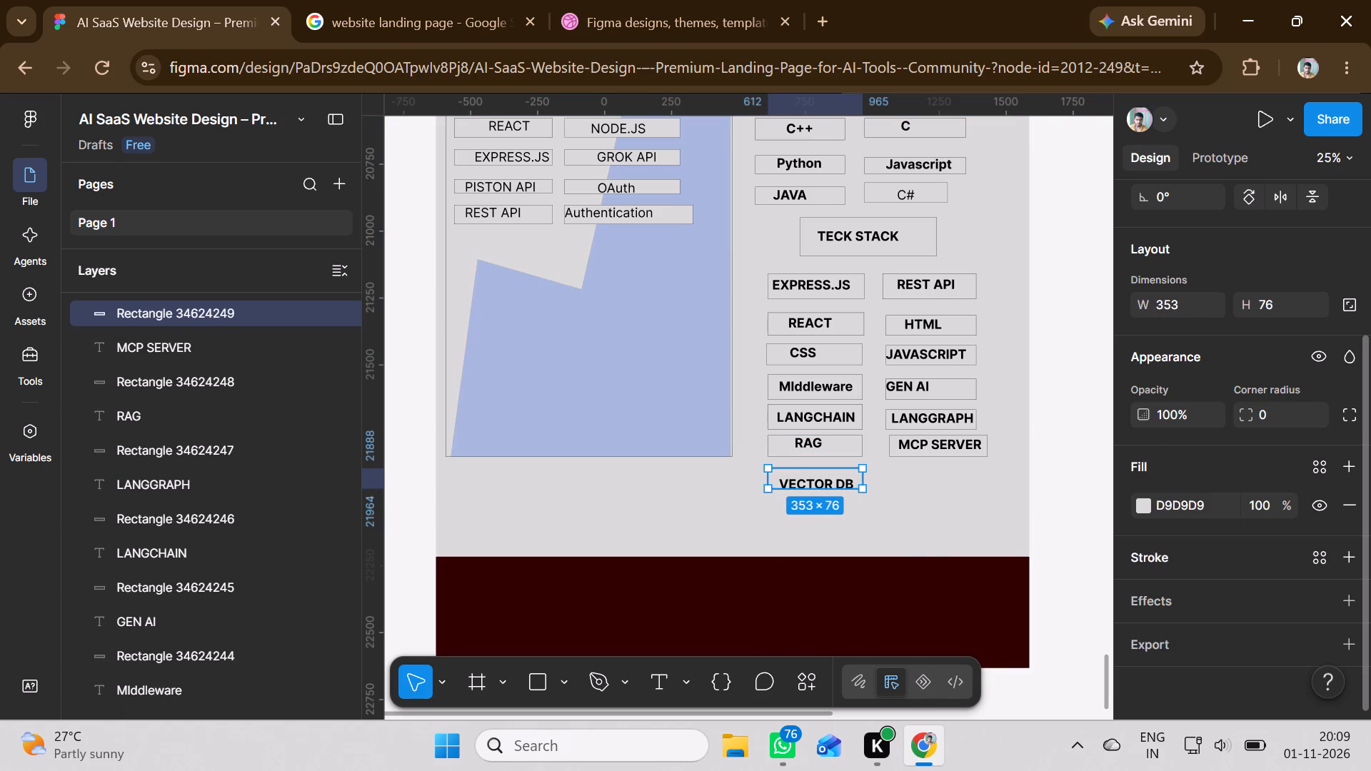
pyautogui.click(880, 463)
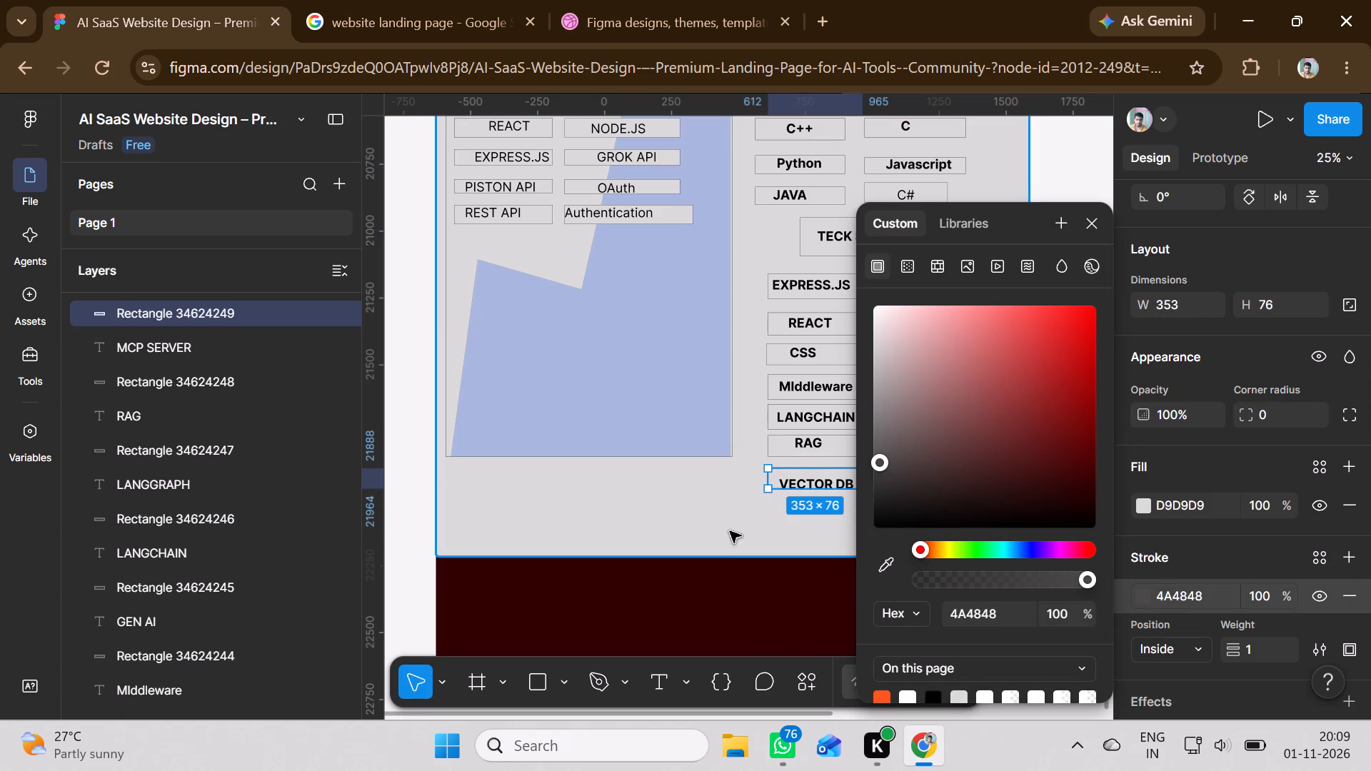
pyautogui.click(730, 531)
# Centre the VECTOR DB label in its outlined box, with its text box at about X 645, Y 21901.
pyautogui.click(820, 480)
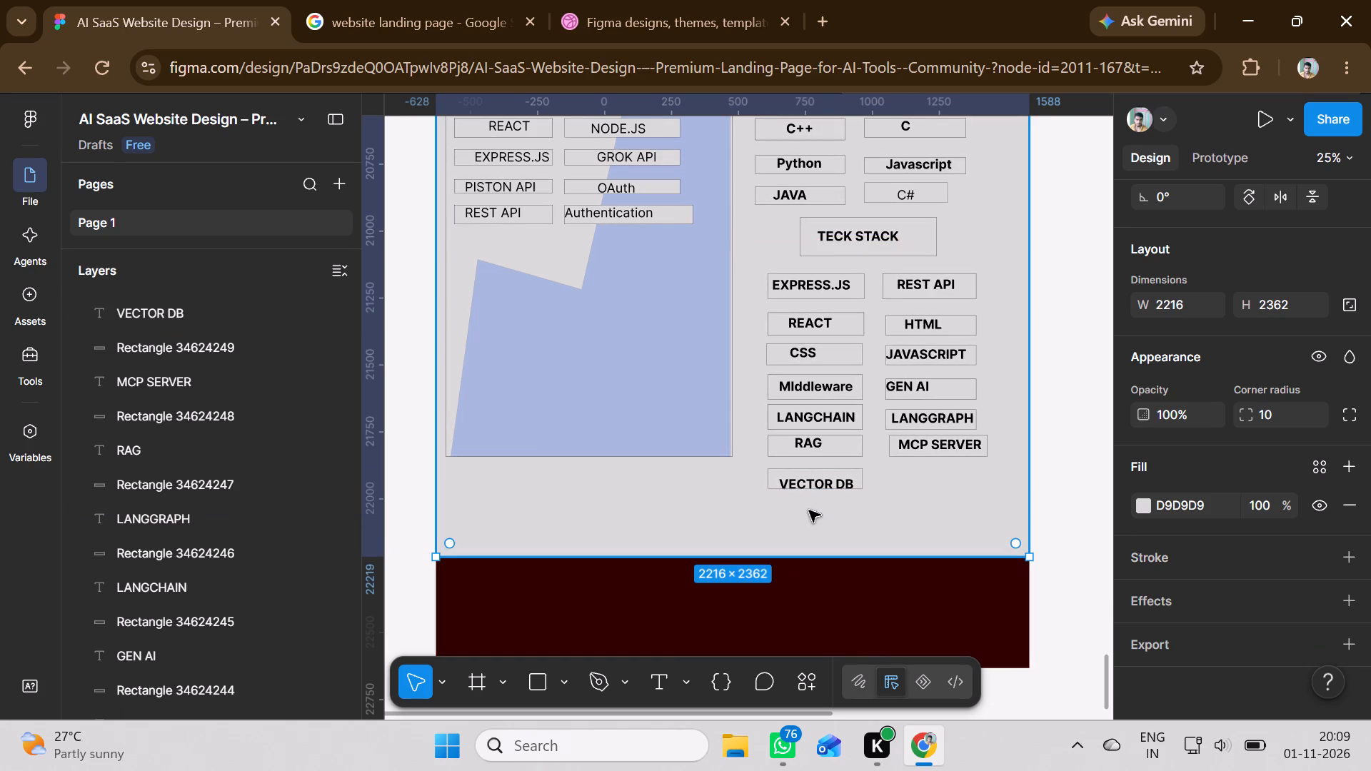
pyautogui.click(808, 513)
pyautogui.click(820, 481)
pyautogui.click(820, 480)
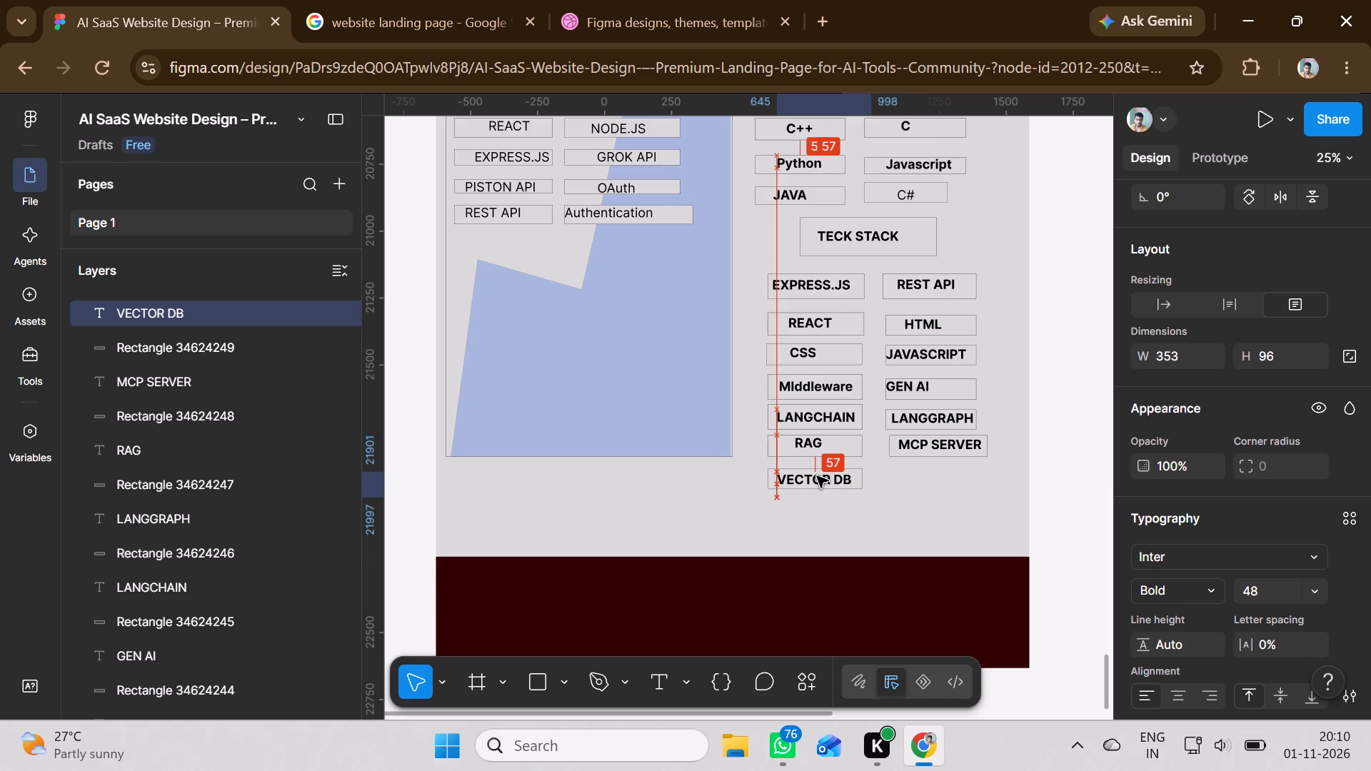
pyautogui.click(775, 522)
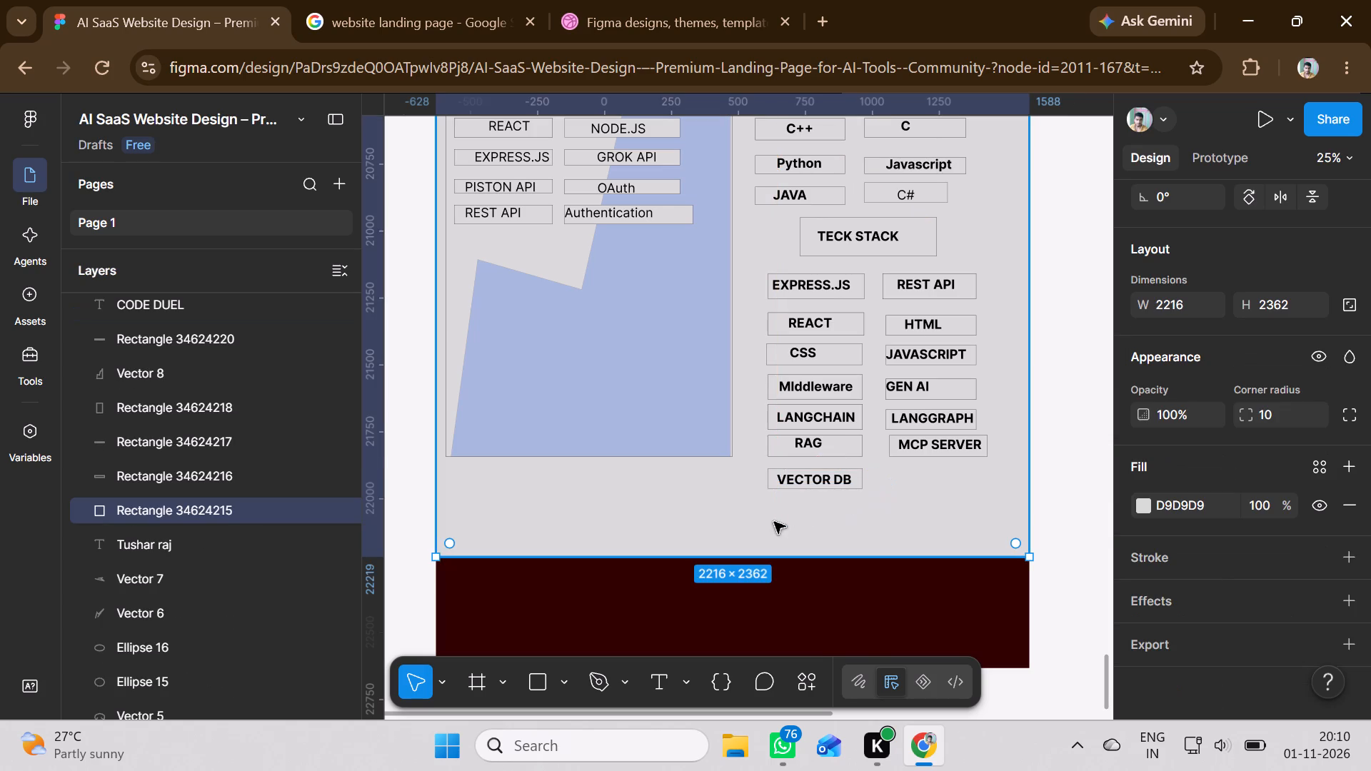
# Draw a rectangle about 367 × 76 below the MCP SERVER box and outline it with a thin dark grey stroke.
pyautogui.click(545, 680)
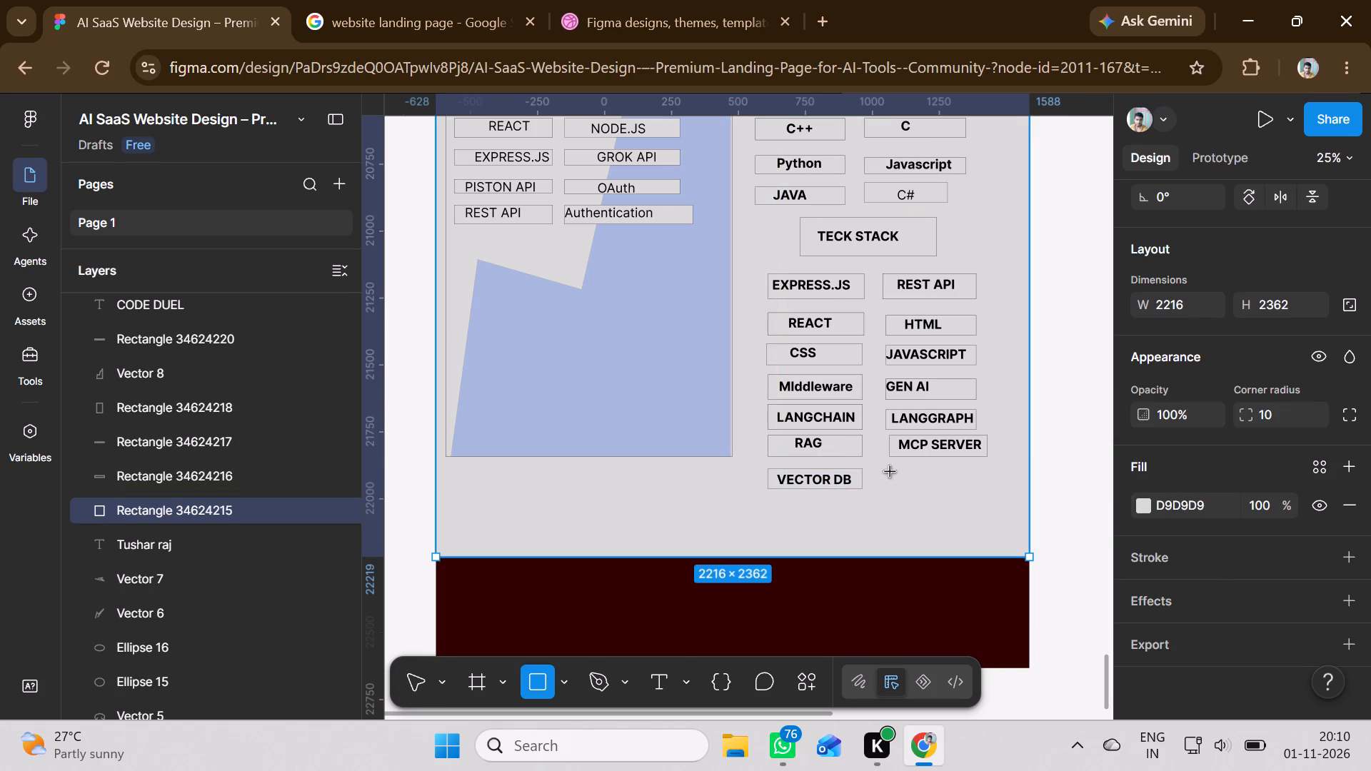
pyautogui.moveTo(890, 472); pyautogui.dragTo(989, 492)
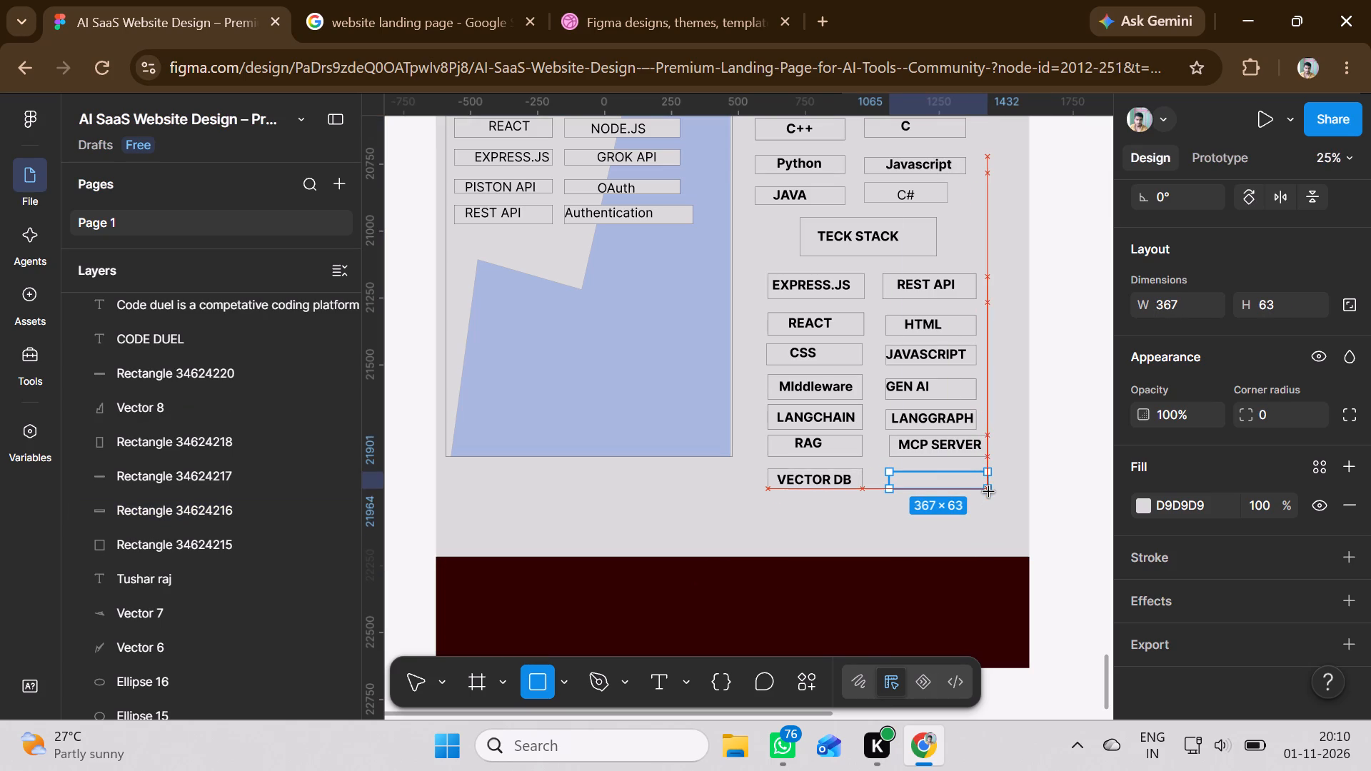
pyautogui.moveTo(989, 492); pyautogui.dragTo(990, 490)
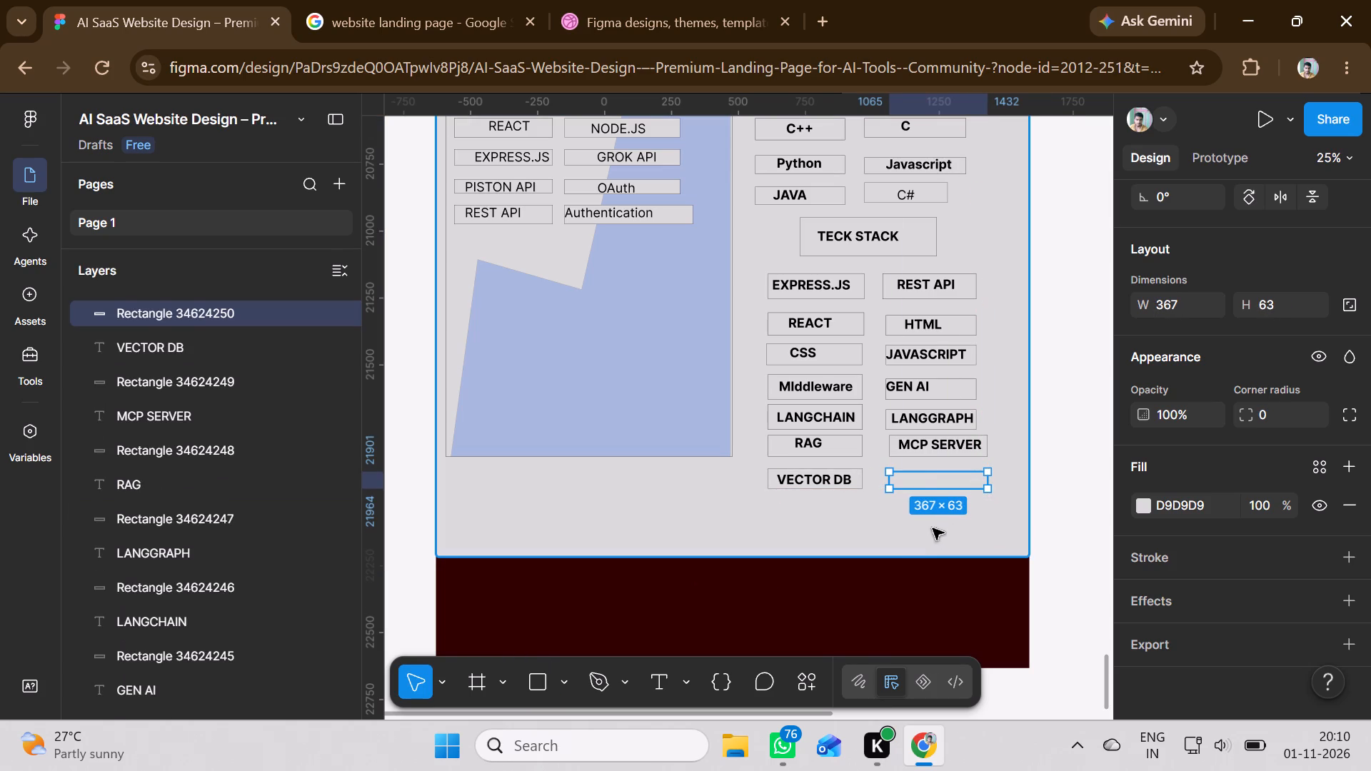
pyautogui.moveTo(930, 471); pyautogui.dragTo(931, 469)
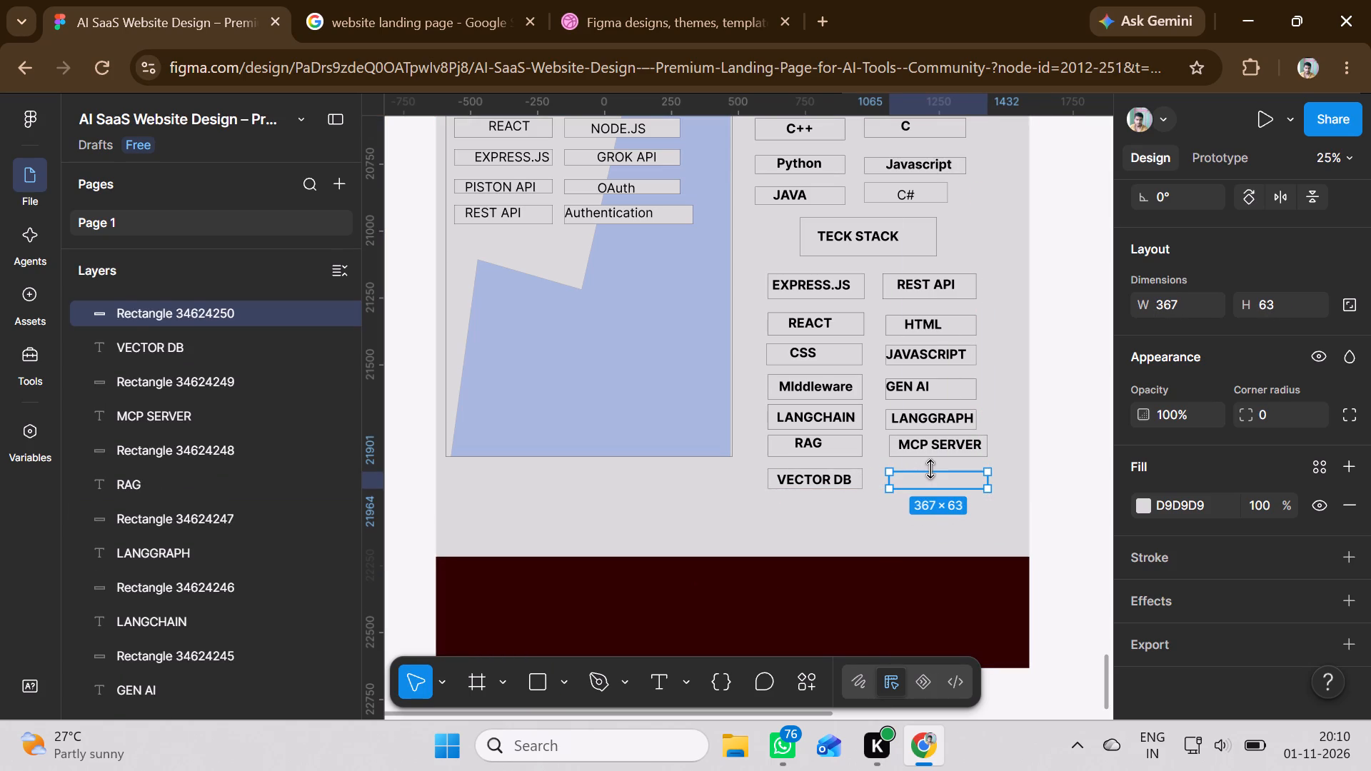
pyautogui.moveTo(931, 469); pyautogui.dragTo(931, 463)
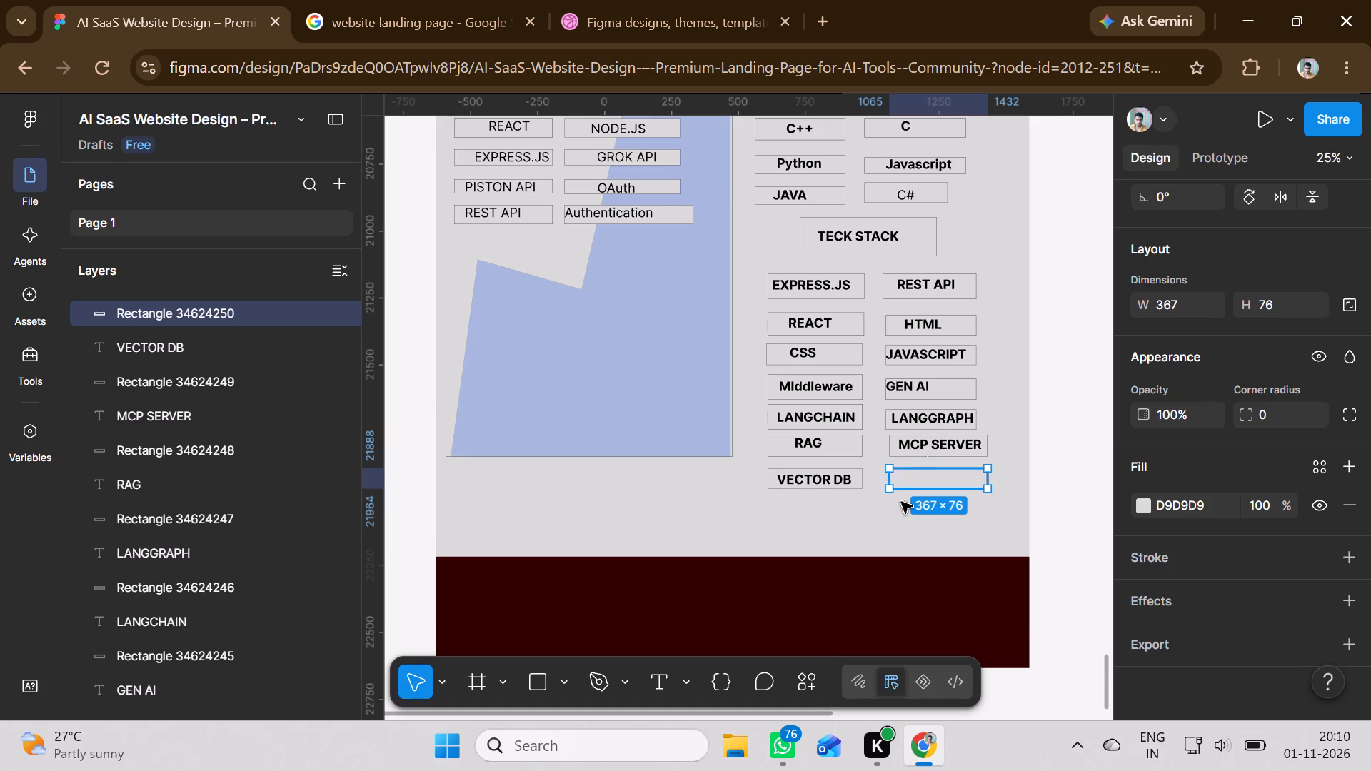
pyautogui.click(1192, 560)
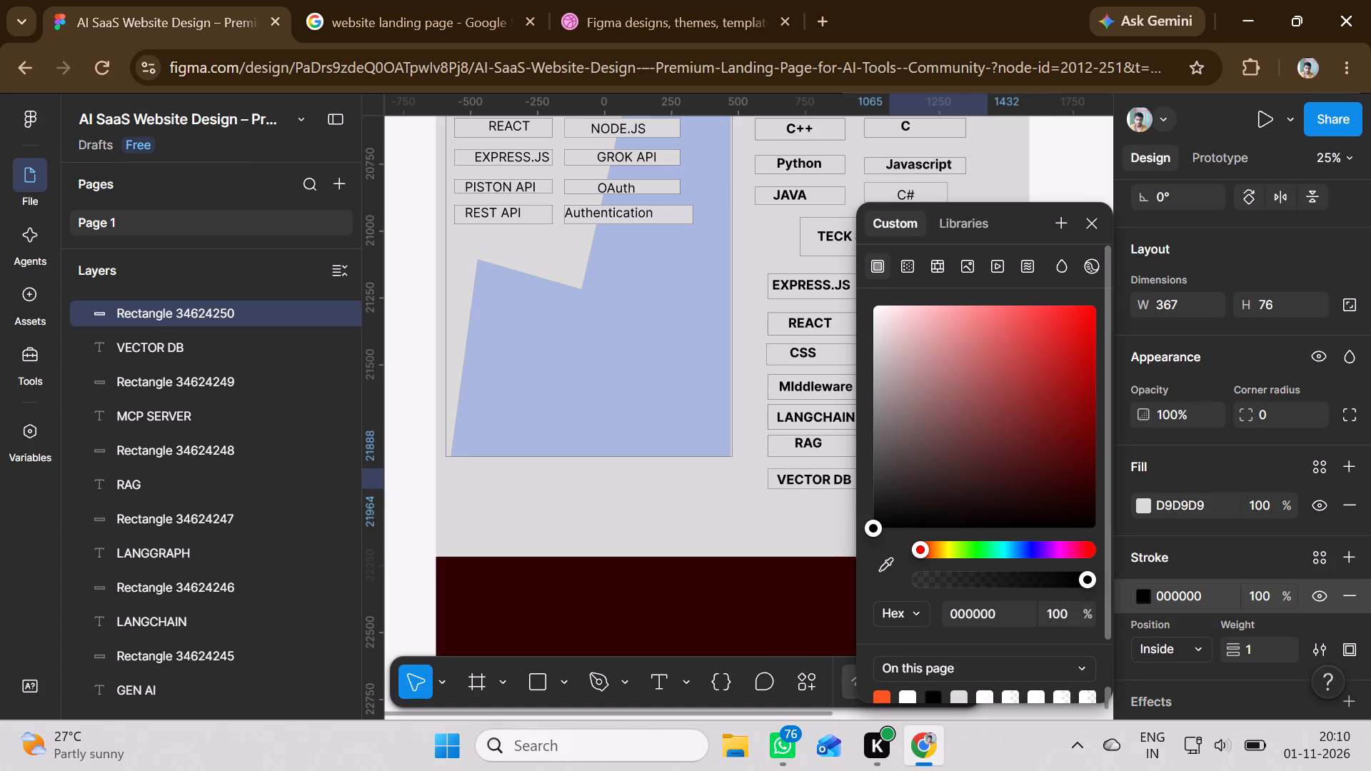
pyautogui.click(875, 472)
pyautogui.click(763, 536)
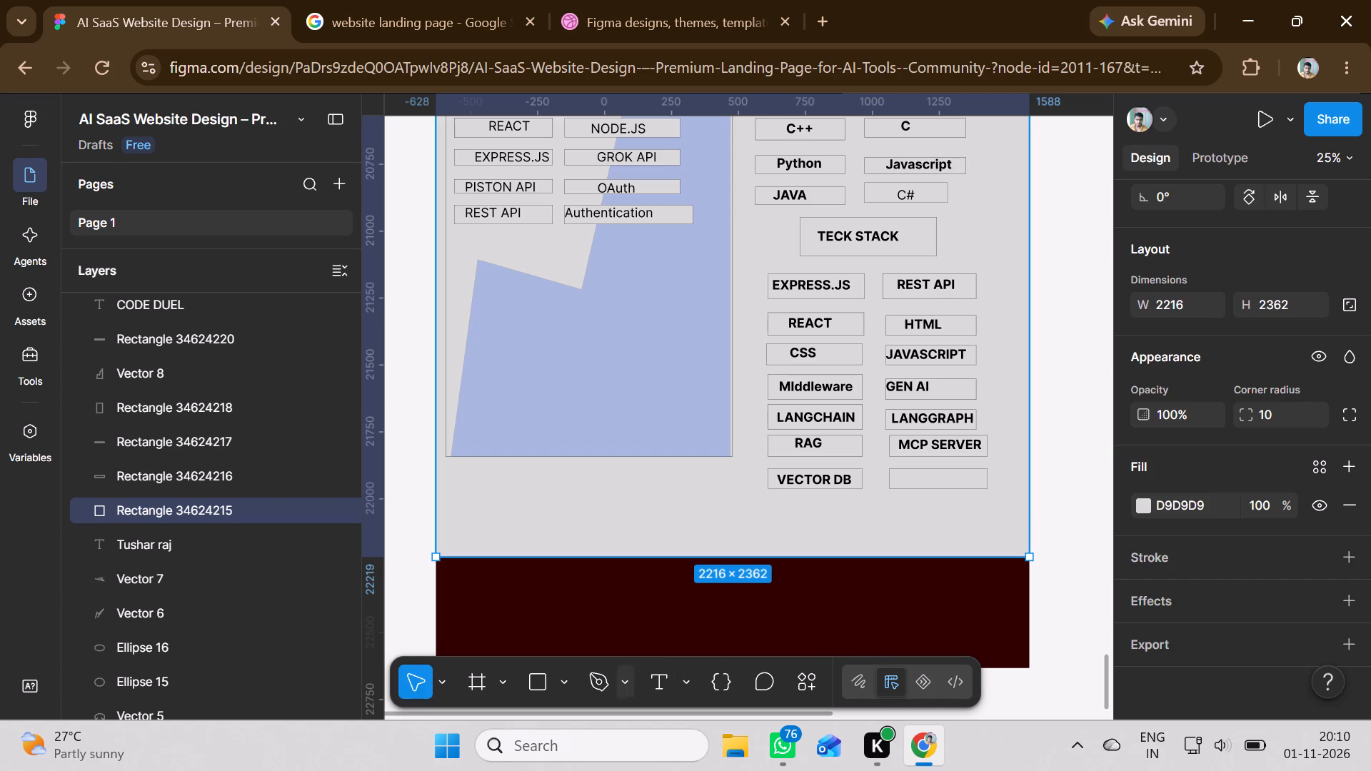
# Add the bold label AGENTIC AI in a text box about 317 × 63 inside the empty box beside VECTOR DB.
pyautogui.click(664, 680)
pyautogui.moveTo(895, 470); pyautogui.dragTo(905, 476)
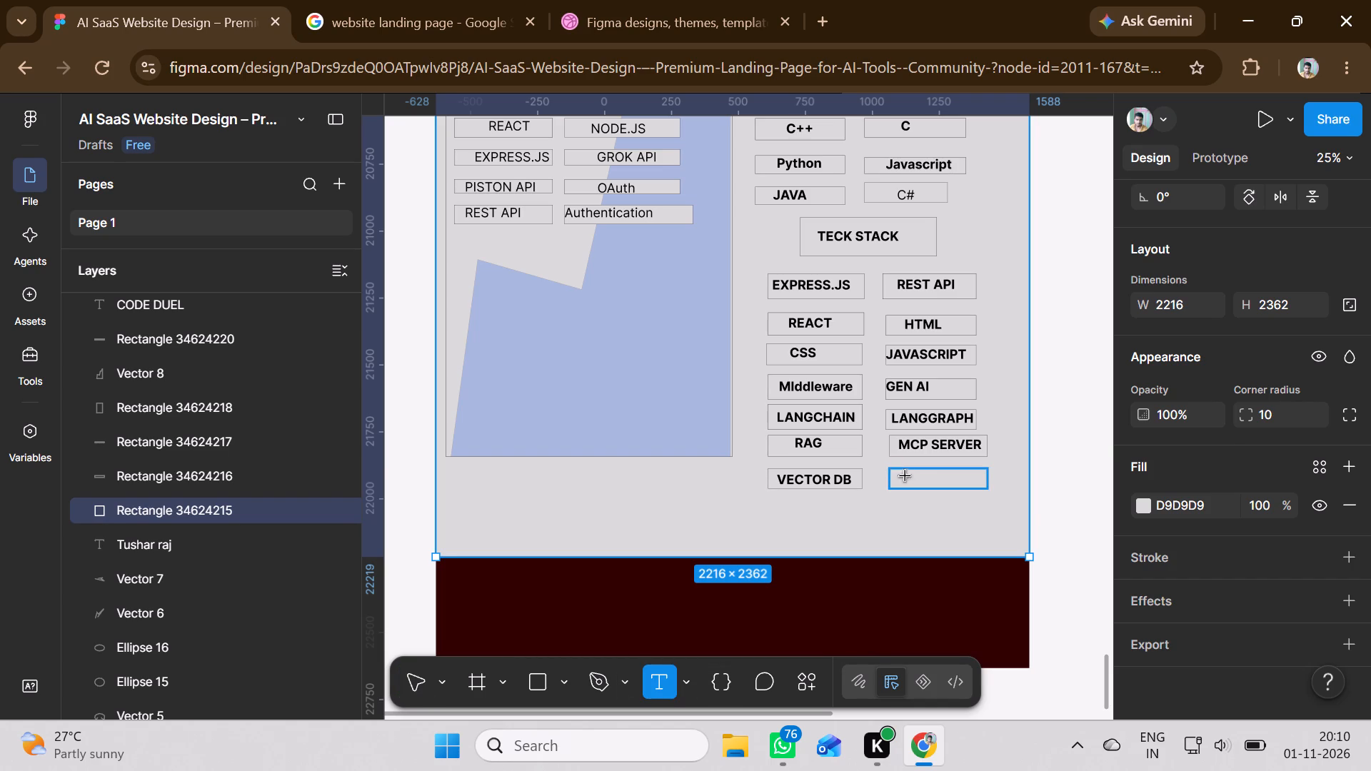
pyautogui.moveTo(905, 476); pyautogui.dragTo(979, 488)
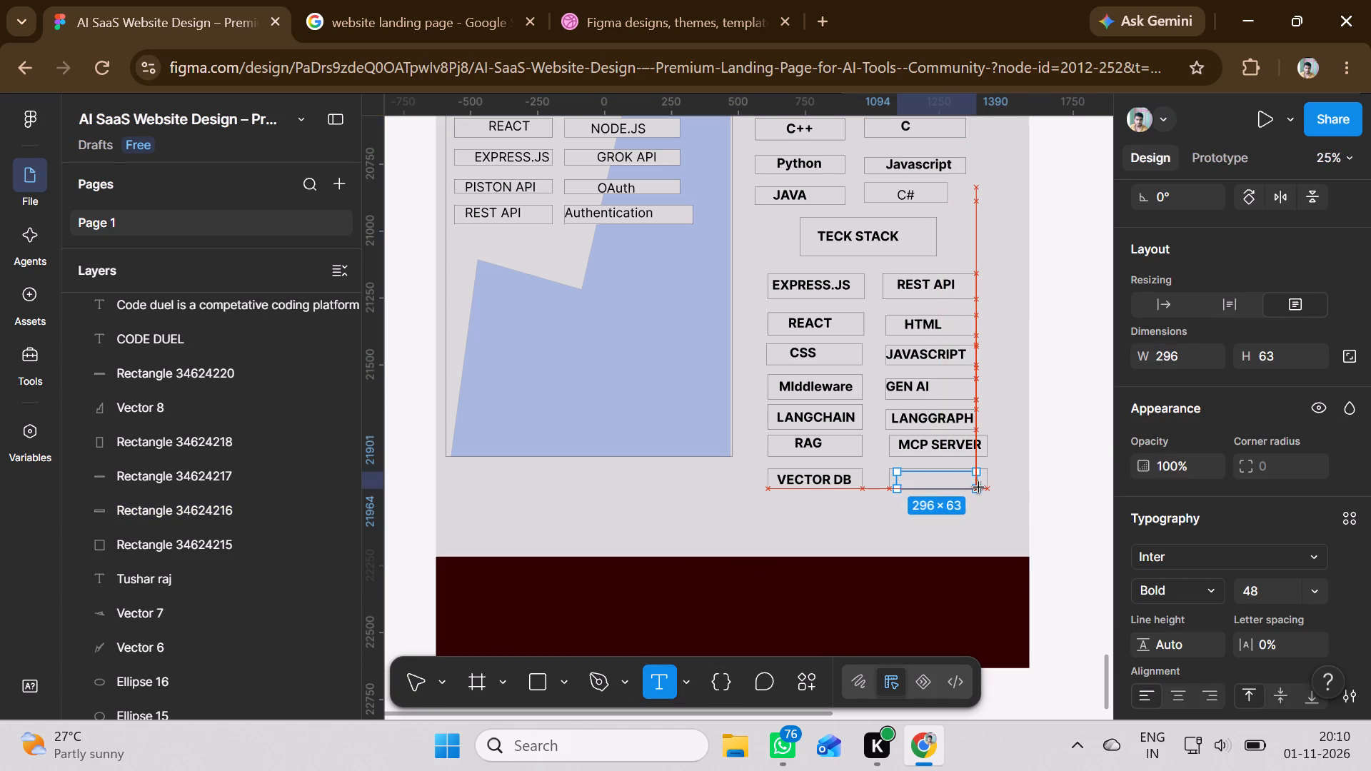
pyautogui.moveTo(979, 488); pyautogui.dragTo(983, 488)
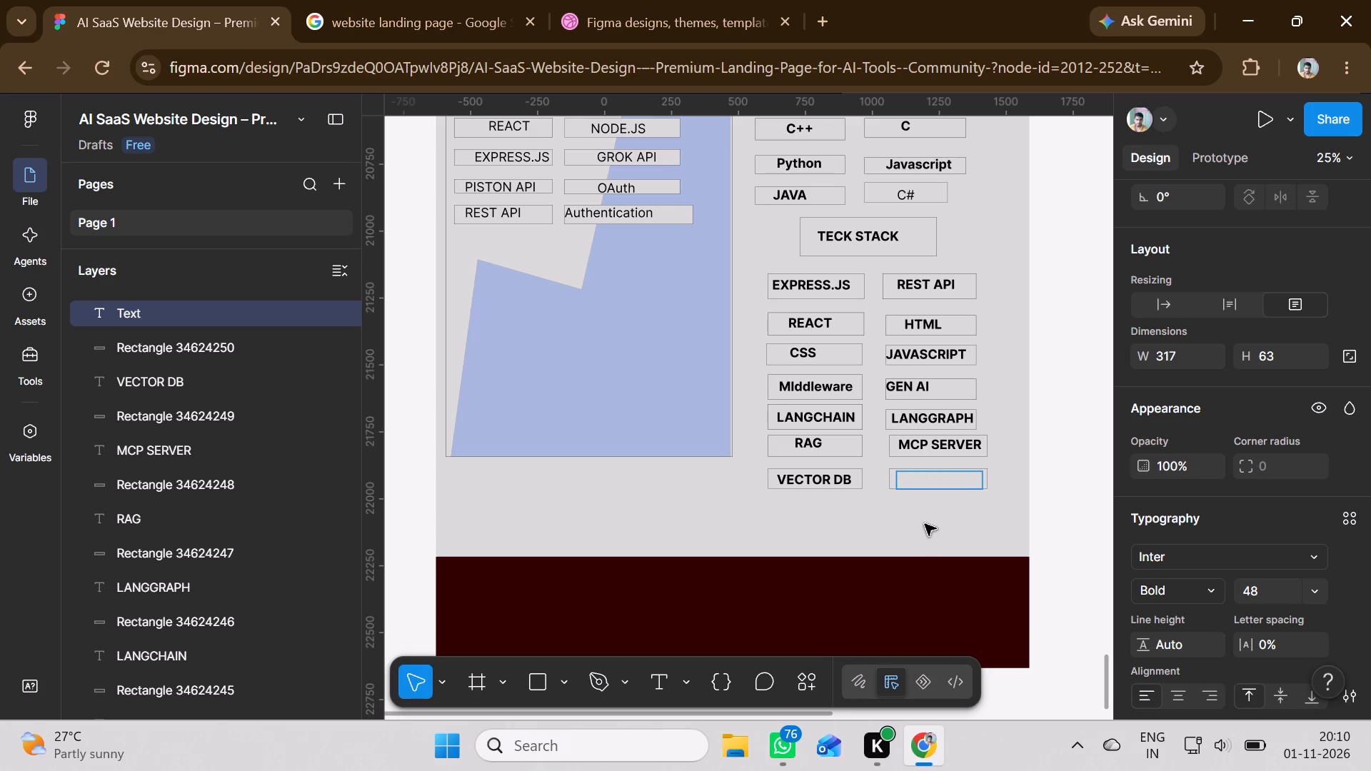
pyautogui.write('Ane')
pyautogui.press('BackSpace')
pyautogui.press('BackSpace')
pyautogui.write('gentic')
pyautogui.press('space')
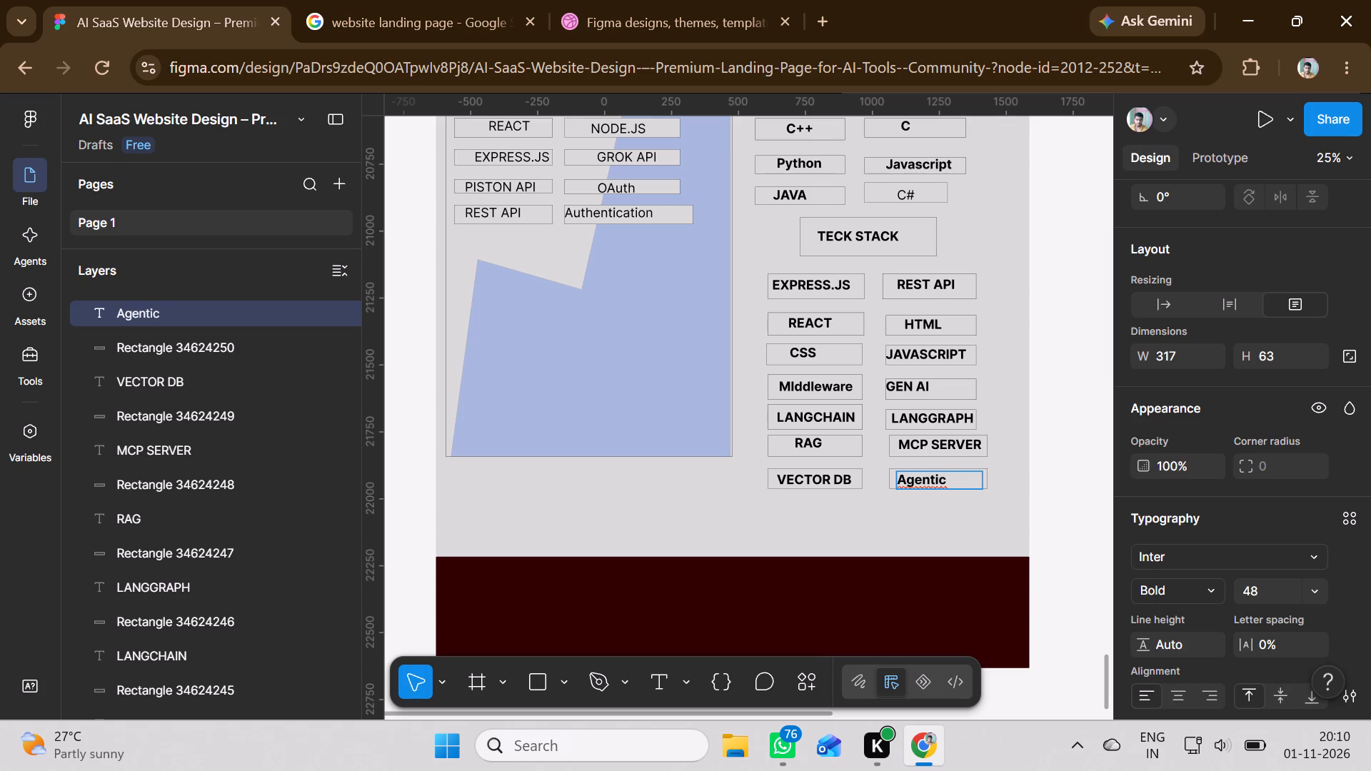
pyautogui.press('BackSpace')
pyautogui.press('BackSpace')
pyautogui.press('BackSpace')
pyautogui.press('BackSpace')
pyautogui.press('BackSpace')
pyautogui.press('BackSpace')
pyautogui.press('BackSpace')
pyautogui.write('GENTIC AI')
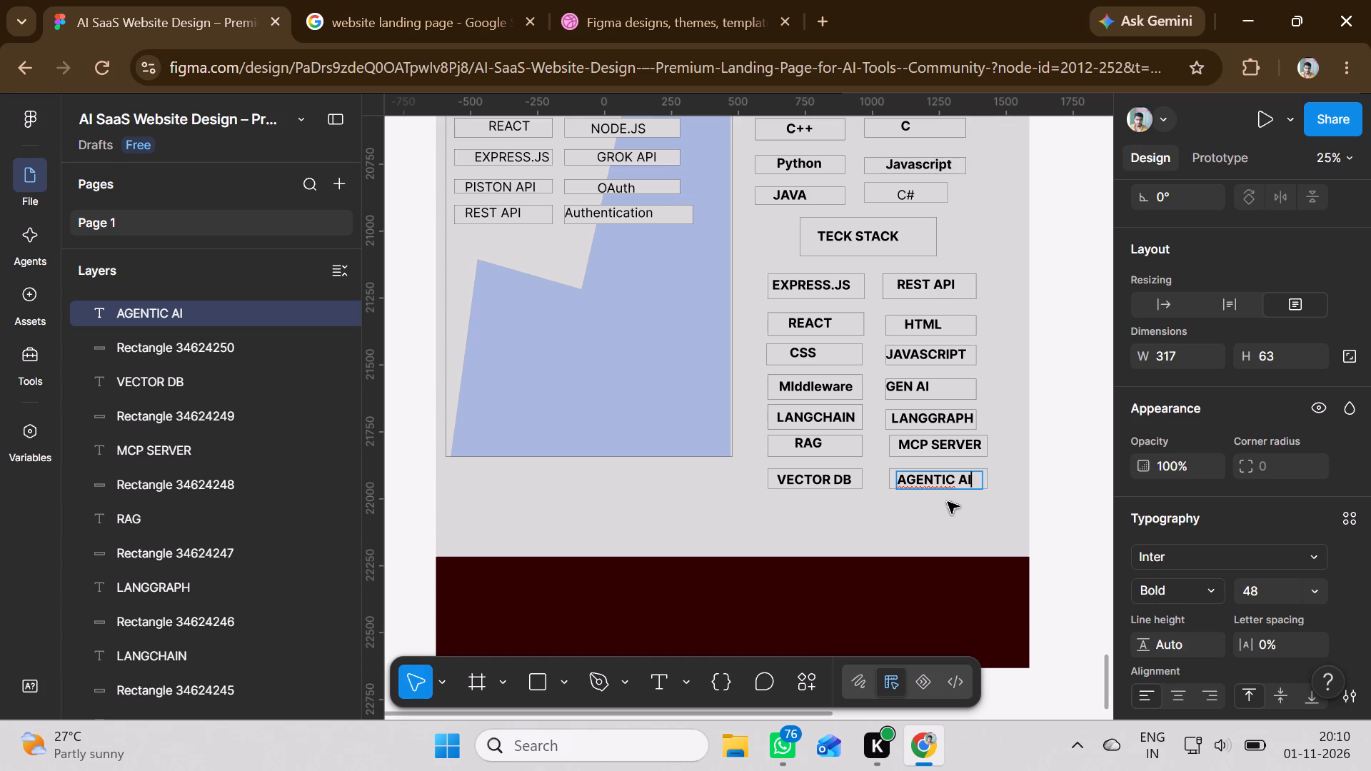
pyautogui.click(1009, 490)
pyautogui.click(848, 535)
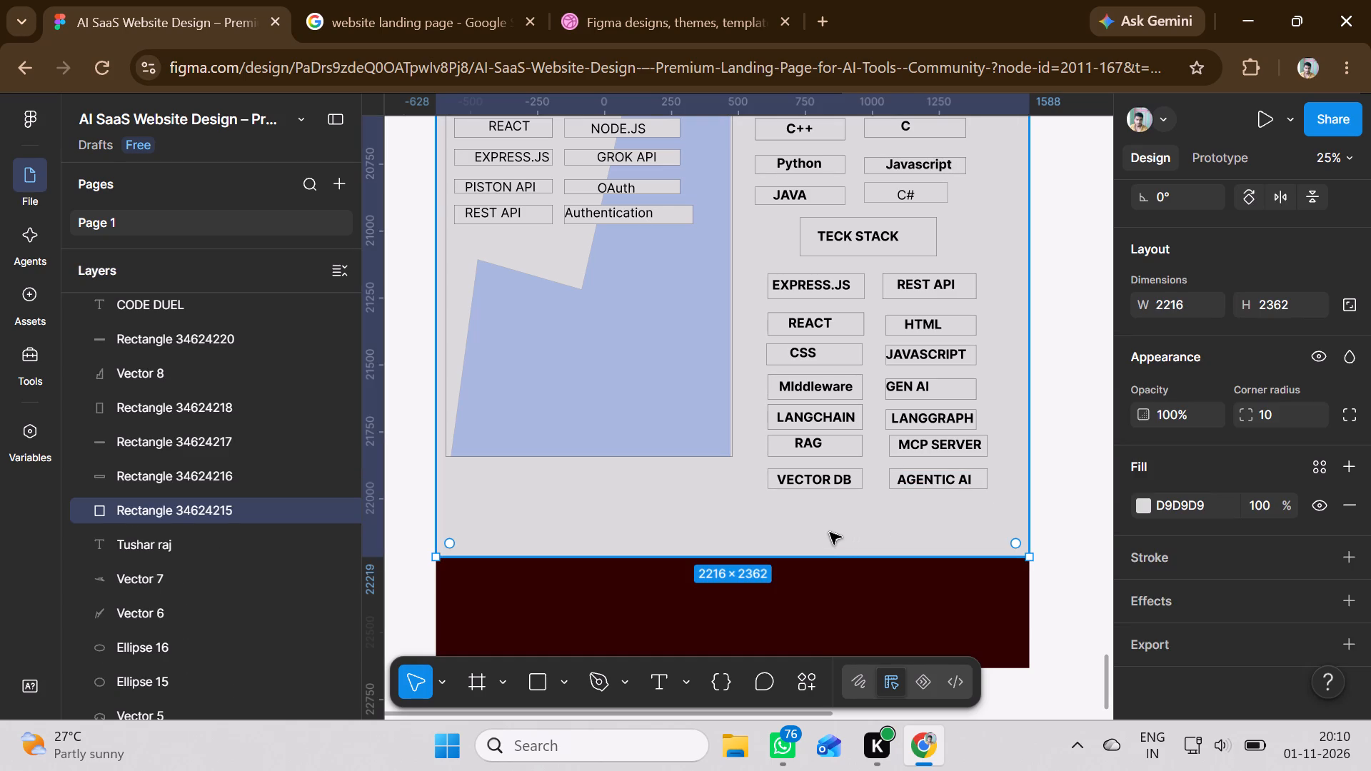
# Draw a rectangle about 353 × 87 below the VECTOR DB box and outline it with a thin dark grey stroke.
pyautogui.scroll(-2, 825, 480)
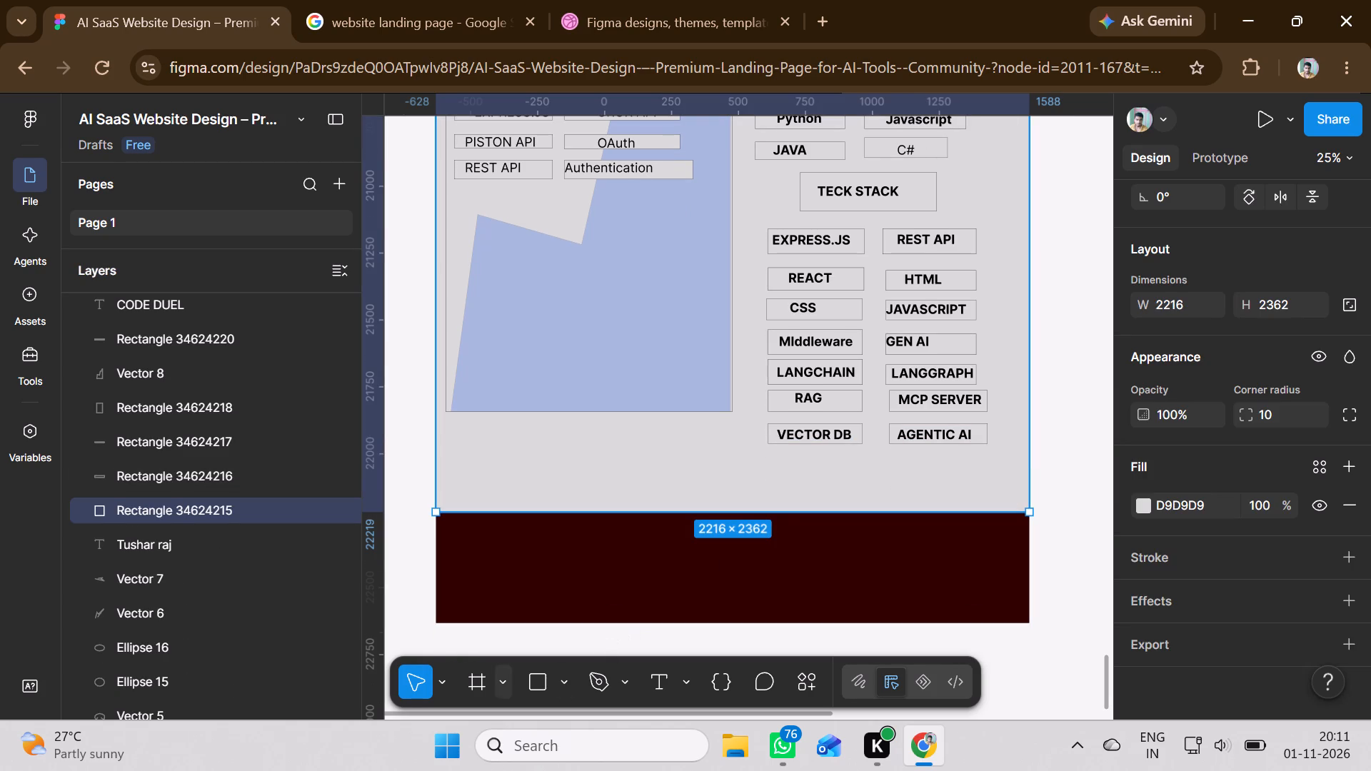
pyautogui.click(527, 684)
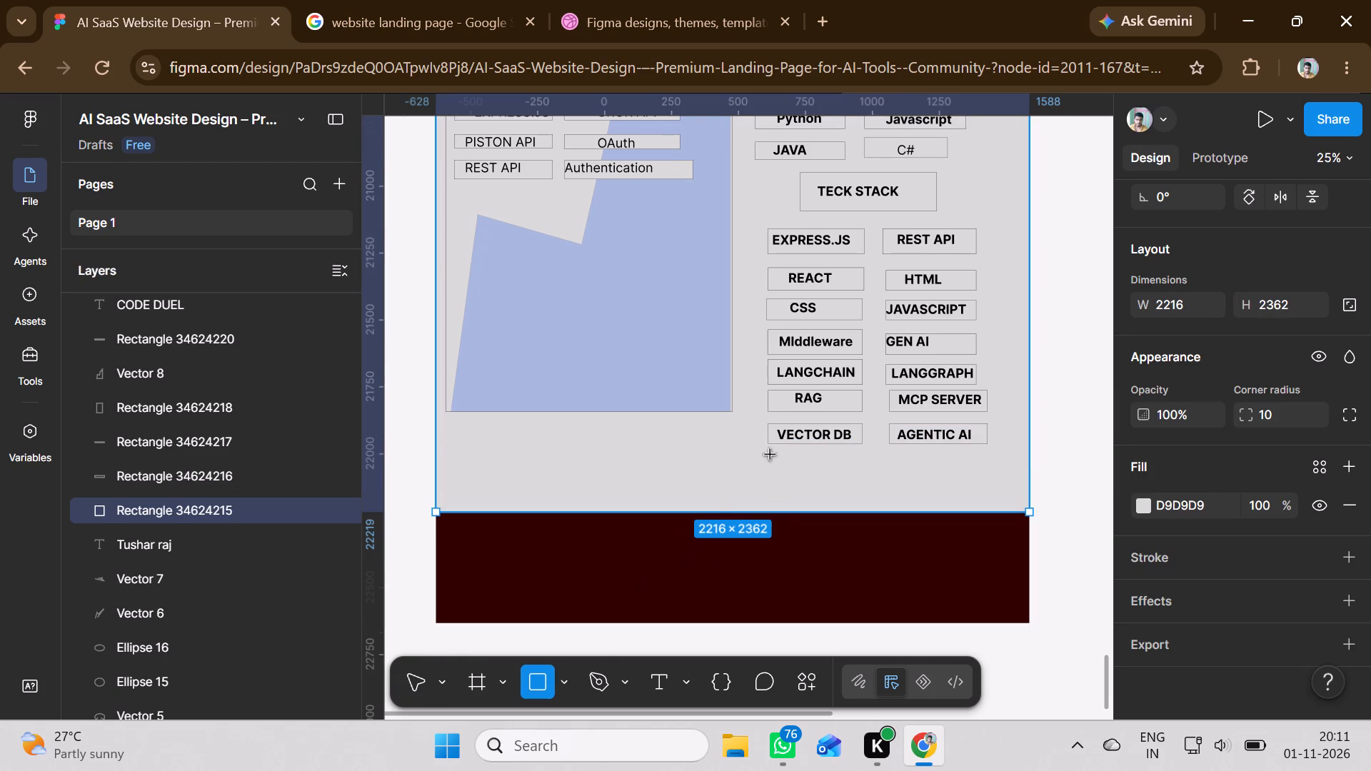
pyautogui.moveTo(770, 455); pyautogui.dragTo(844, 470)
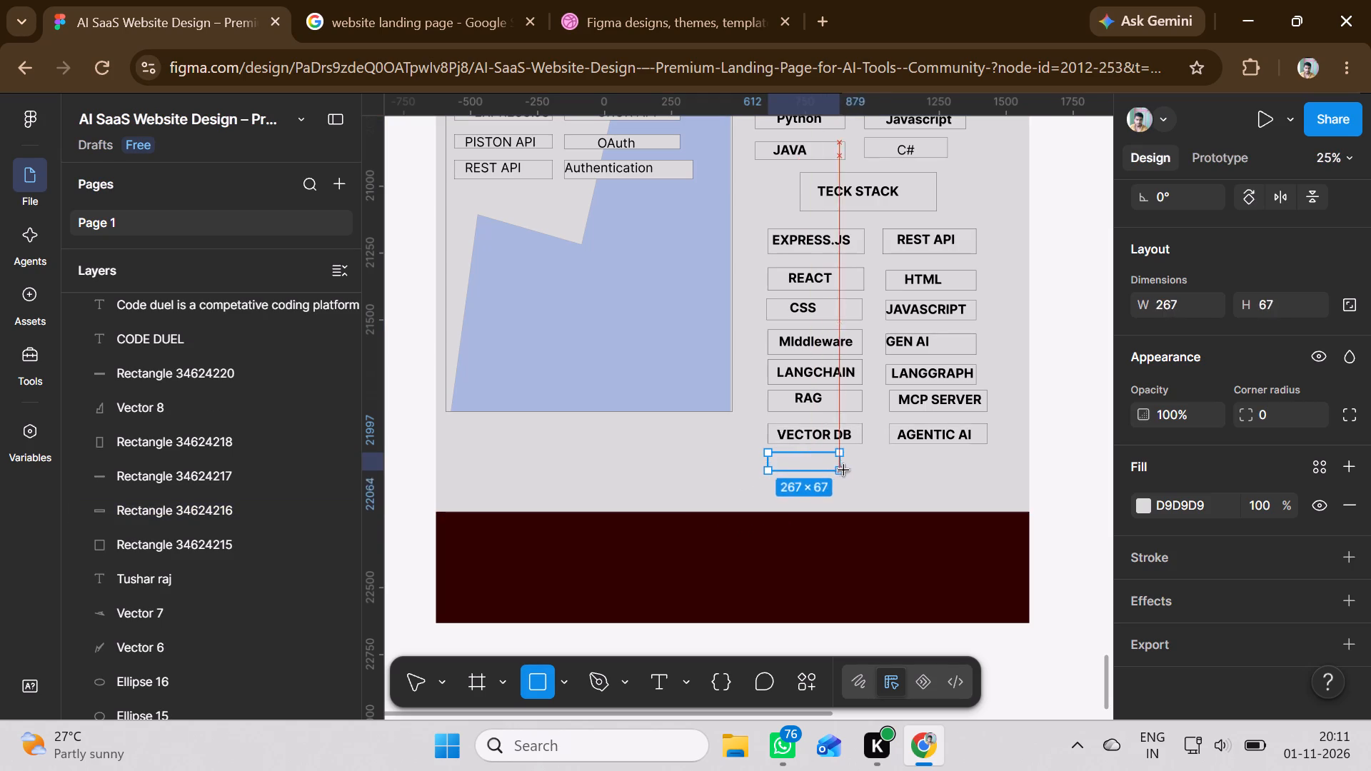
pyautogui.moveTo(844, 470); pyautogui.dragTo(859, 475)
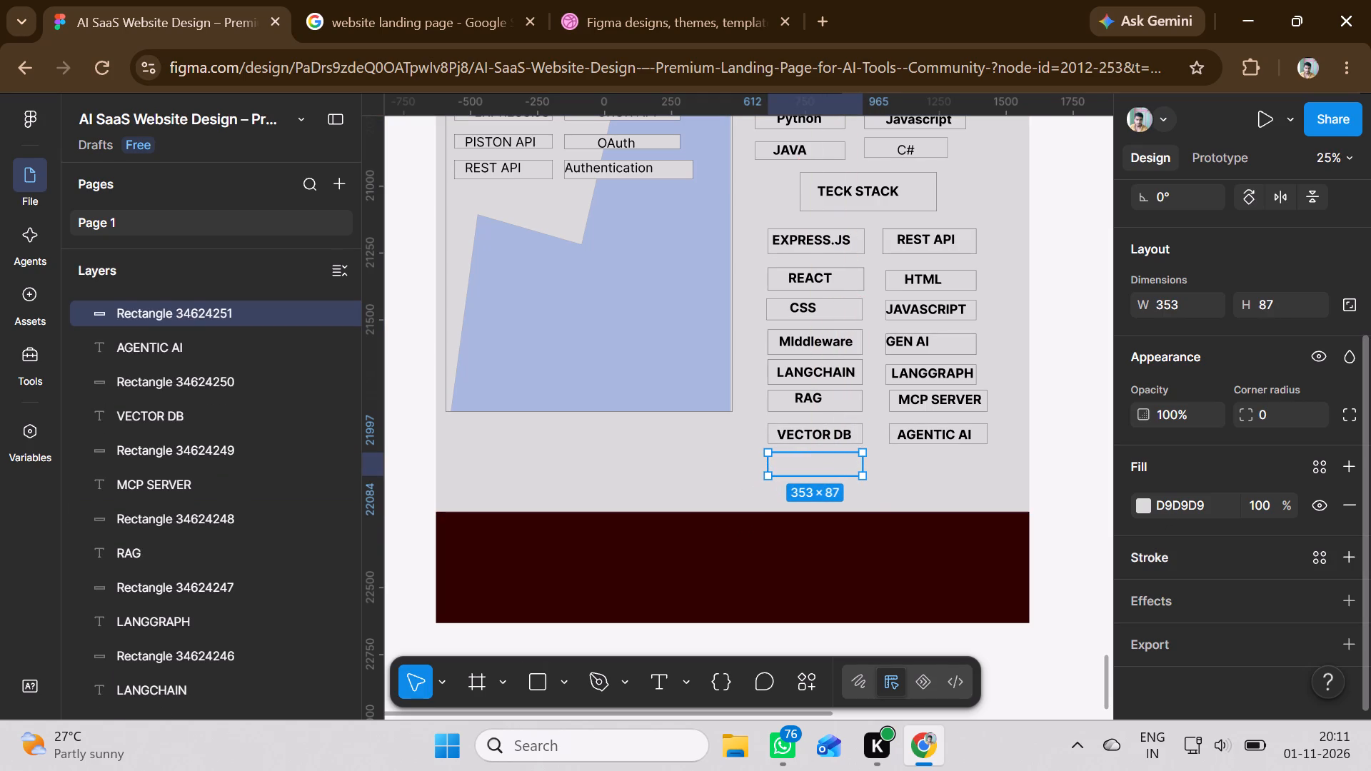
pyautogui.click(1195, 553)
pyautogui.click(875, 453)
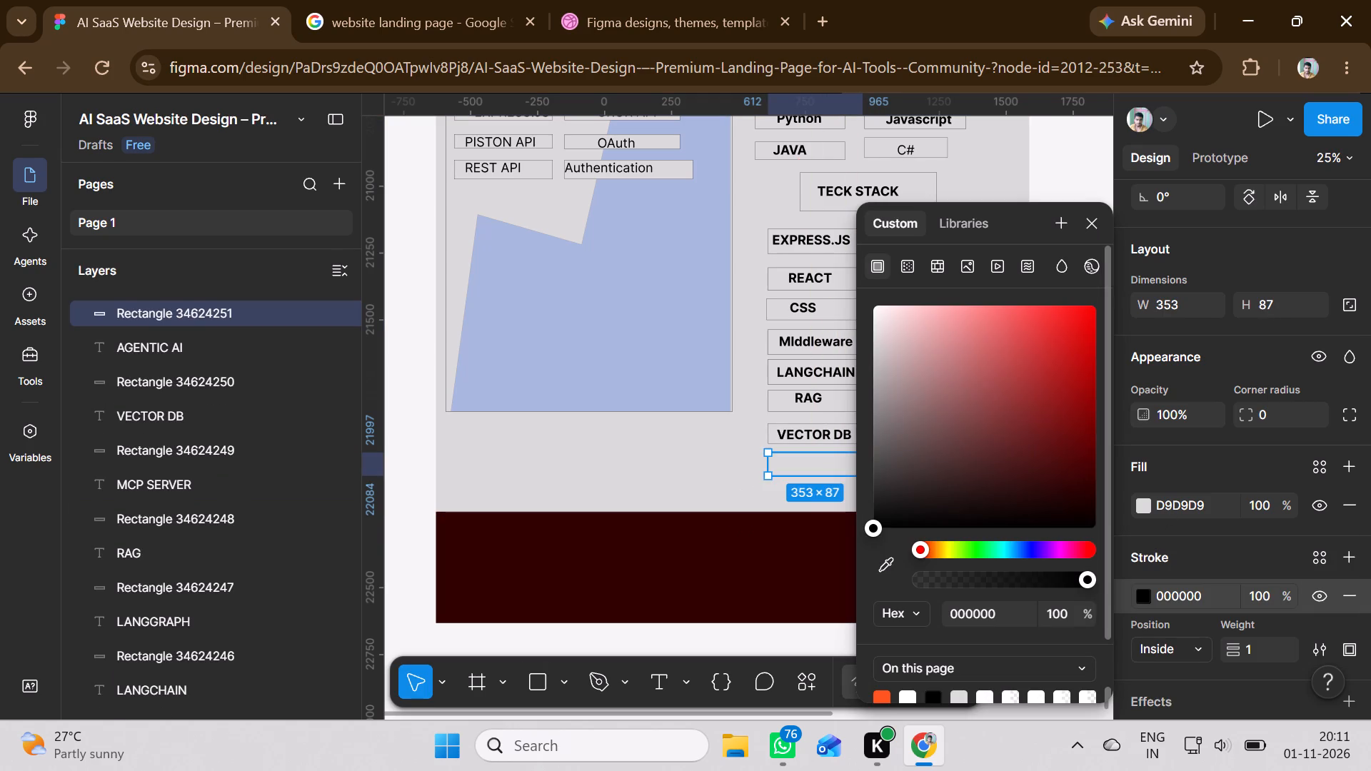
pyautogui.click(750, 489)
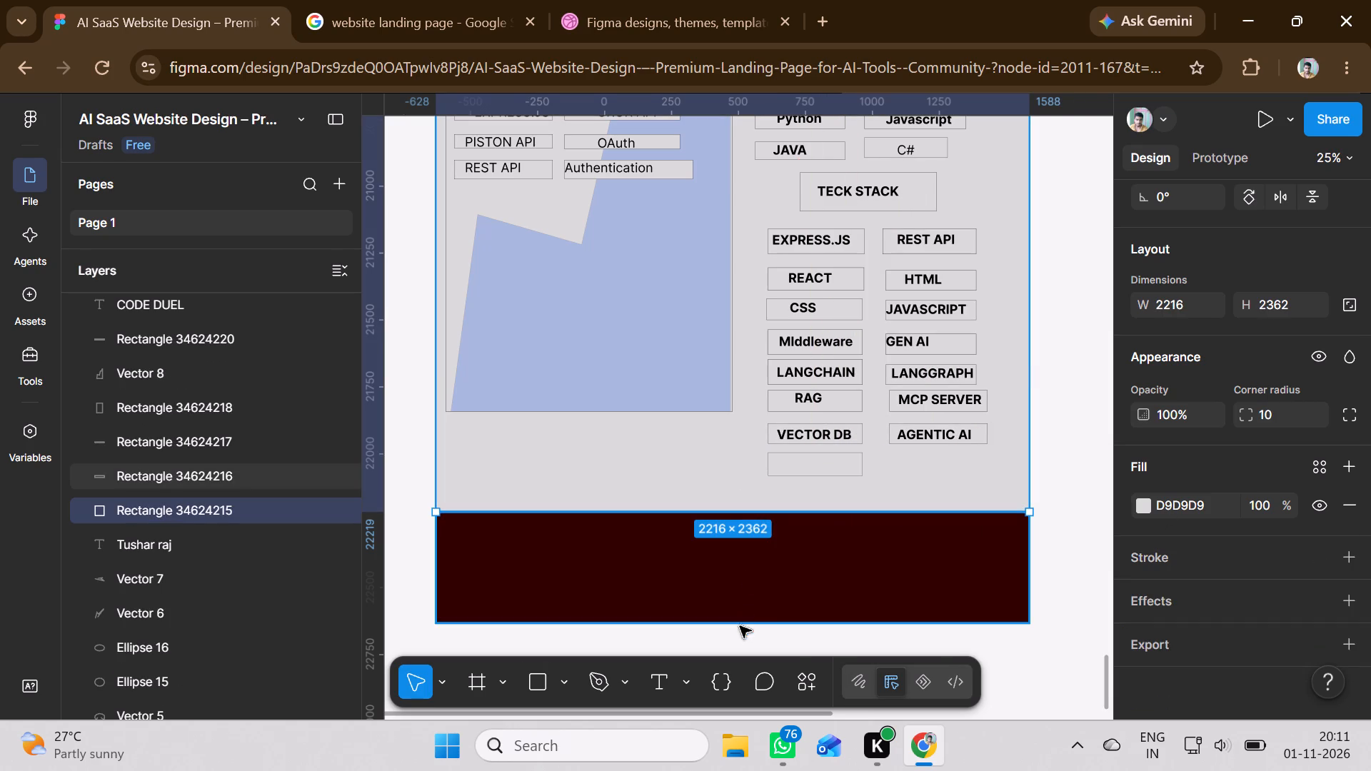
# Add the bold label A2A in a text box about 337 × 87 over the empty box below VECTOR DB.
pyautogui.click(668, 676)
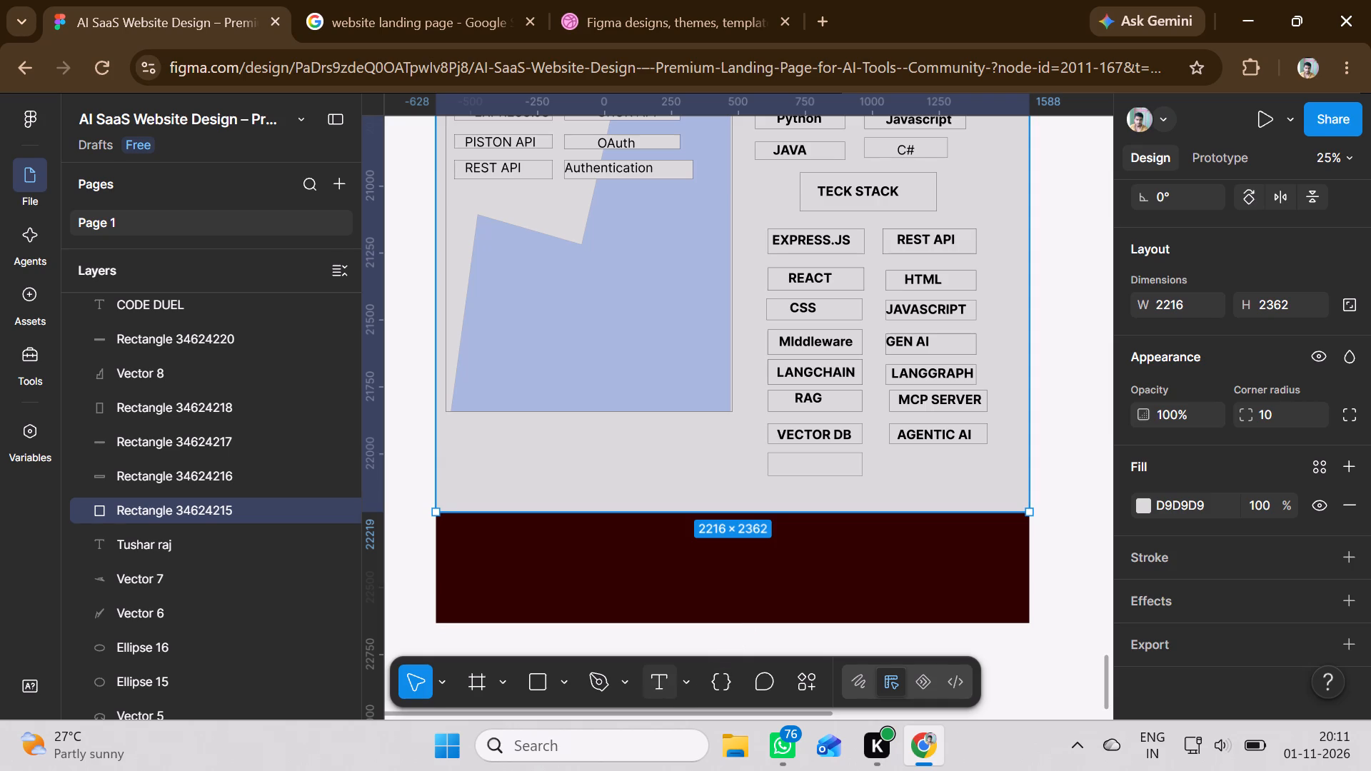
pyautogui.moveTo(771, 453); pyautogui.dragTo(812, 464)
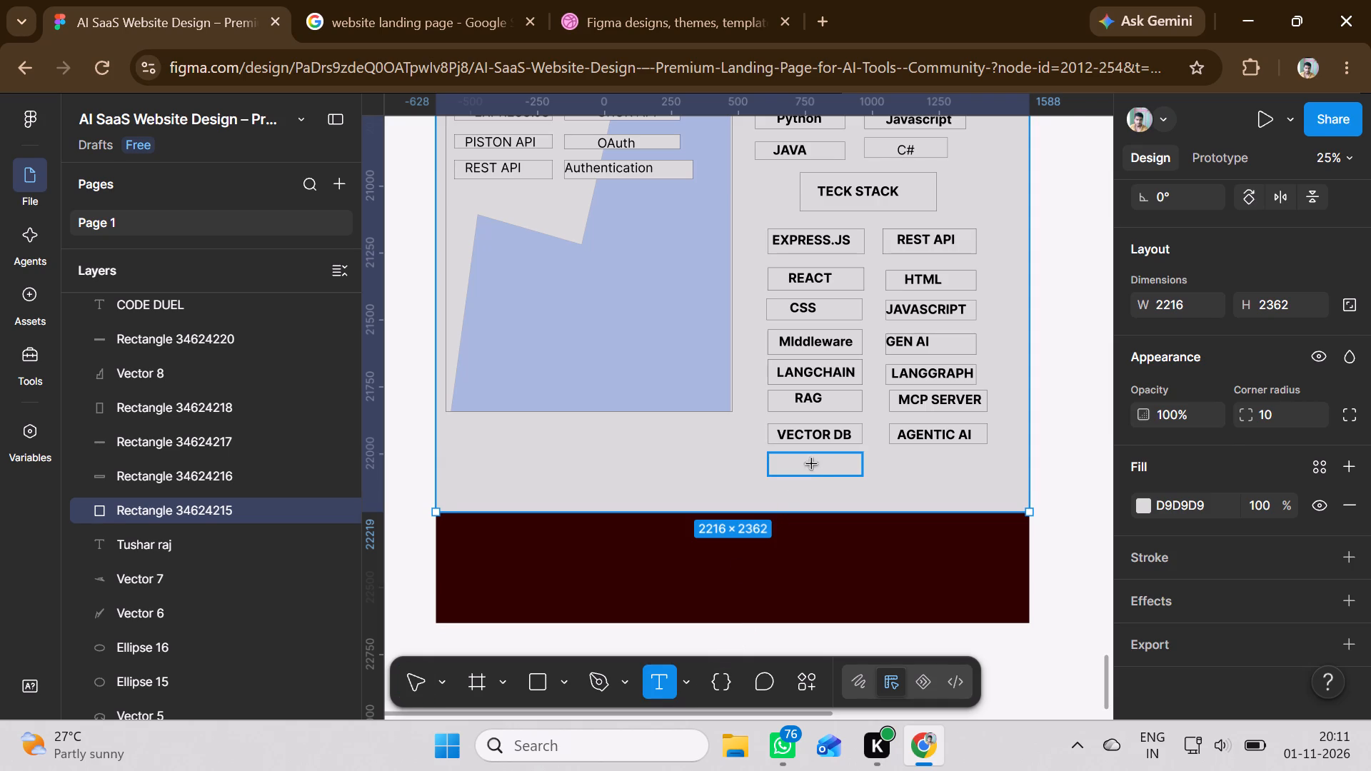
pyautogui.moveTo(812, 464); pyautogui.dragTo(863, 475)
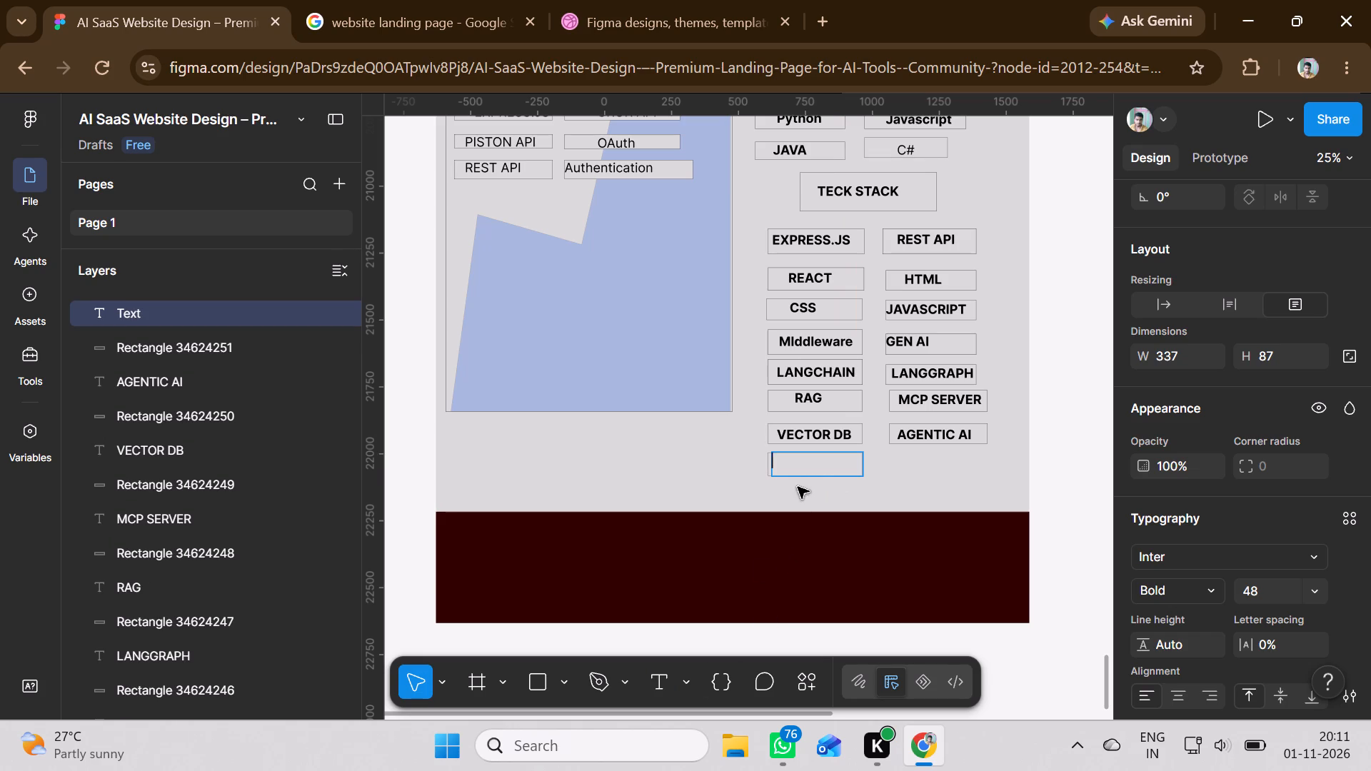
pyautogui.hotkey('shift', 'a')
pyautogui.write('@A')
pyautogui.hotkey('shift', 'BackSpace')
pyautogui.hotkey('shift', 'BackSpace')
pyautogui.write('2A')
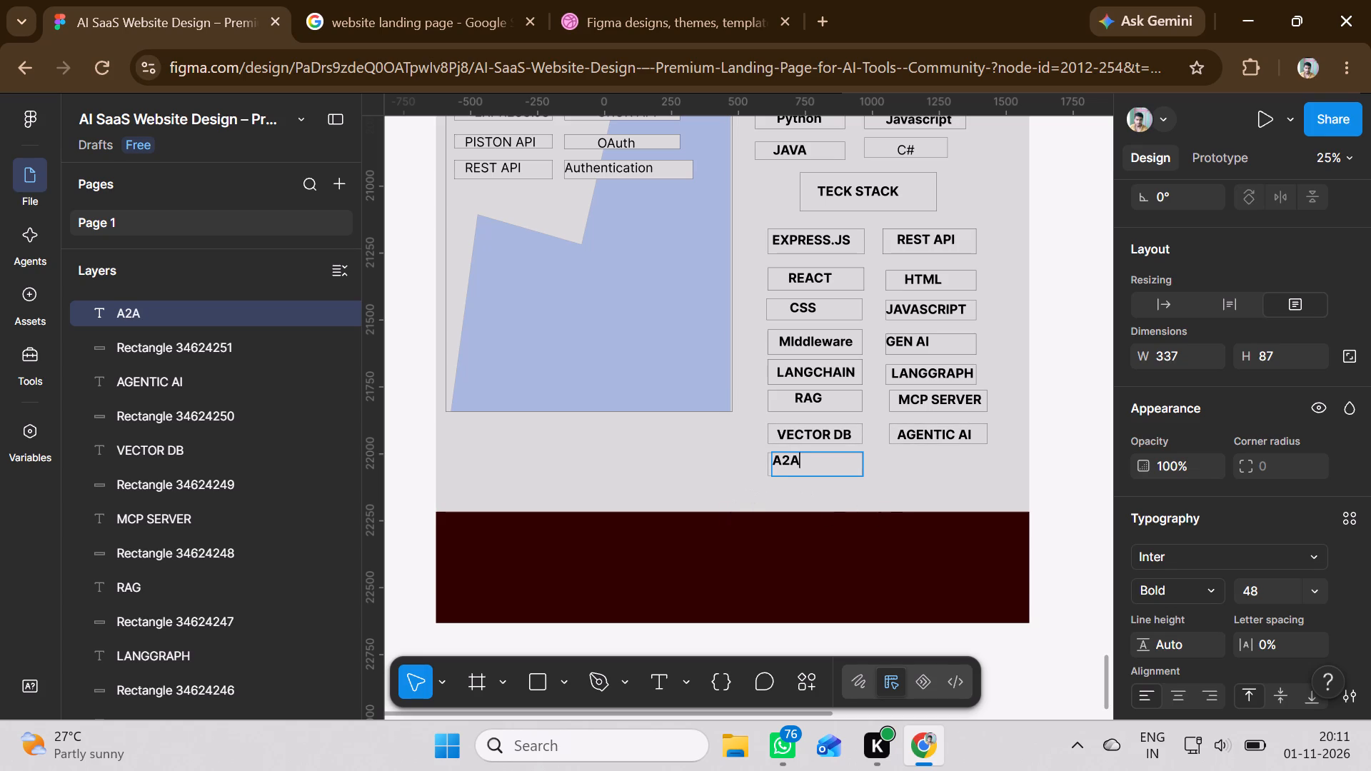
pyautogui.click(809, 490)
# Shift the A2A label right to about X 704, toward the middle of its box.
pyautogui.moveTo(783, 459); pyautogui.dragTo(803, 460)
pyautogui.click(946, 484)
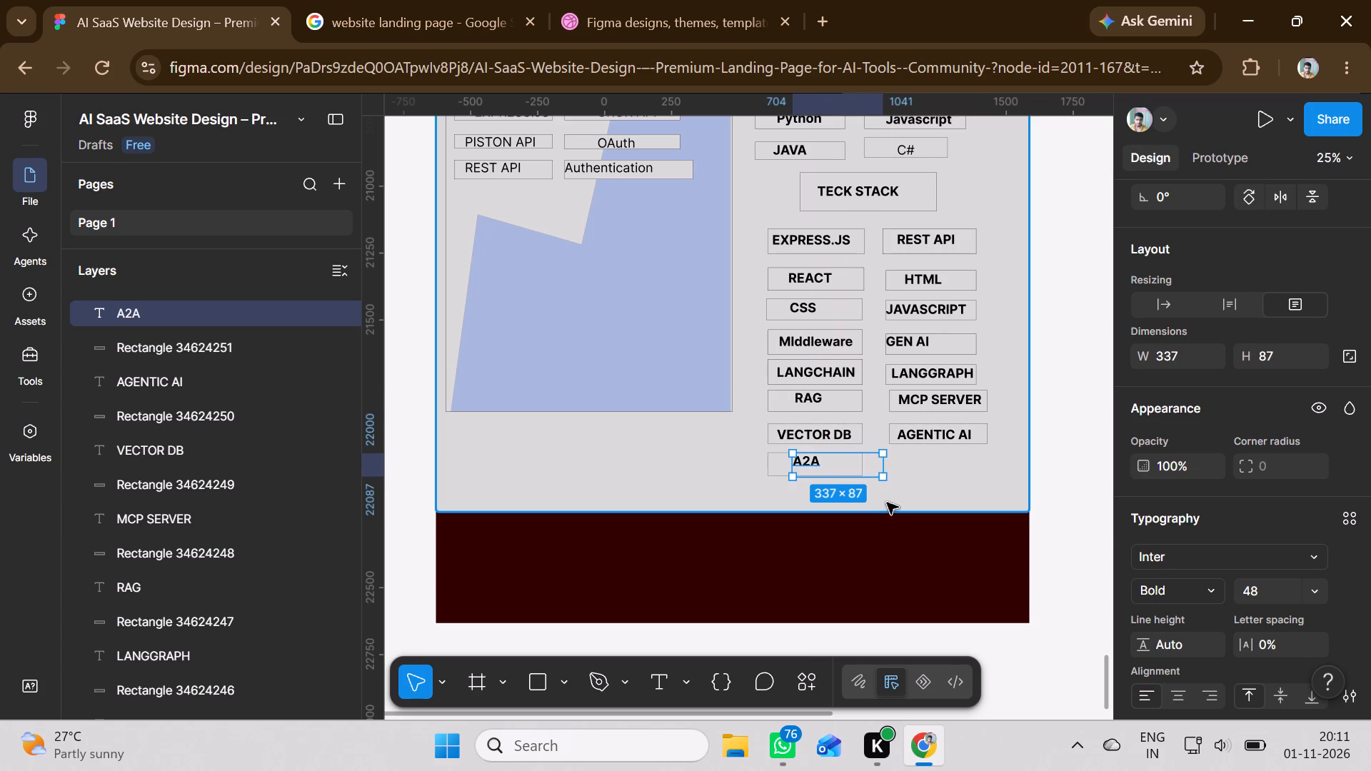
# Draw a rectangle about 367 × 84 beside the A2A box and outline it with a dark grey 484646 stroke.
pyautogui.click(541, 682)
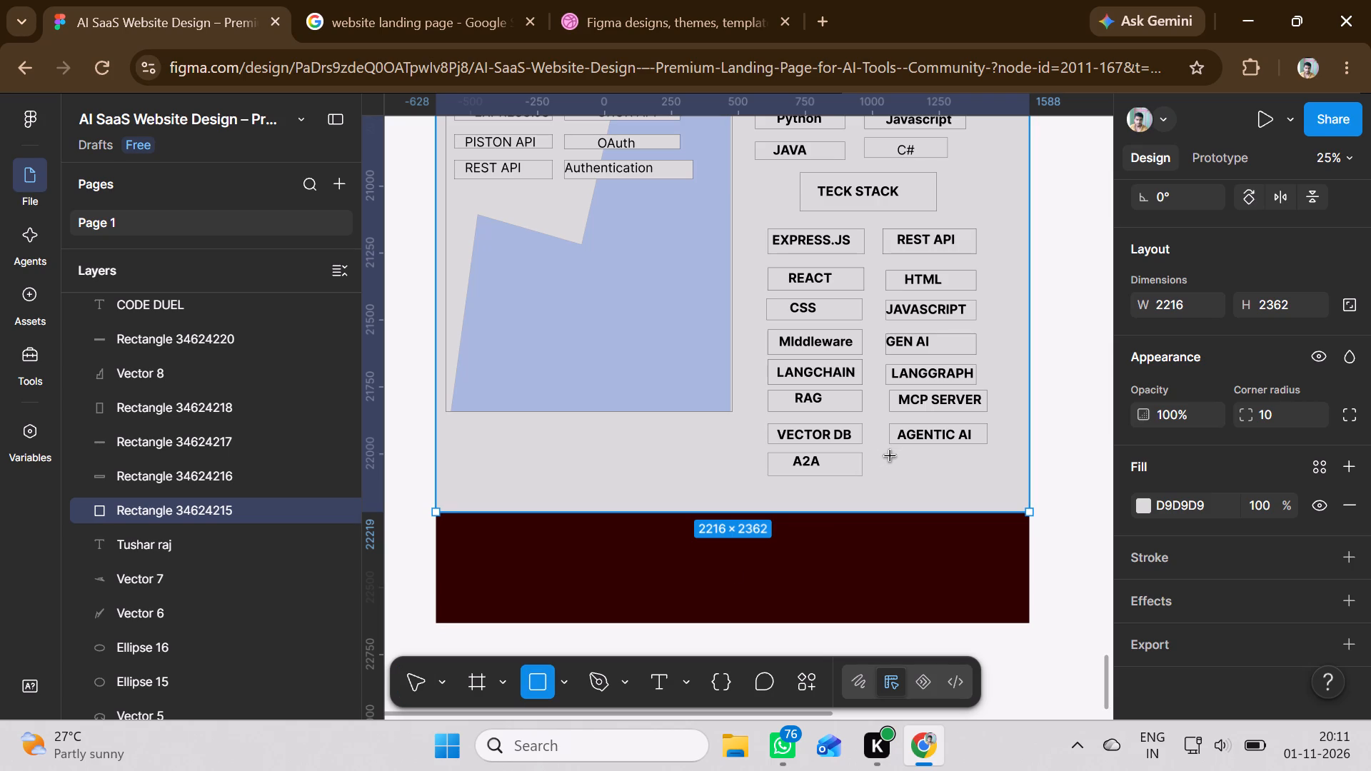
pyautogui.moveTo(890, 456); pyautogui.dragTo(988, 475)
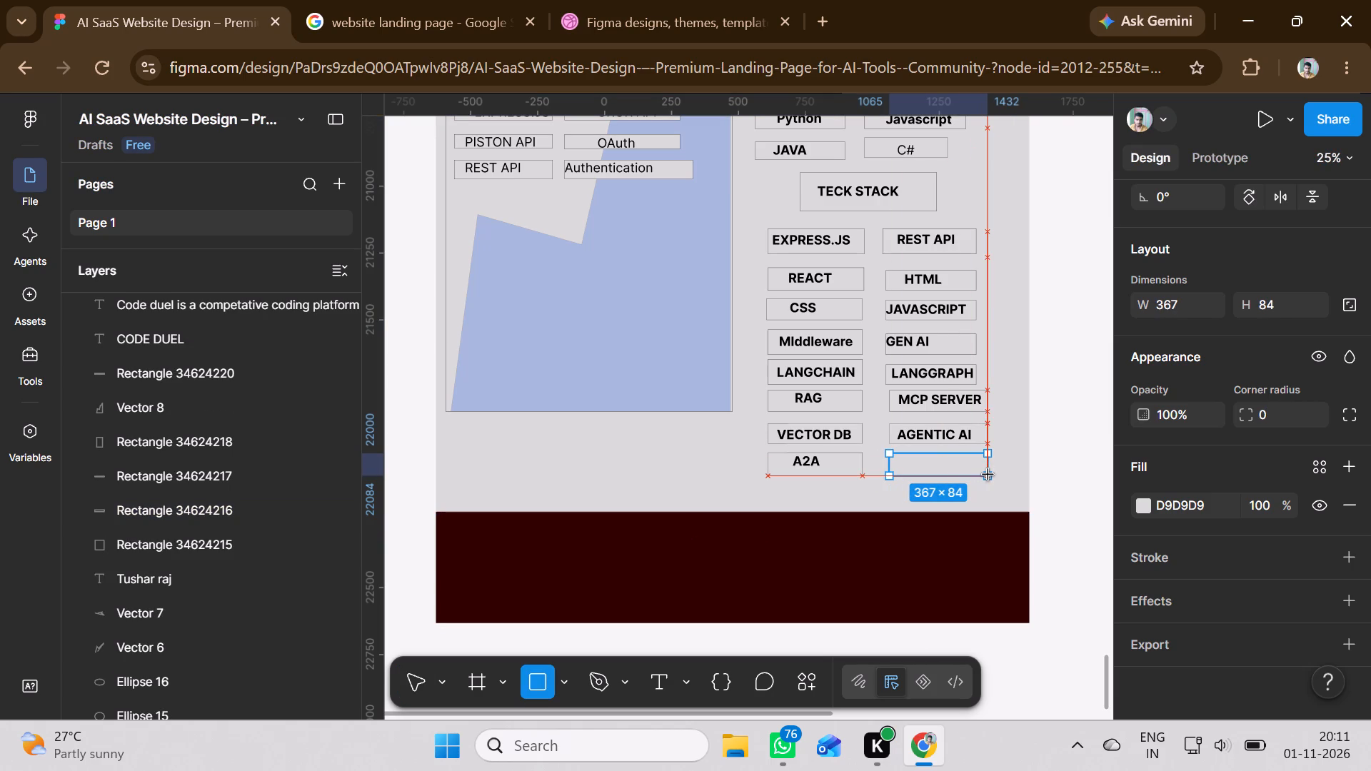
pyautogui.moveTo(988, 475); pyautogui.dragTo(989, 475)
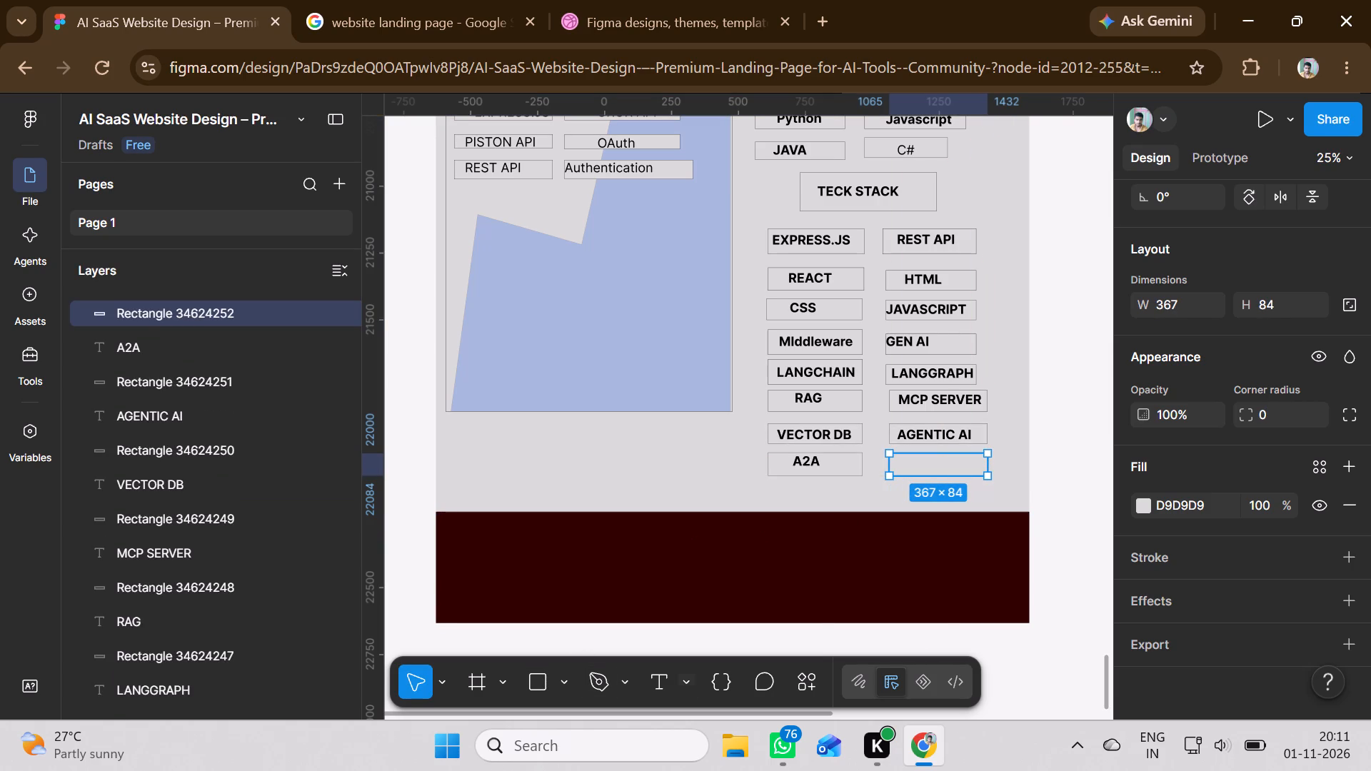
pyautogui.click(1154, 559)
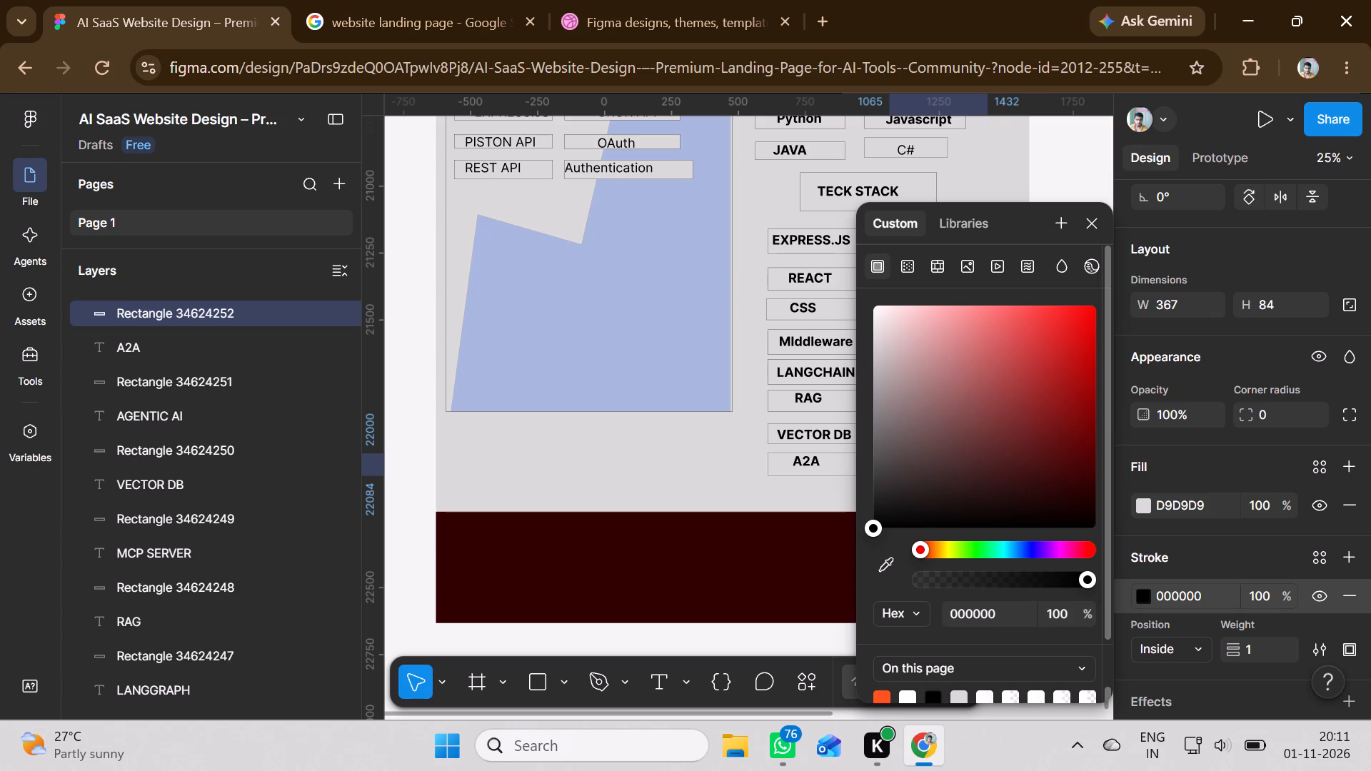
pyautogui.click(879, 465)
pyautogui.click(661, 472)
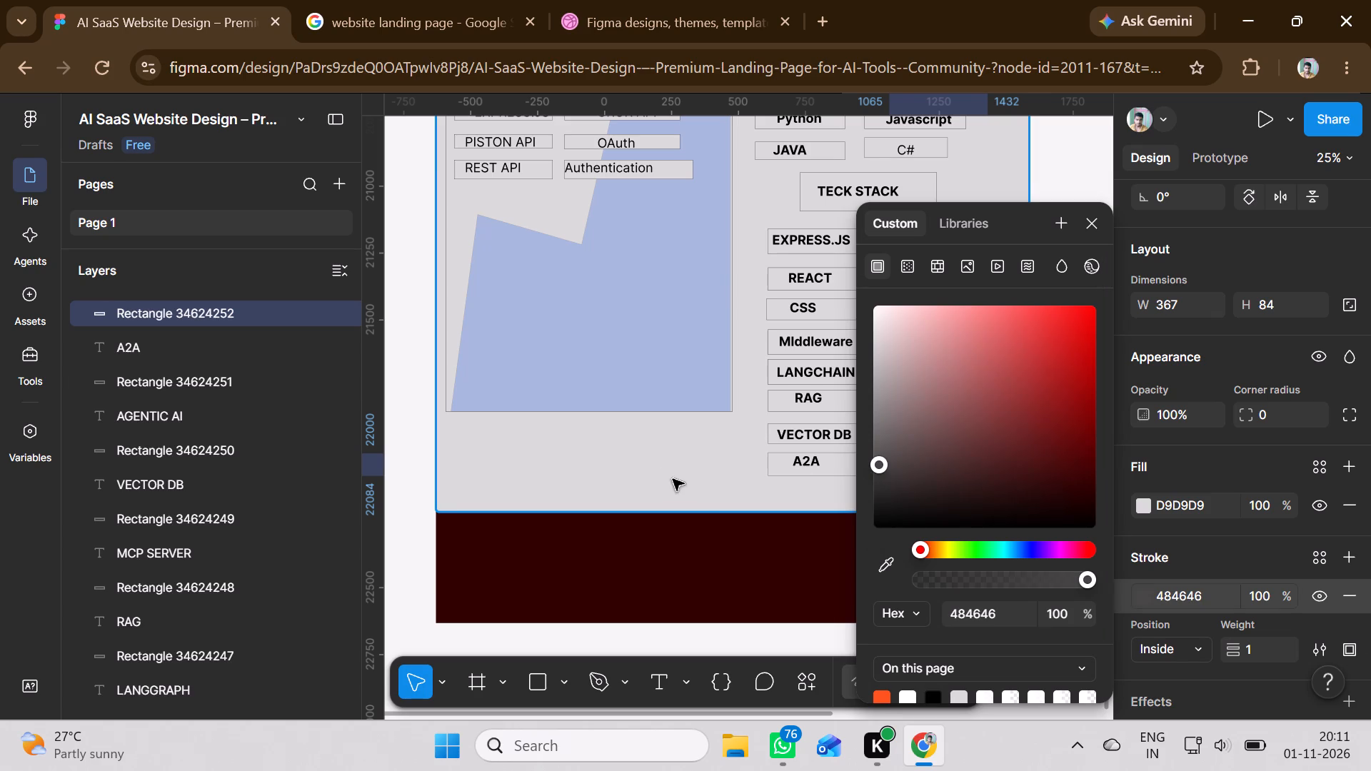
pyautogui.click(544, 680)
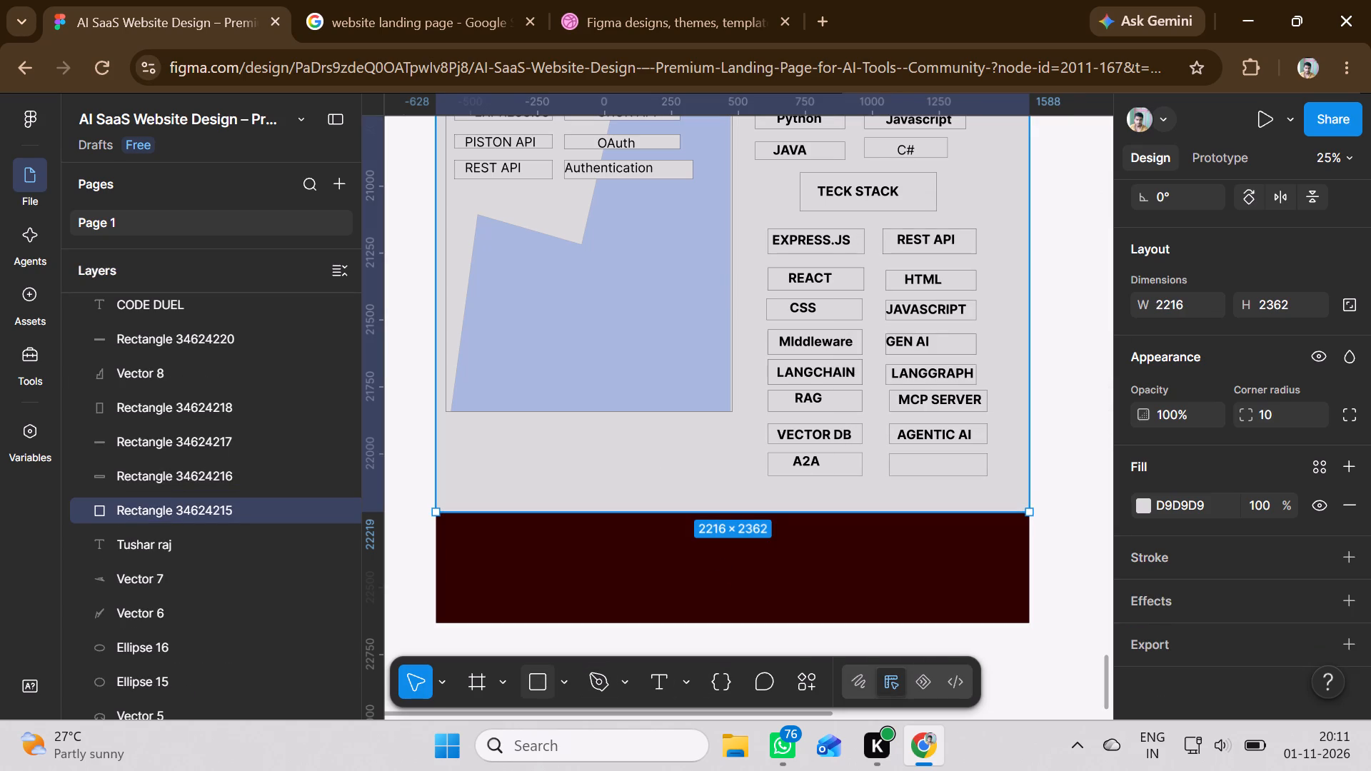
# Add the bold label PROMPT ENGINERRING in a text box about 359 × 87 over the empty box beside A2A.
pyautogui.click(658, 680)
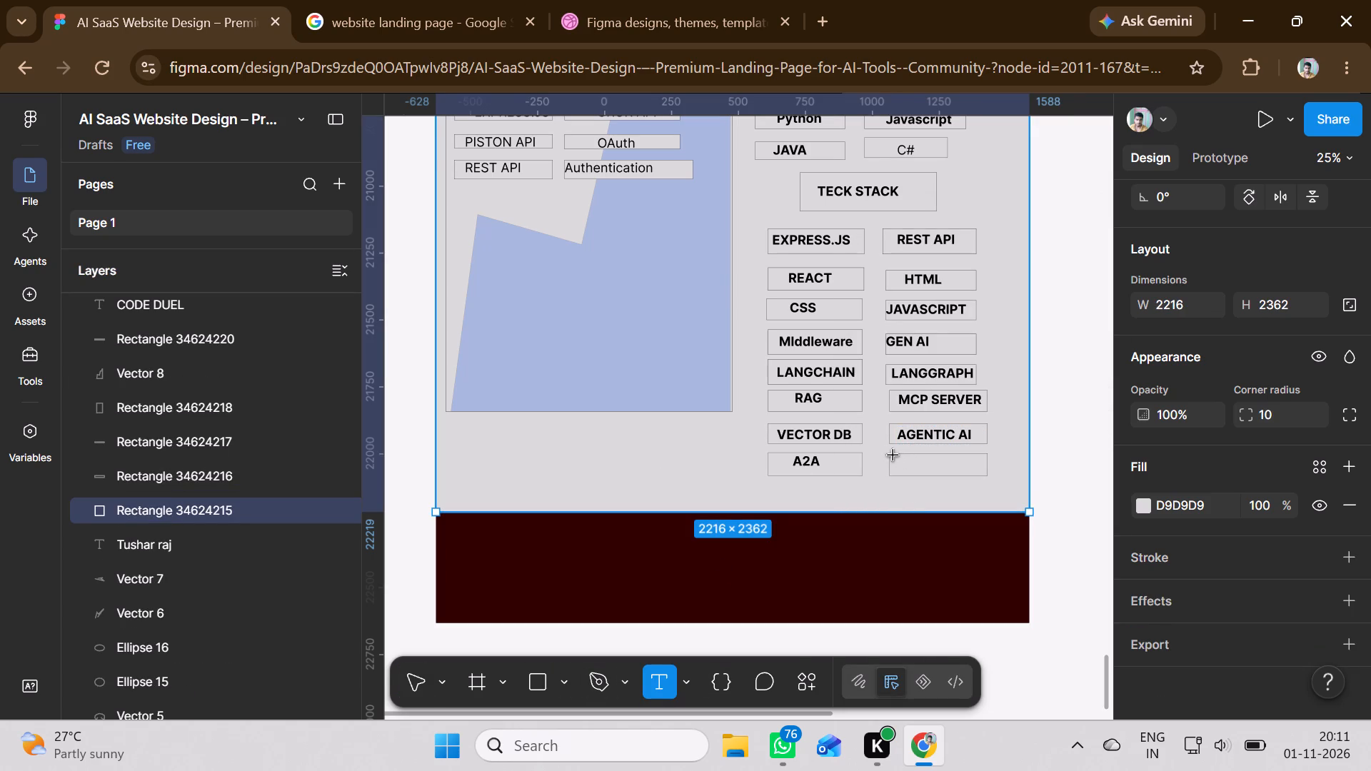
pyautogui.moveTo(893, 455); pyautogui.dragTo(984, 475)
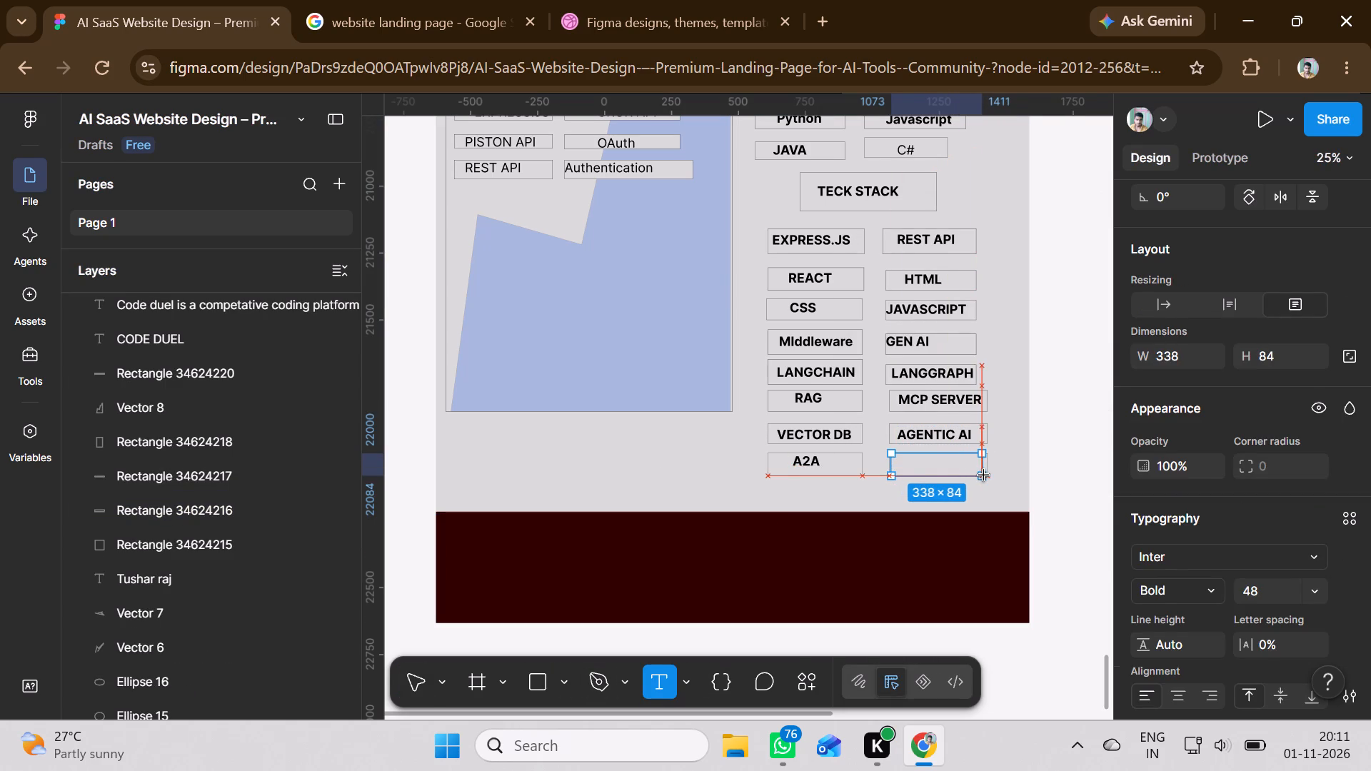
pyautogui.moveTo(984, 475); pyautogui.dragTo(986, 476)
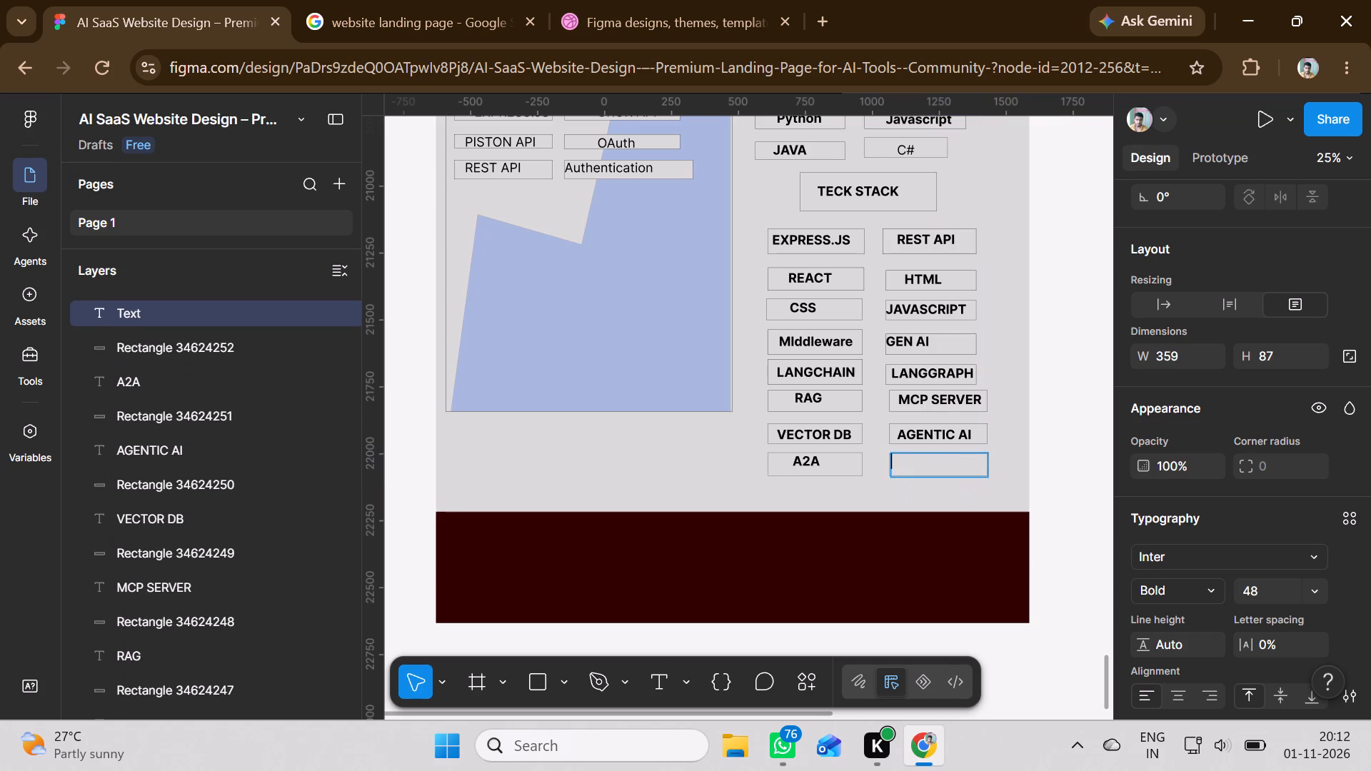
pyautogui.write('PROMPT')
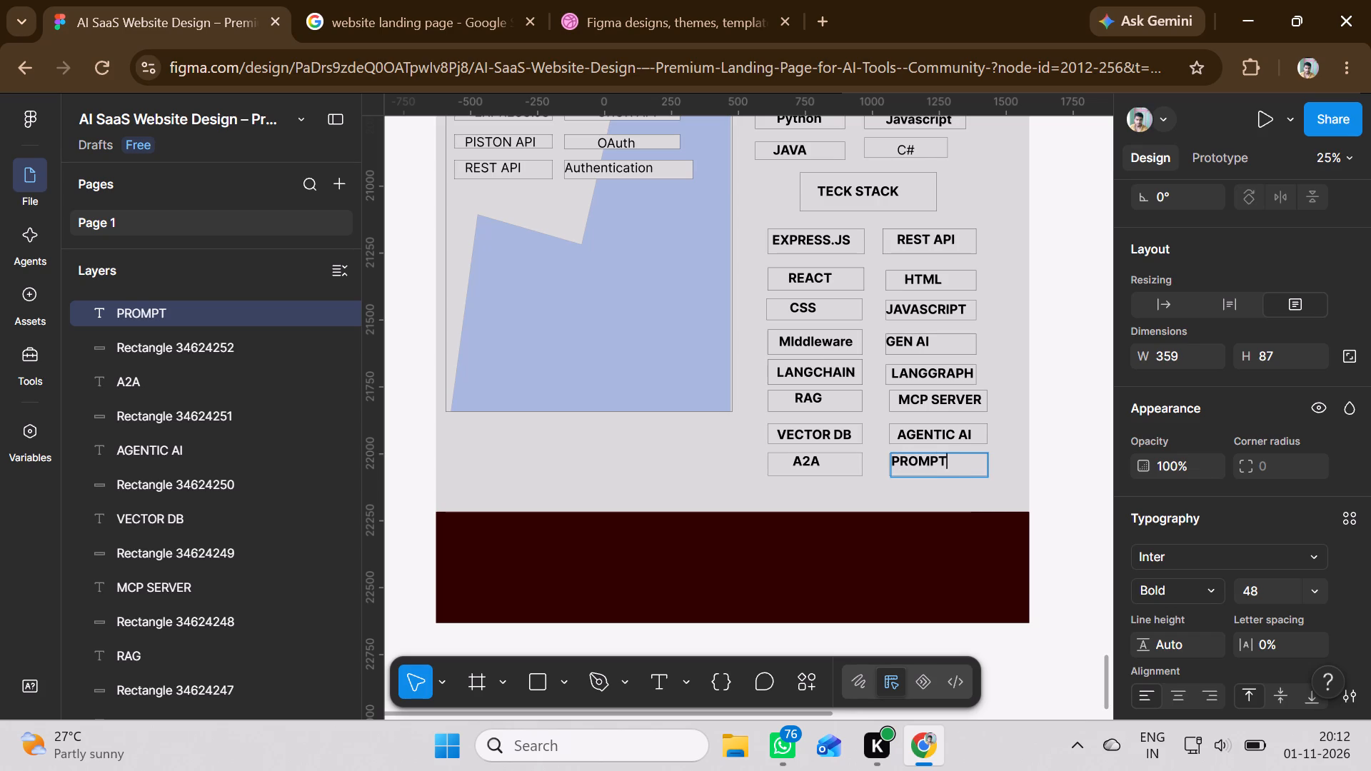
pyautogui.press('space')
pyautogui.write('EBGIN')
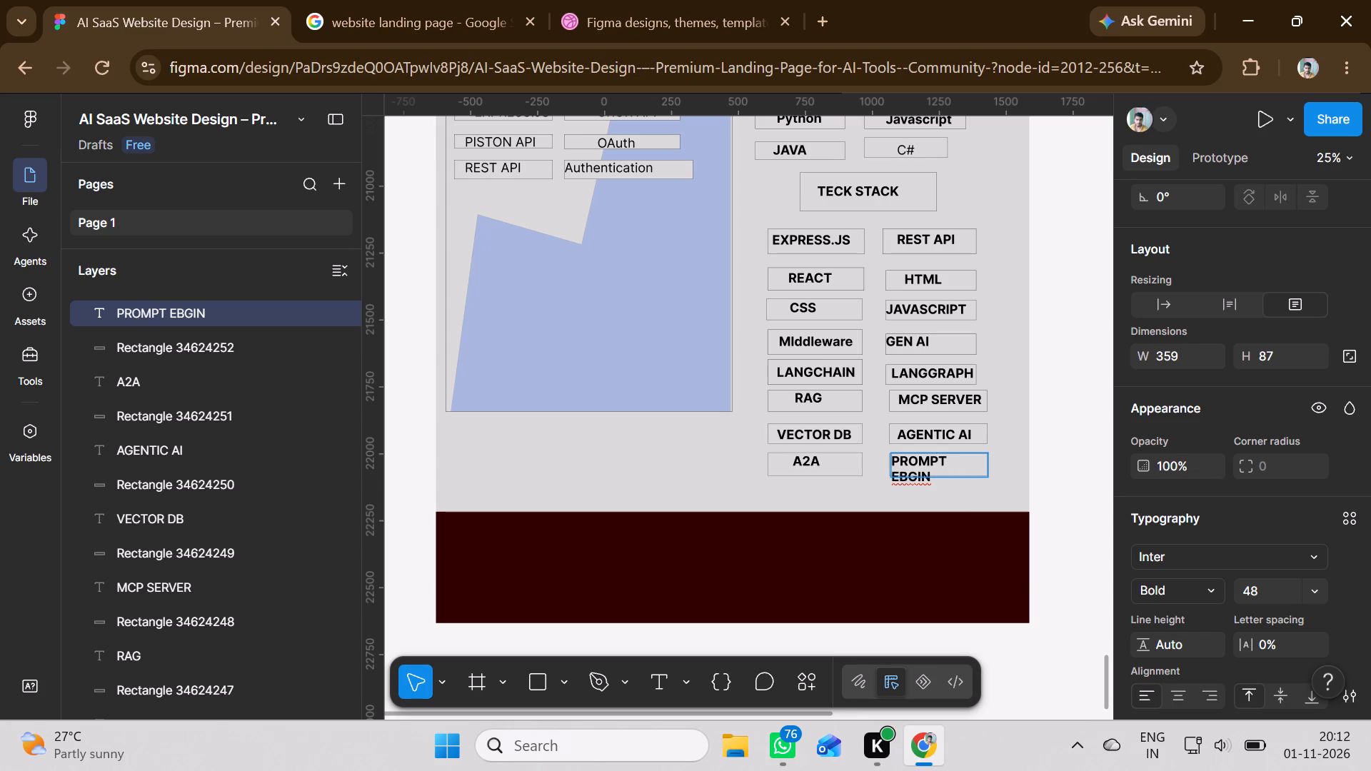
pyautogui.hotkey('shift', 'BackSpace')
pyautogui.hotkey('shift', 'BackSpace')
pyautogui.hotkey('shift', 'BackSpace')
pyautogui.hotkey('shift', 'BackSpace')
pyautogui.write('NGINEE')
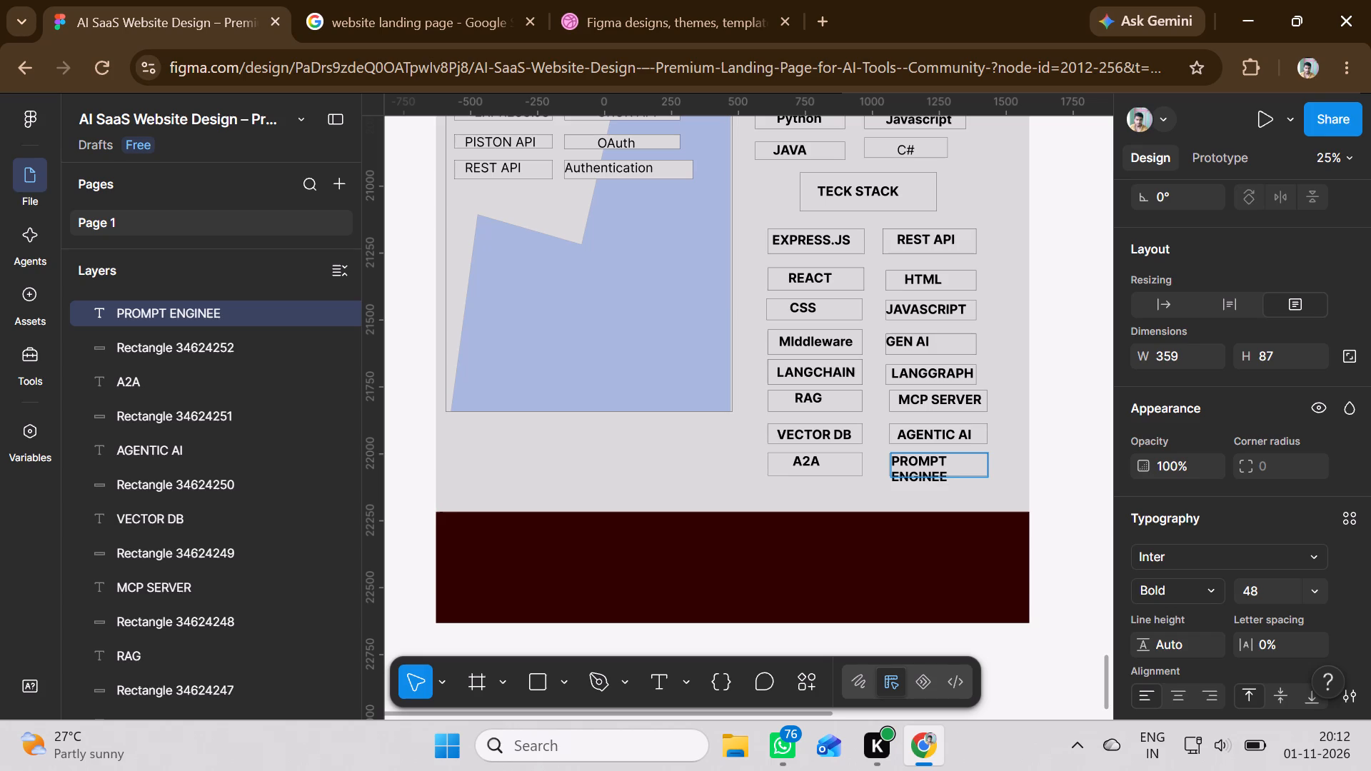
pyautogui.hotkey('shift', 'BackSpace')
pyautogui.hotkey('shift', 'r')
pyautogui.write('RING')
pyautogui.click(955, 495)
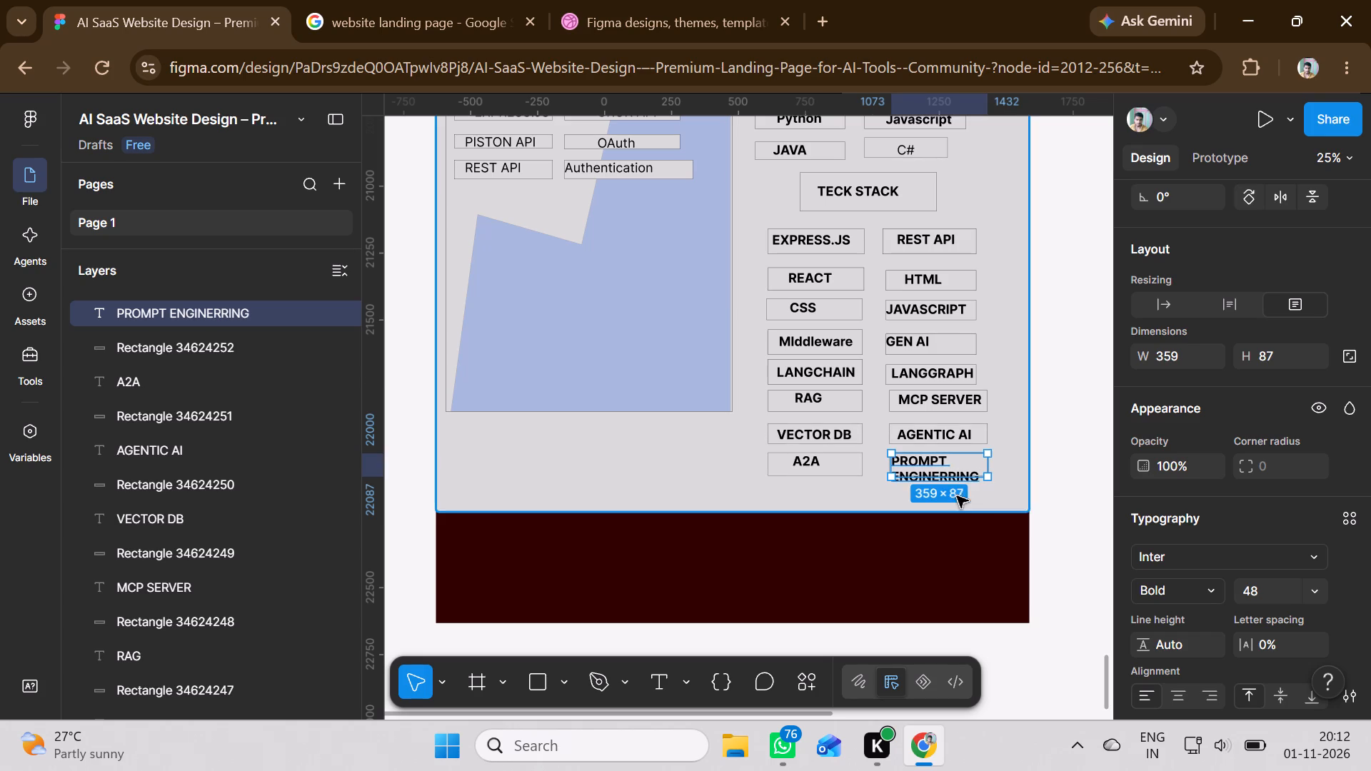
# Extend the box behind the PROMPT ENGINERRING label downward to about 367 × 128, enclosing both text lines.
pyautogui.click(928, 474)
pyautogui.click(878, 500)
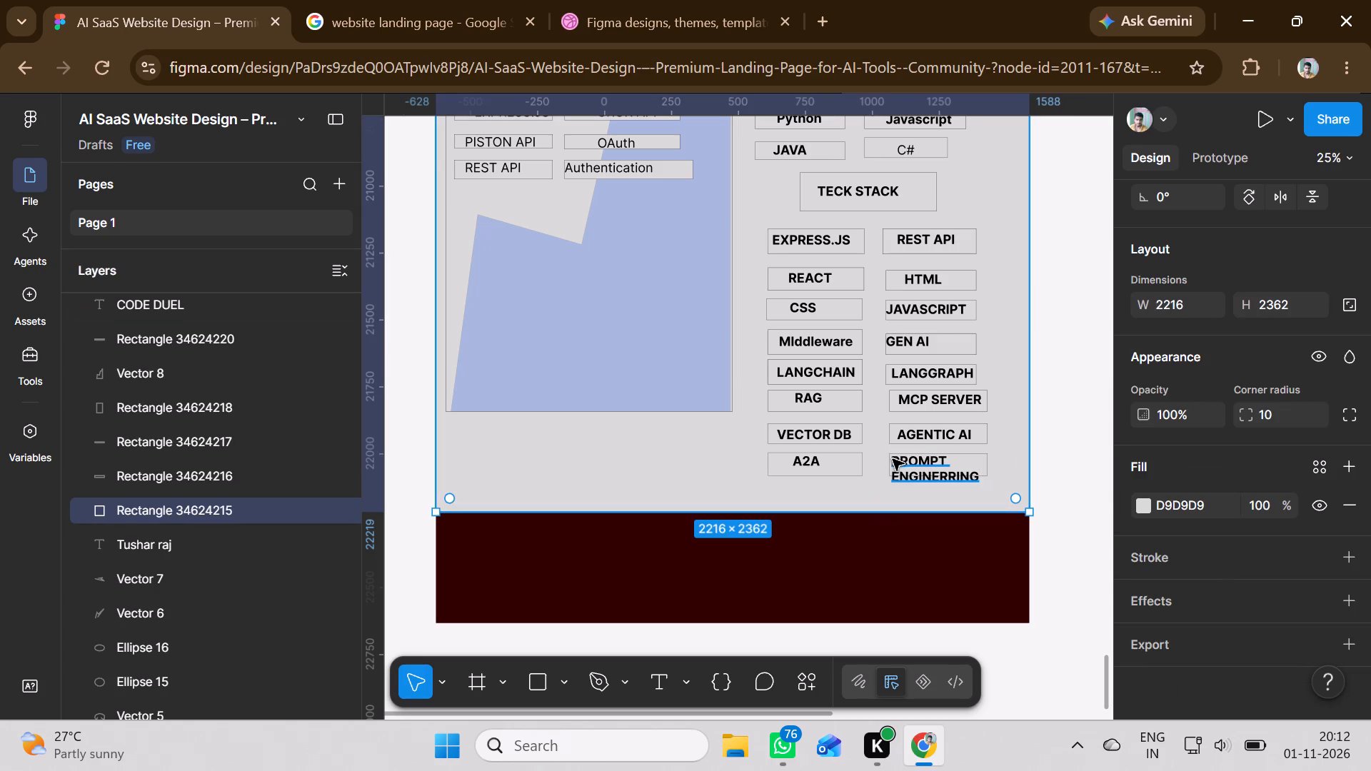
pyautogui.click(985, 466)
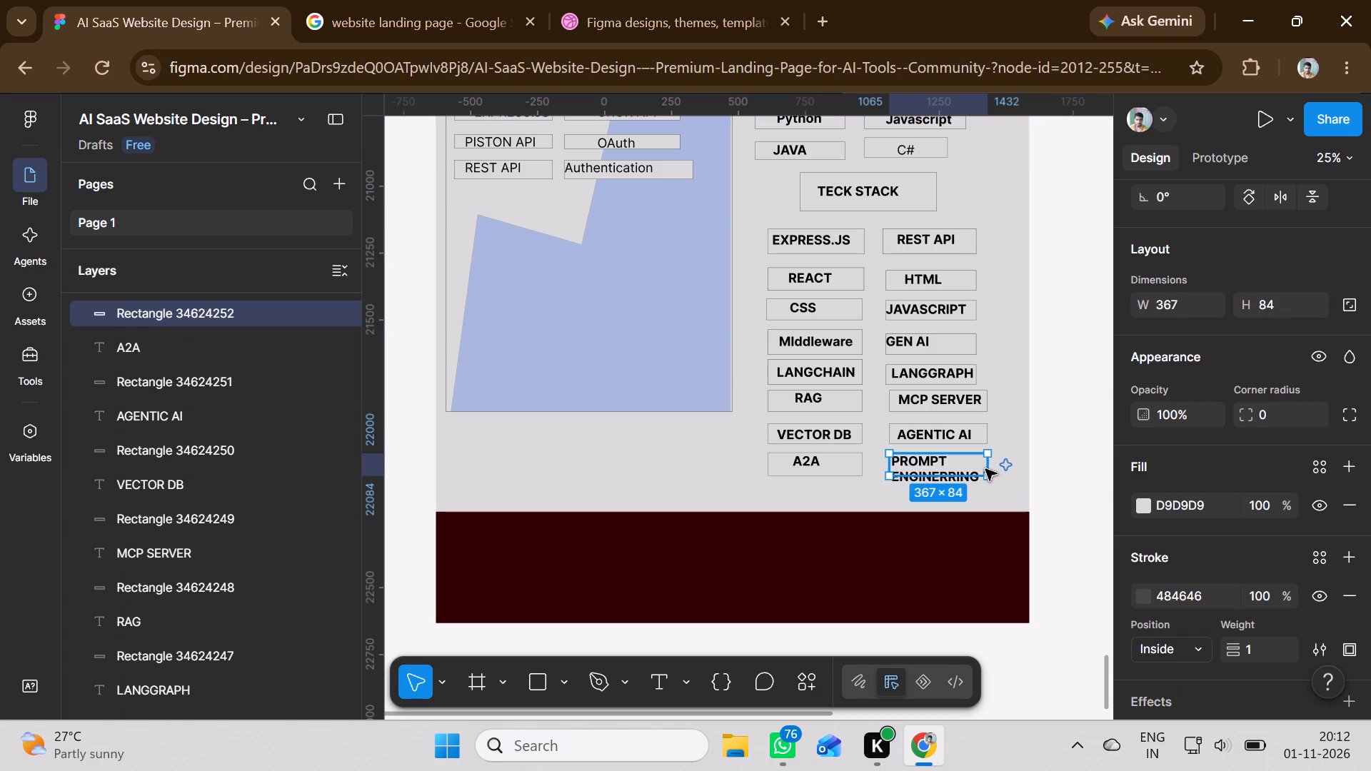
pyautogui.moveTo(990, 465); pyautogui.dragTo(1013, 465)
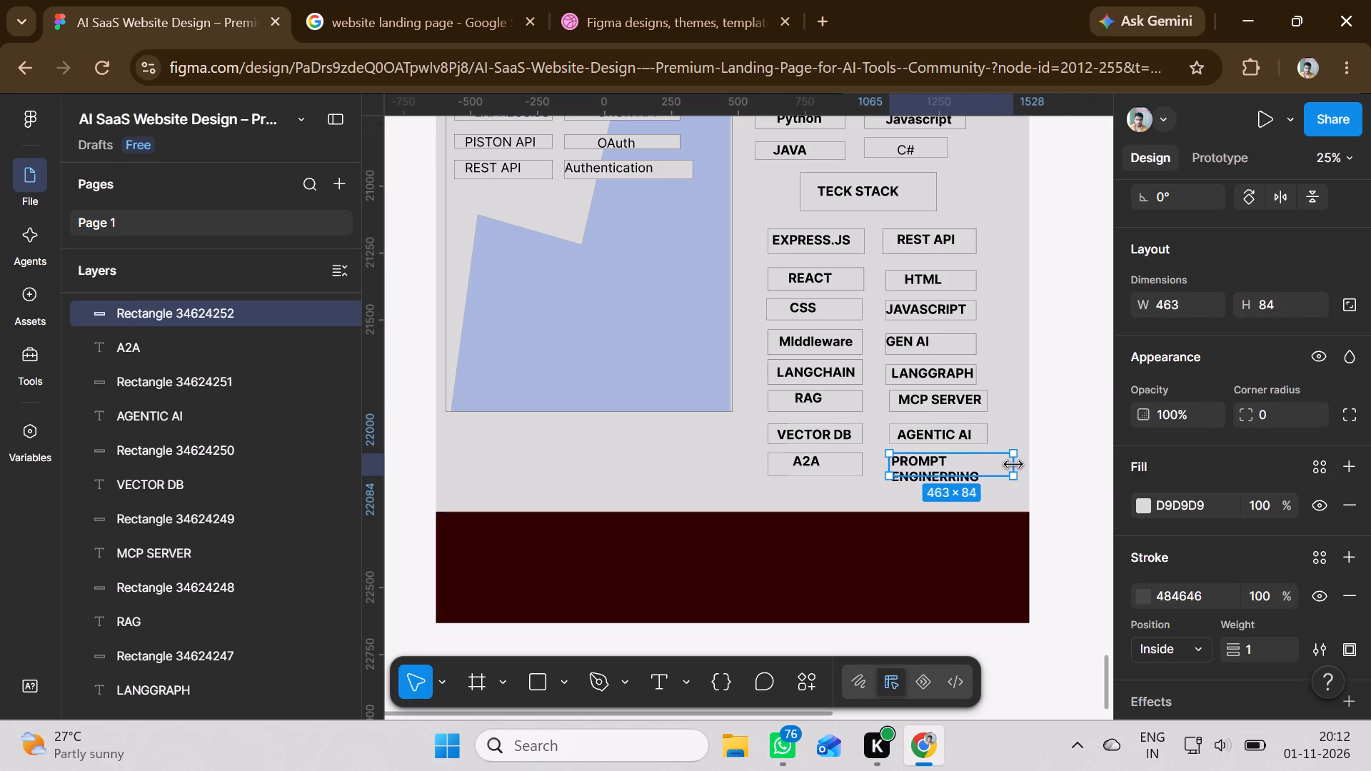
pyautogui.moveTo(1013, 465); pyautogui.dragTo(1020, 465)
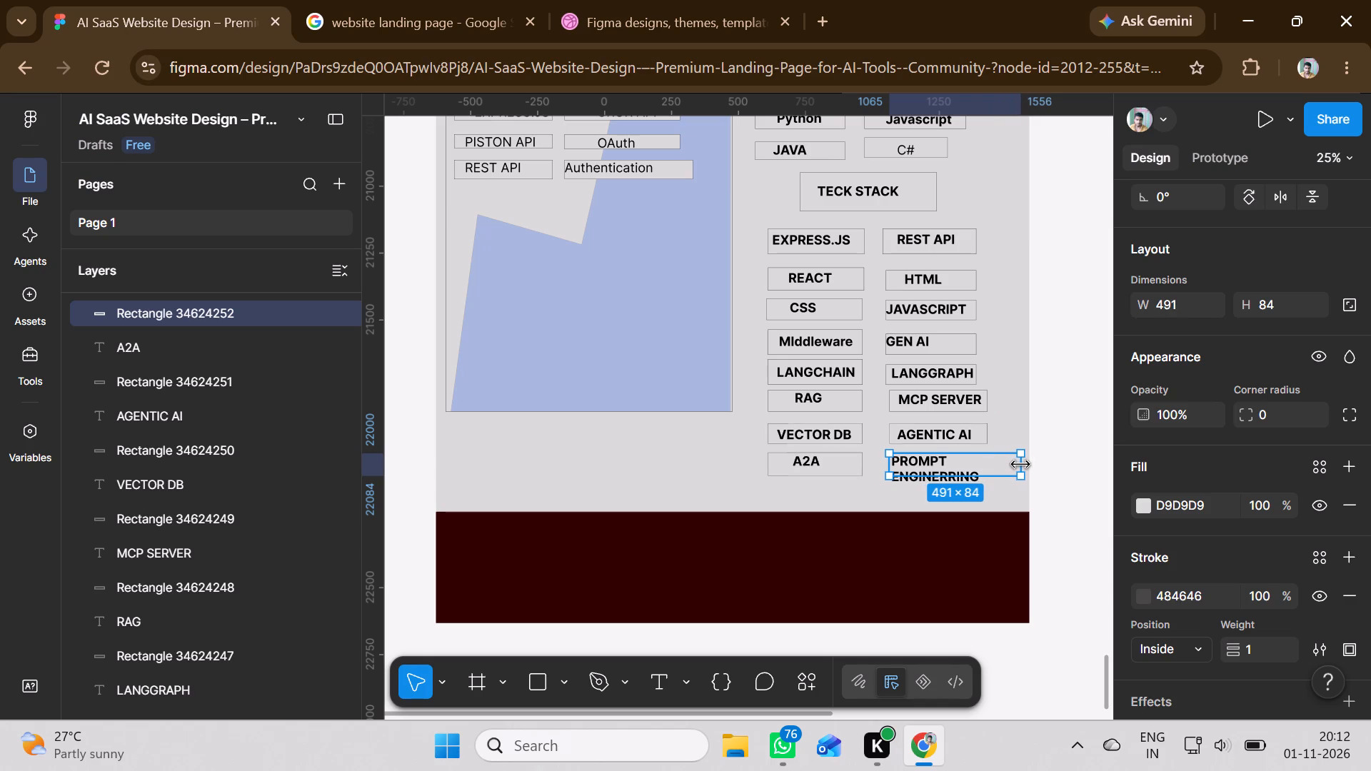
pyautogui.moveTo(1020, 465); pyautogui.dragTo(999, 483)
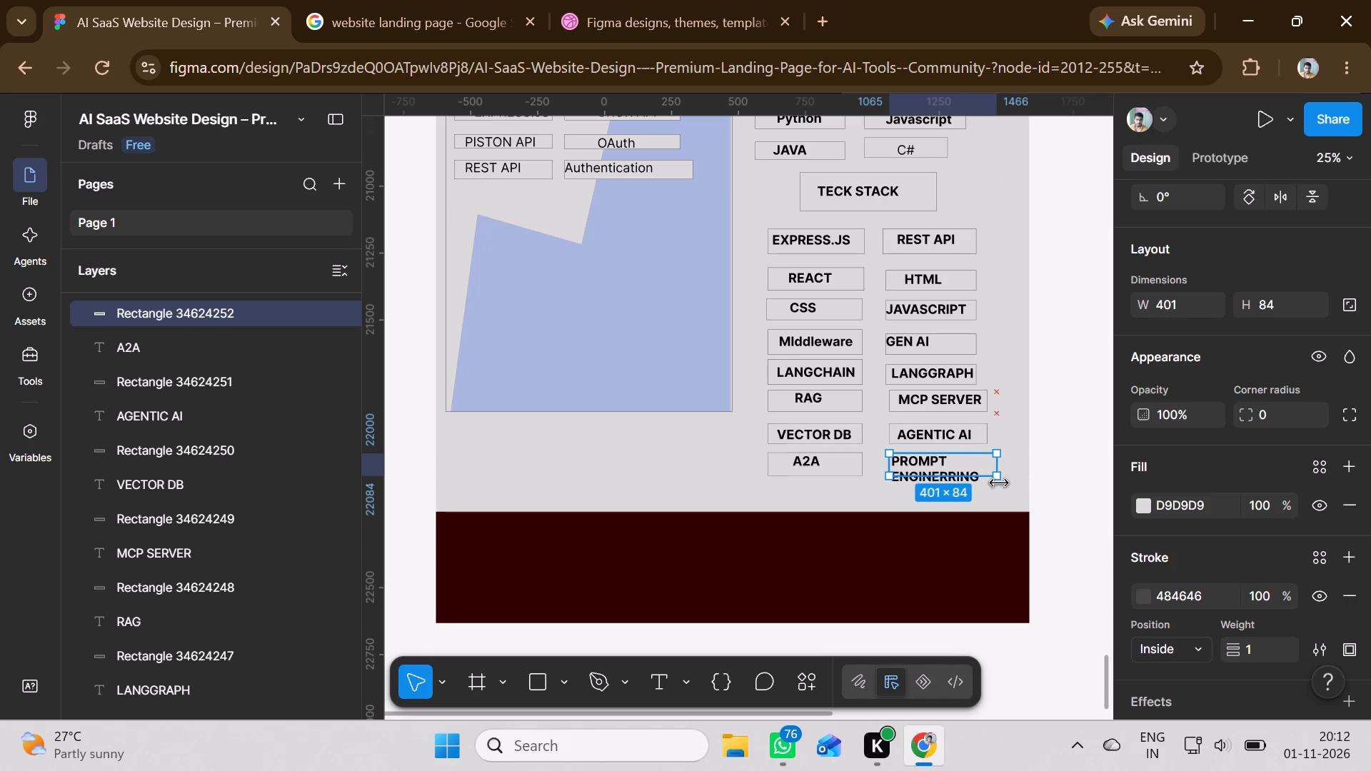
pyautogui.moveTo(999, 483); pyautogui.dragTo(991, 485)
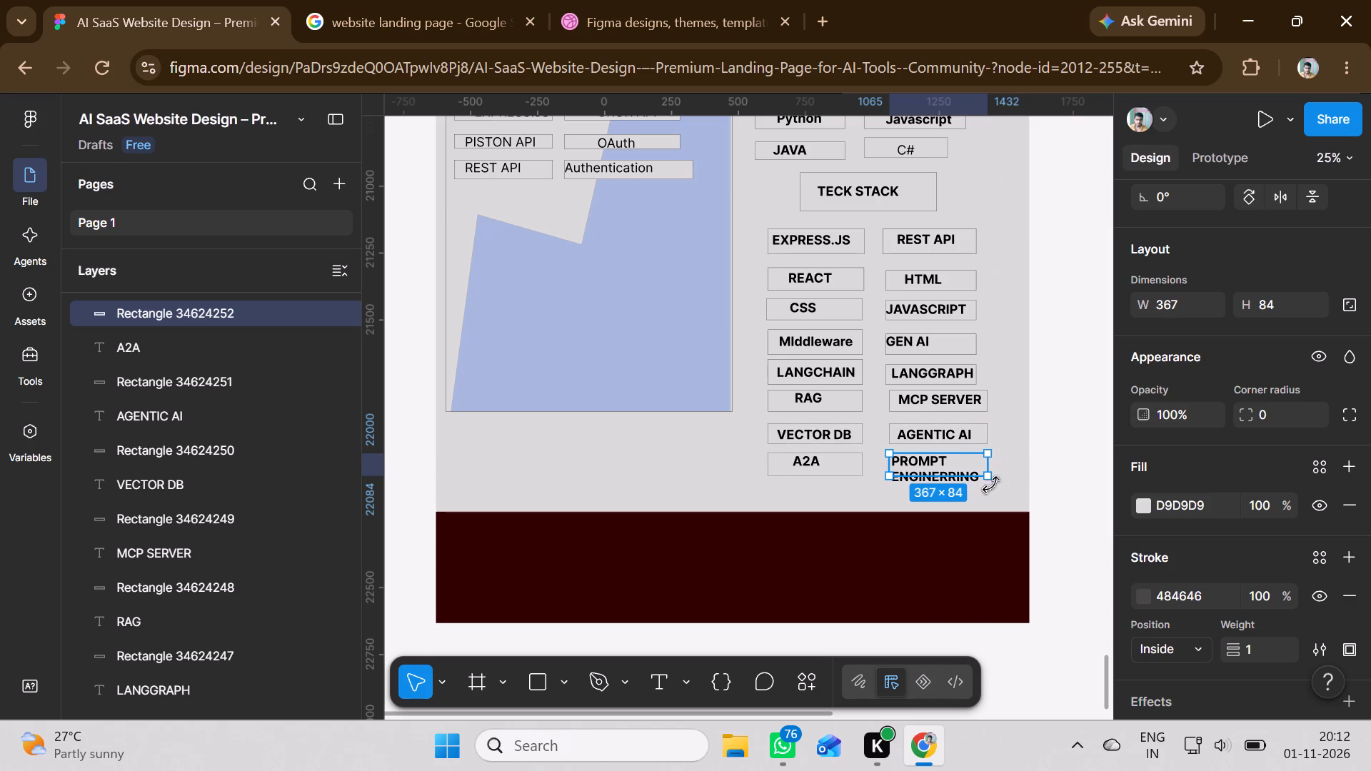
pyautogui.moveTo(960, 478); pyautogui.dragTo(961, 488)
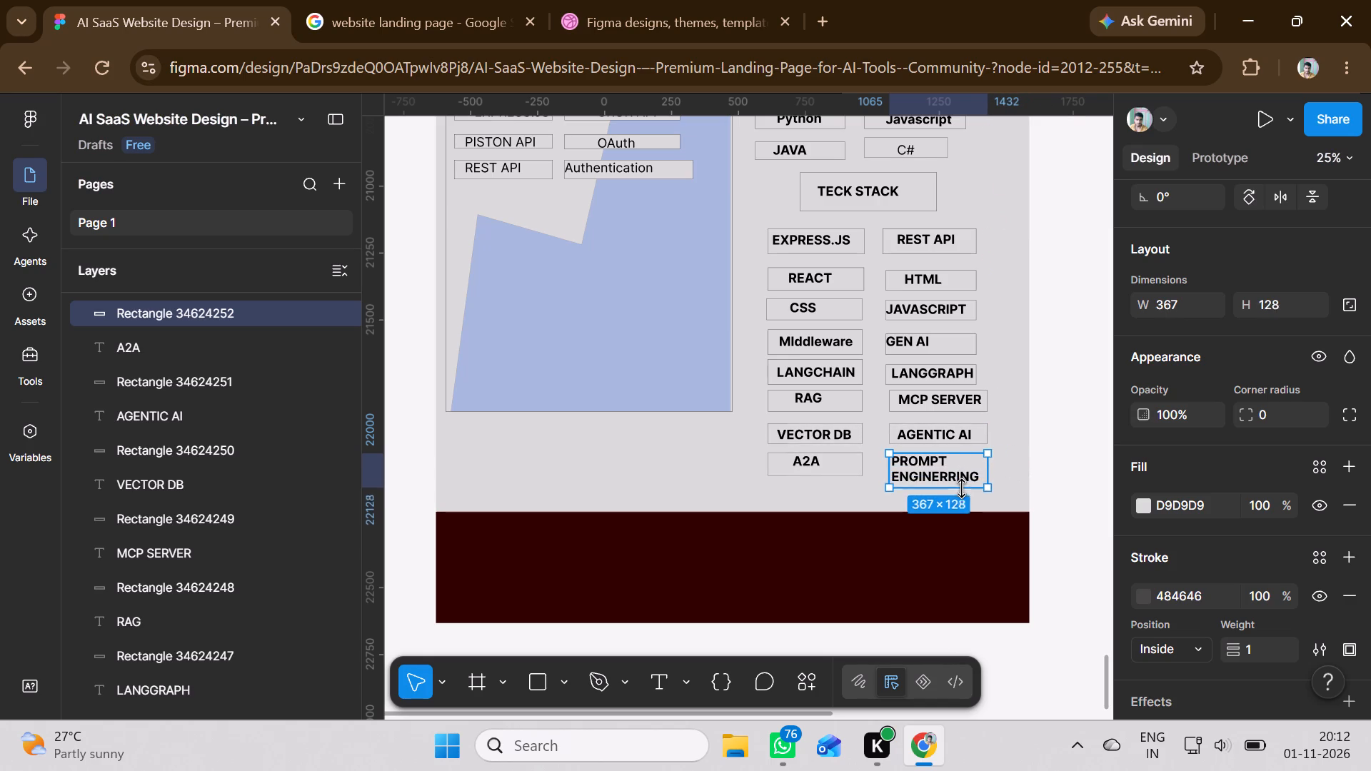
pyautogui.moveTo(961, 488); pyautogui.dragTo(961, 488)
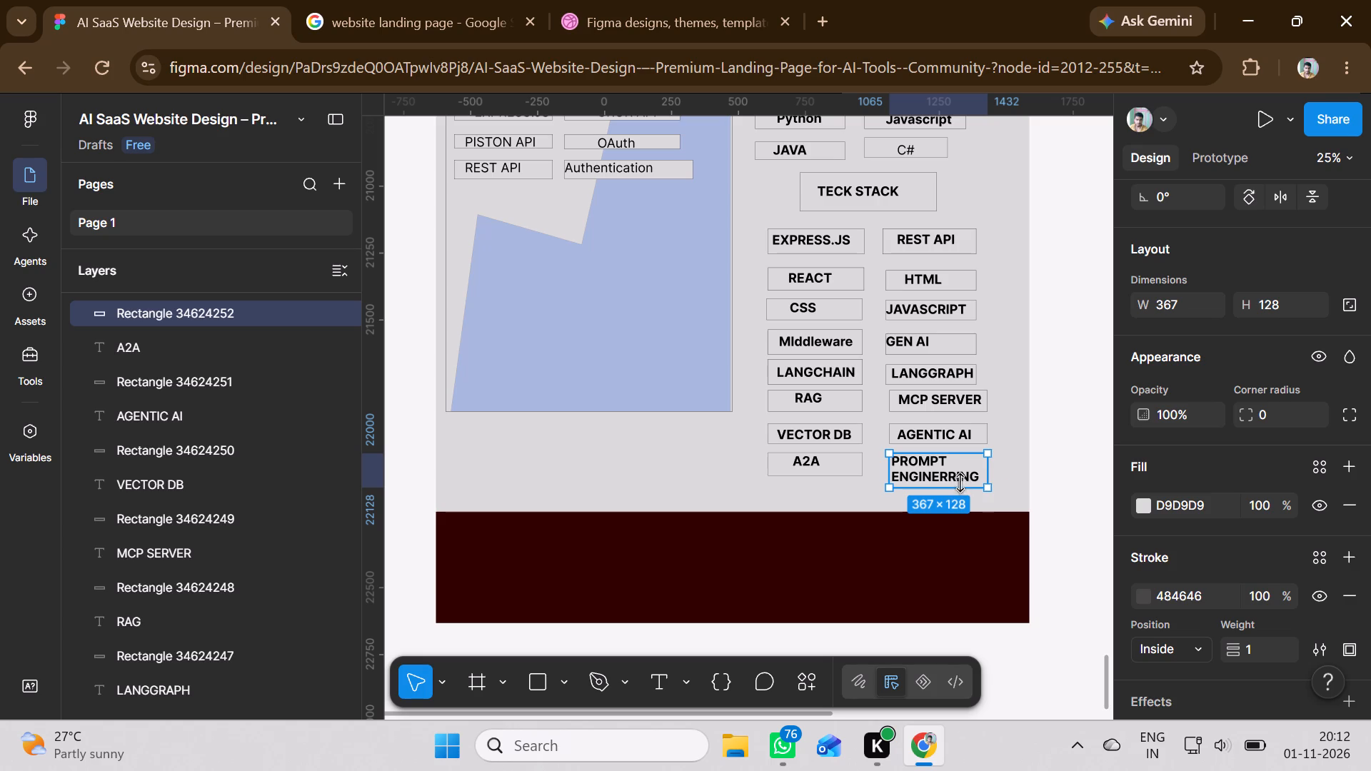
# Shift the PROMPT ENGINERRING label to about X 1094, Y 22008 inside its box.
pyautogui.click(949, 470)
pyautogui.click(926, 473)
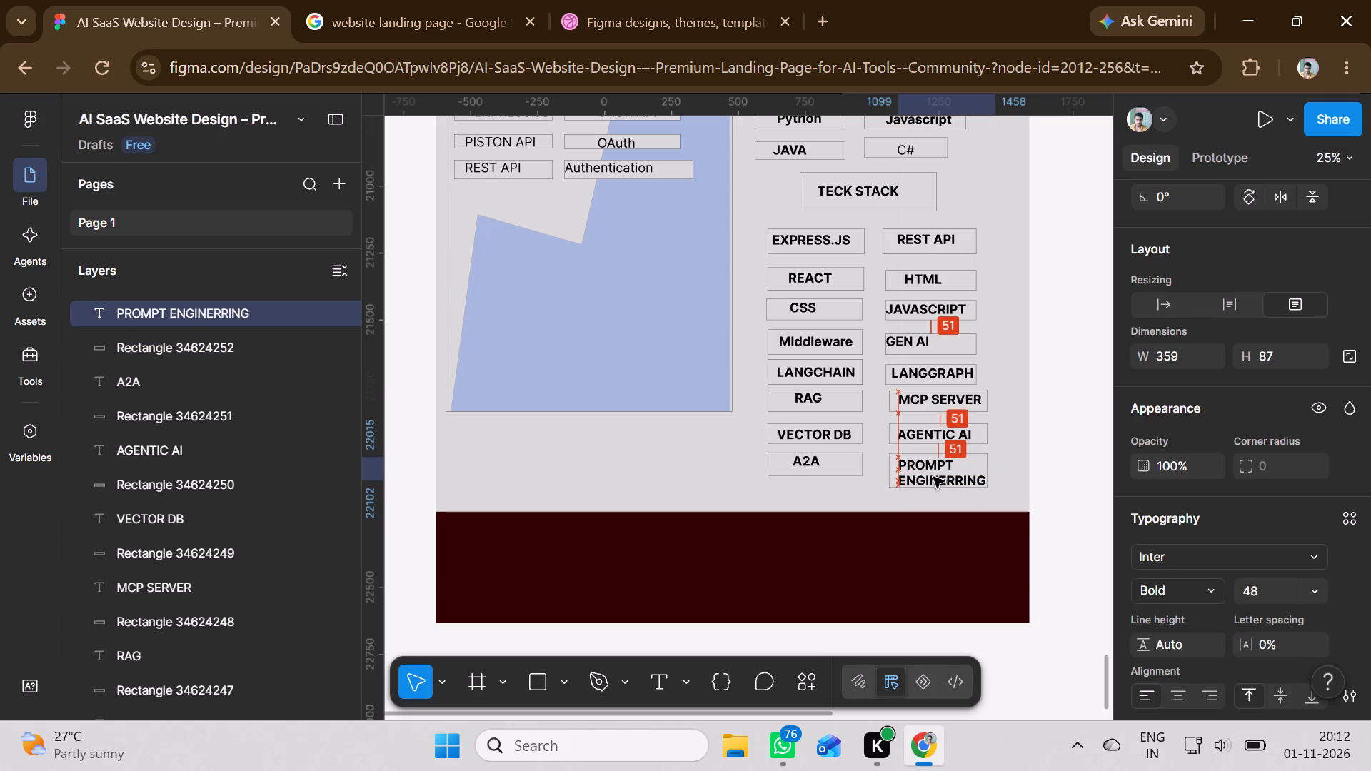
pyautogui.click(826, 495)
# Move the dark maroon band below the grey panel down to about Y 22710, aligned with the panel's sides at X -628.
pyautogui.scroll(2, 856, 454)
pyautogui.scroll(-5, 856, 454)
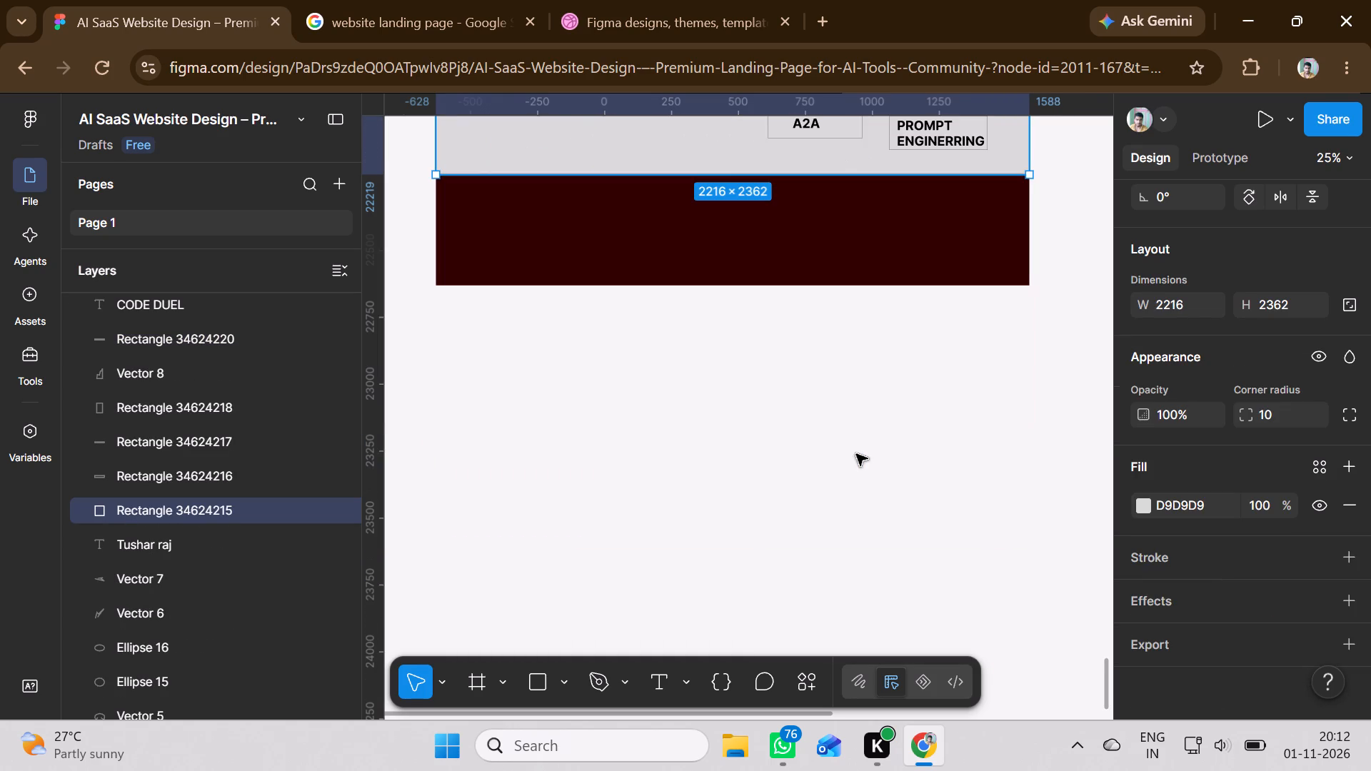
pyautogui.moveTo(791, 232); pyautogui.dragTo(786, 357)
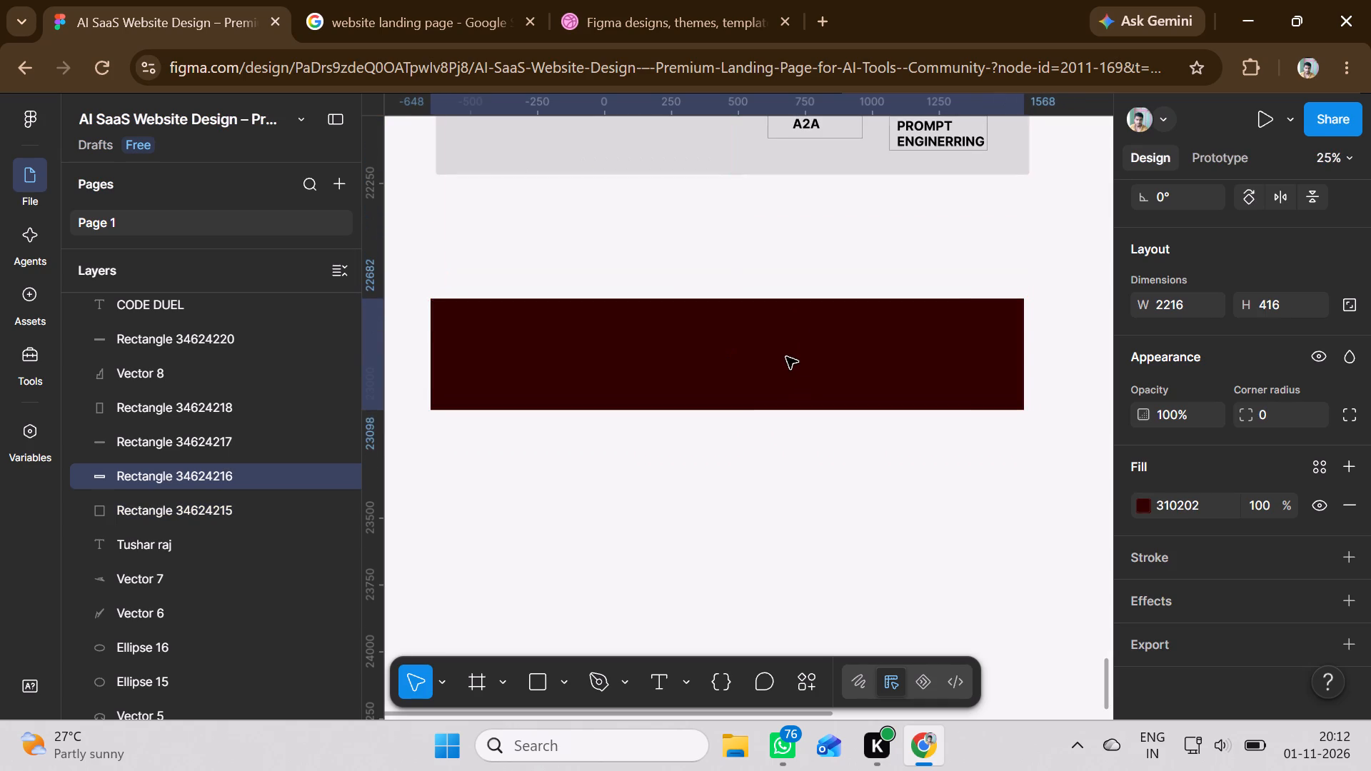
pyautogui.moveTo(786, 357); pyautogui.dragTo(791, 364)
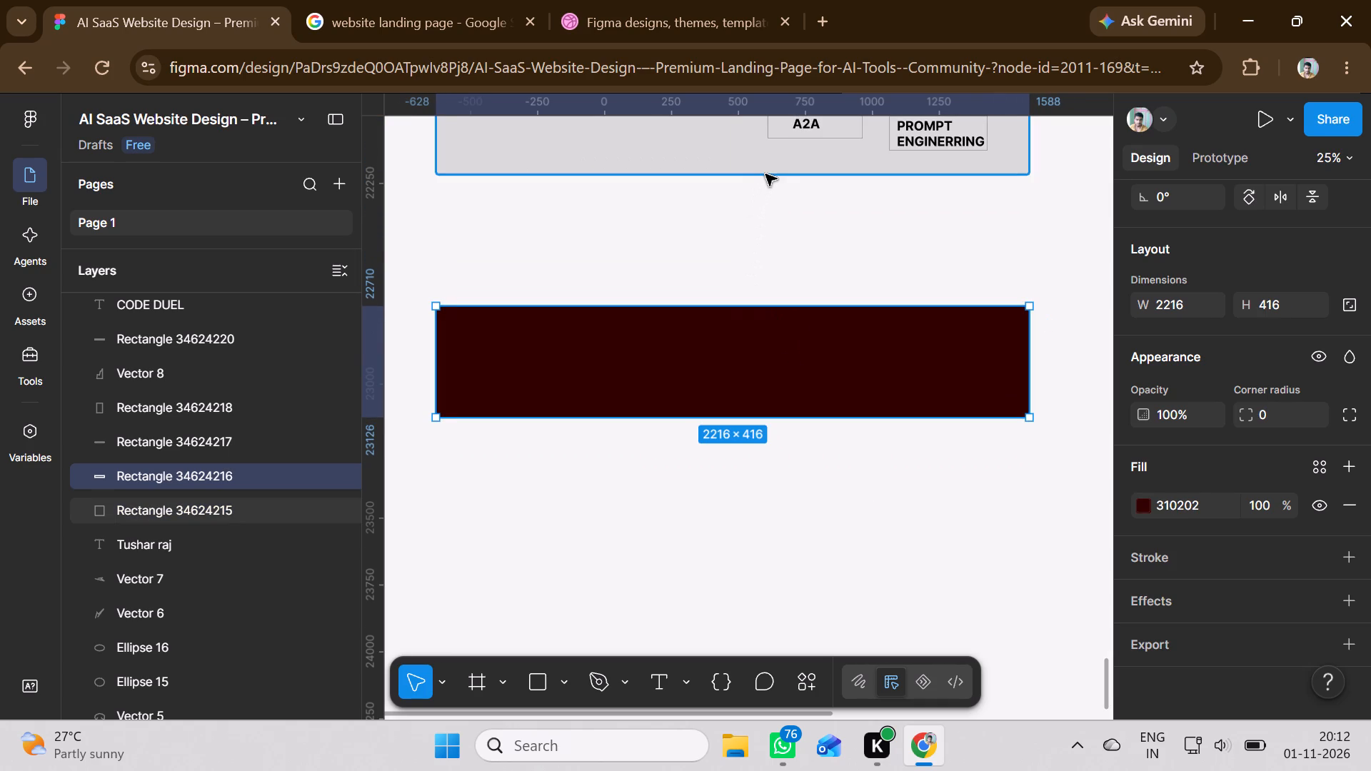
# Extend the grey background panel's bottom edge down to the maroon band, making the panel about 2216 × 2853.
pyautogui.click(767, 173)
pyautogui.moveTo(767, 173); pyautogui.dragTo(776, 297)
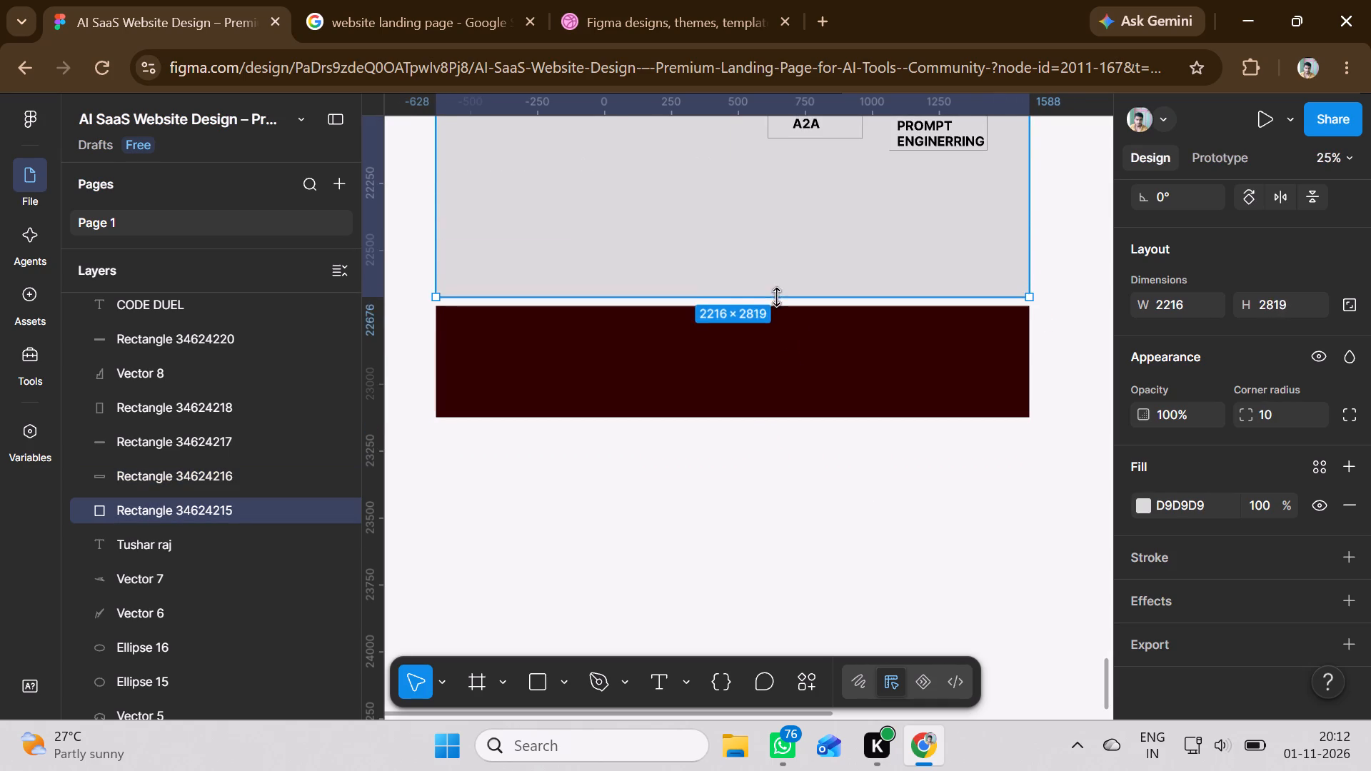
pyautogui.moveTo(776, 297); pyautogui.dragTo(777, 309)
# Draw a nearly horizontal black line about 2216 long across the grey panel, below the A2A and PROMPT ENGINERRING boxes.
pyautogui.scroll(3, 775, 319)
pyautogui.scroll(-1, 775, 319)
pyautogui.scroll(9, 775, 319)
pyautogui.scroll(-3, 775, 319)
pyautogui.scroll(1, 775, 319)
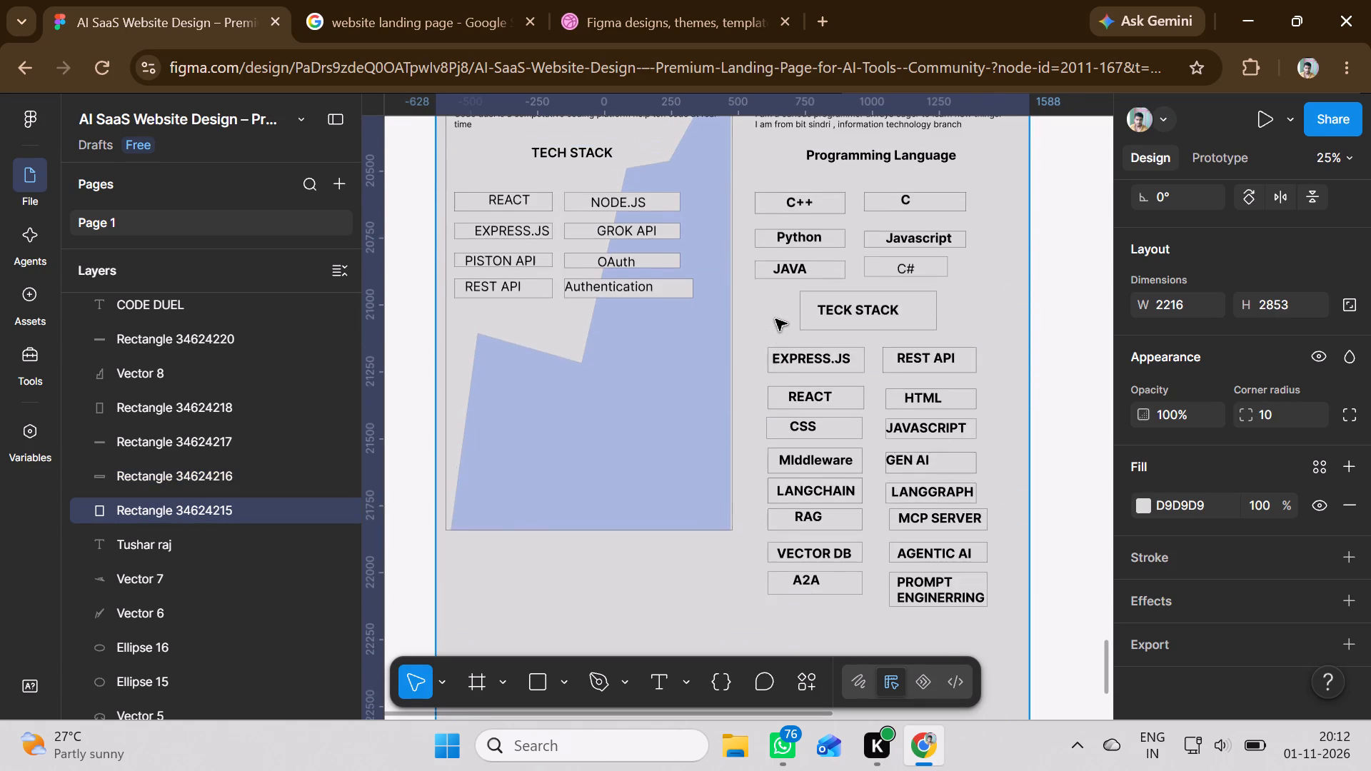
pyautogui.scroll(4, 775, 319)
pyautogui.scroll(-10, 775, 319)
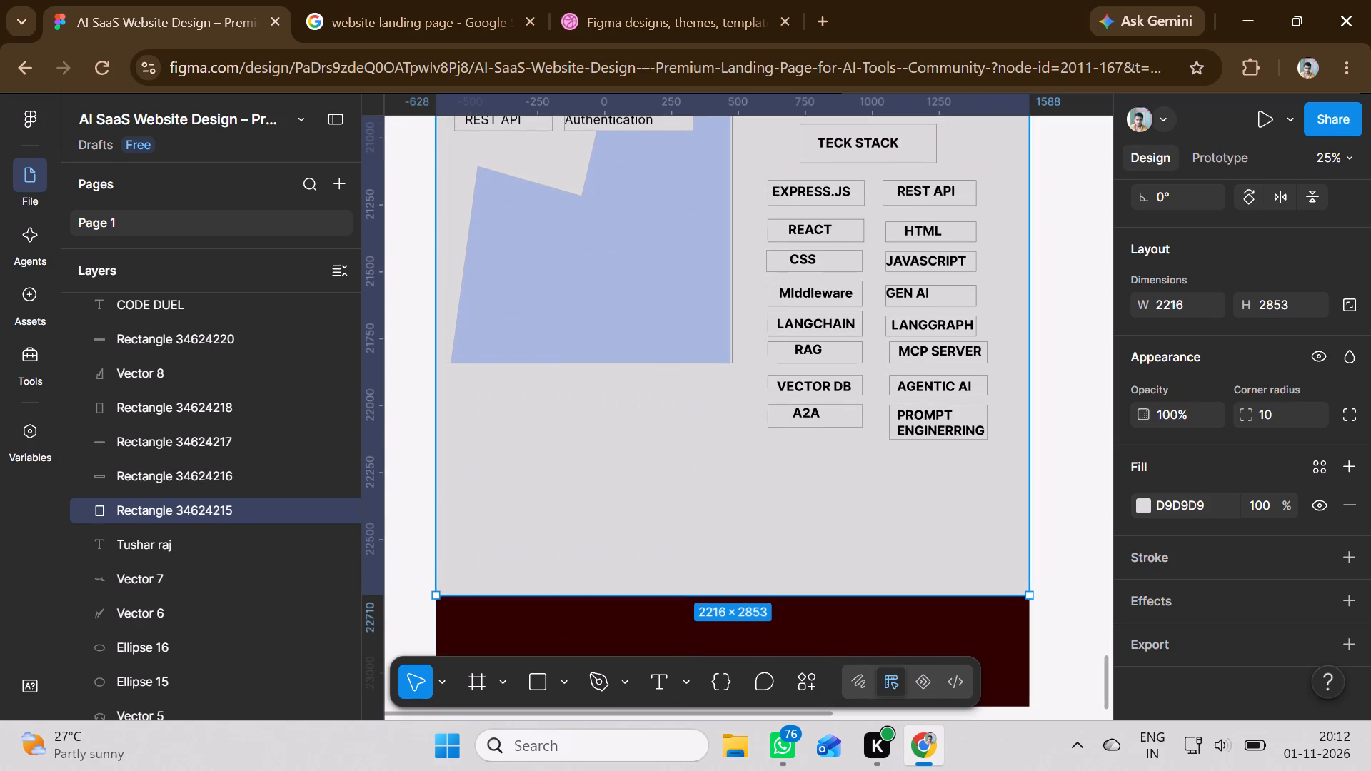
pyautogui.click(572, 674)
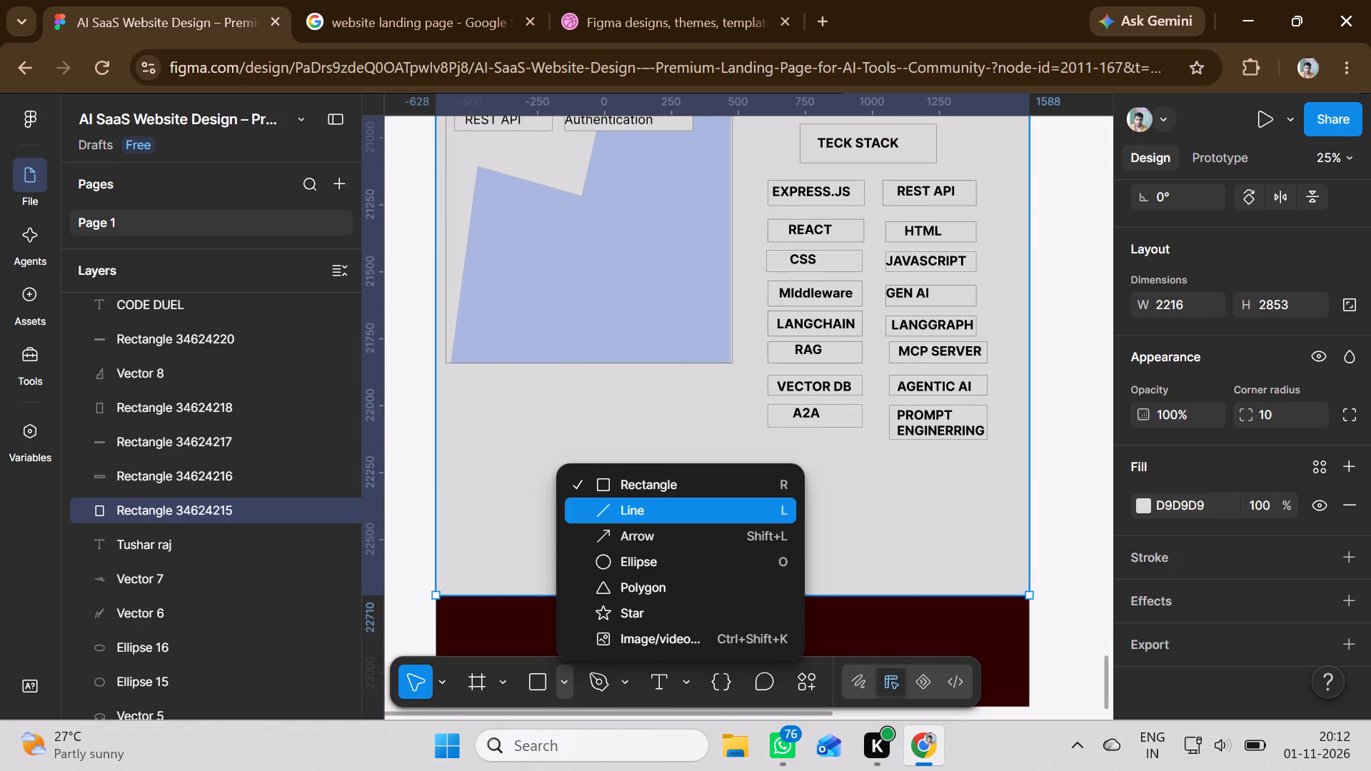
pyautogui.click(618, 498)
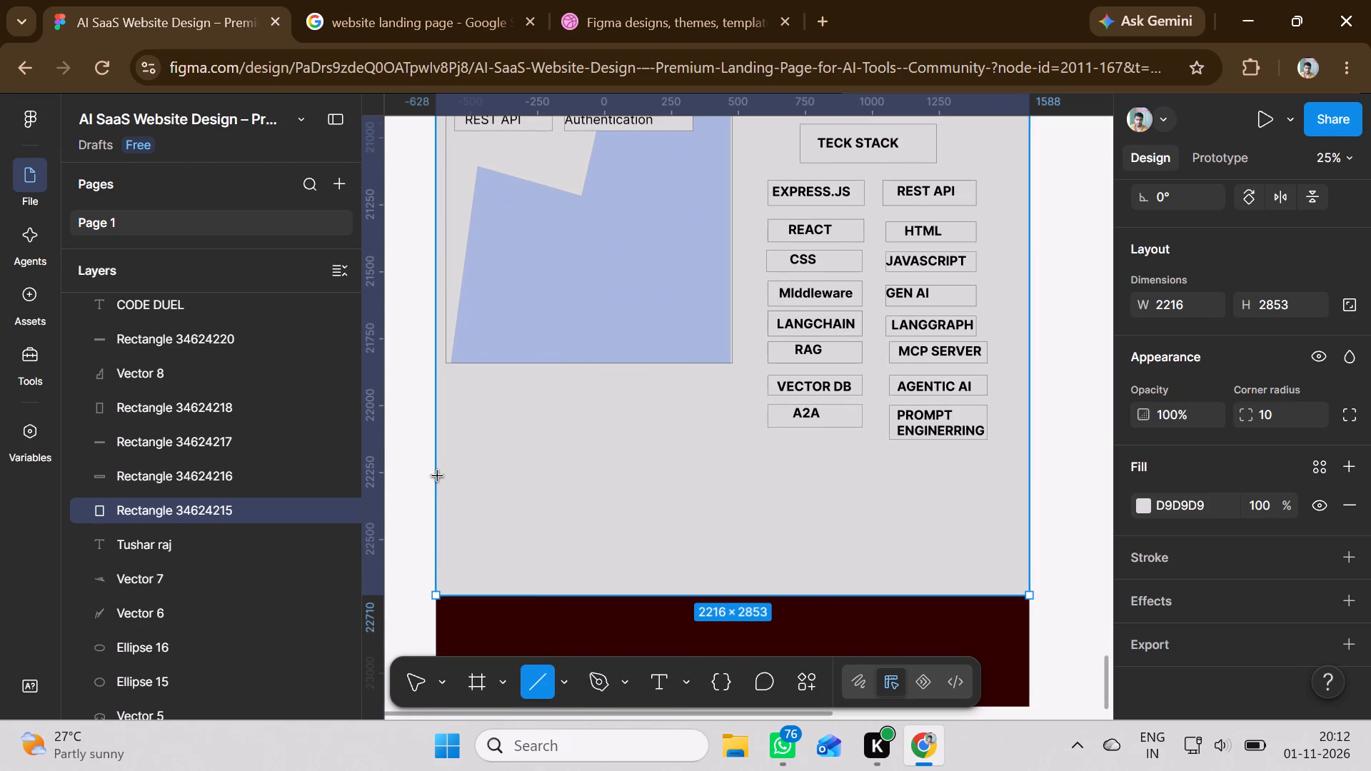
pyautogui.moveTo(438, 475); pyautogui.dragTo(765, 478)
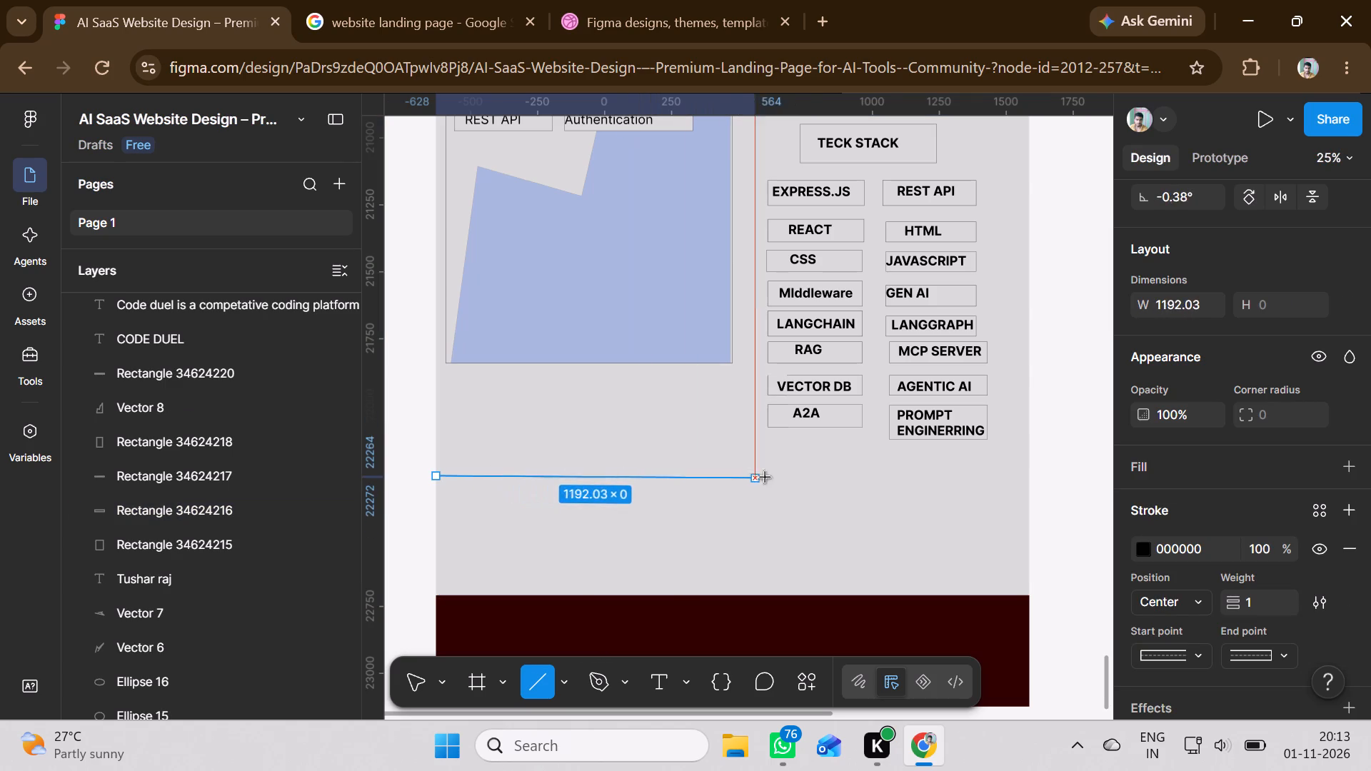
pyautogui.moveTo(765, 478); pyautogui.dragTo(1024, 473)
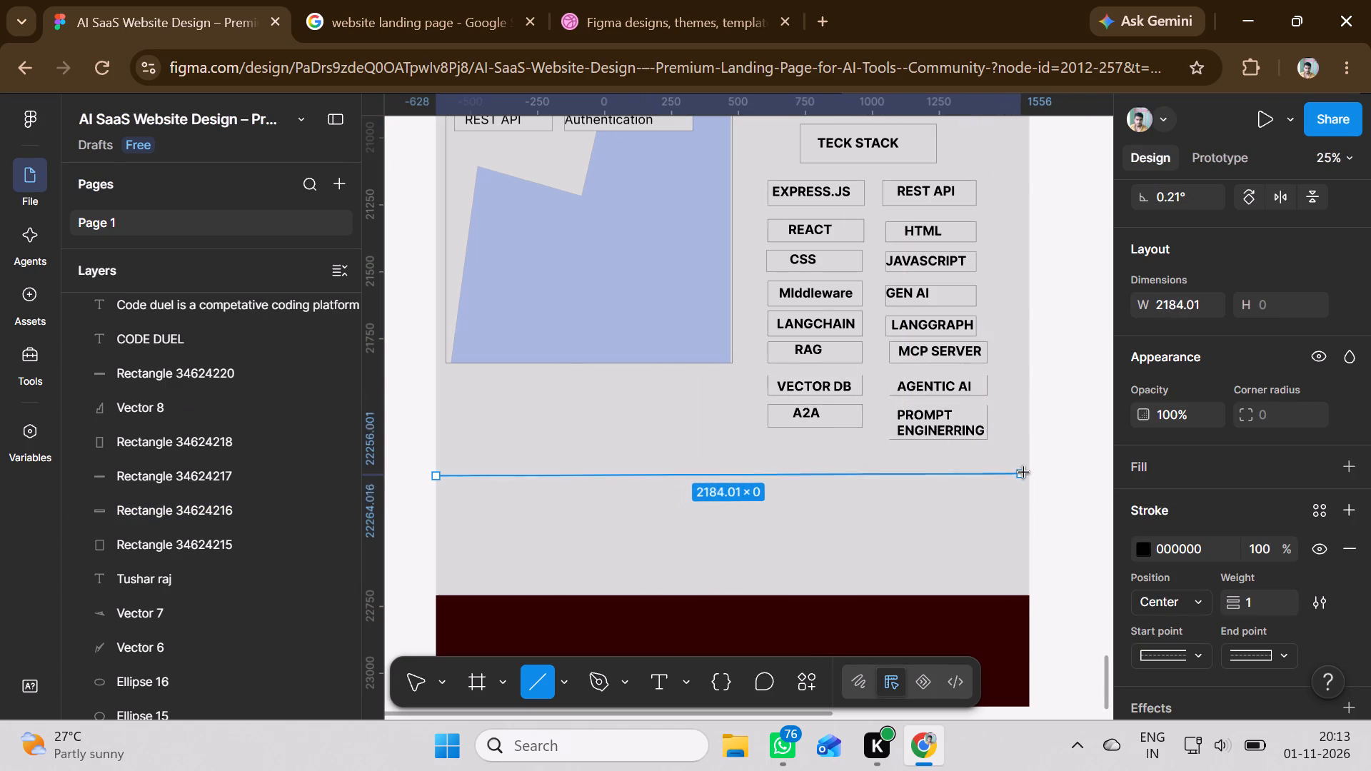
pyautogui.moveTo(1024, 473); pyautogui.dragTo(1028, 472)
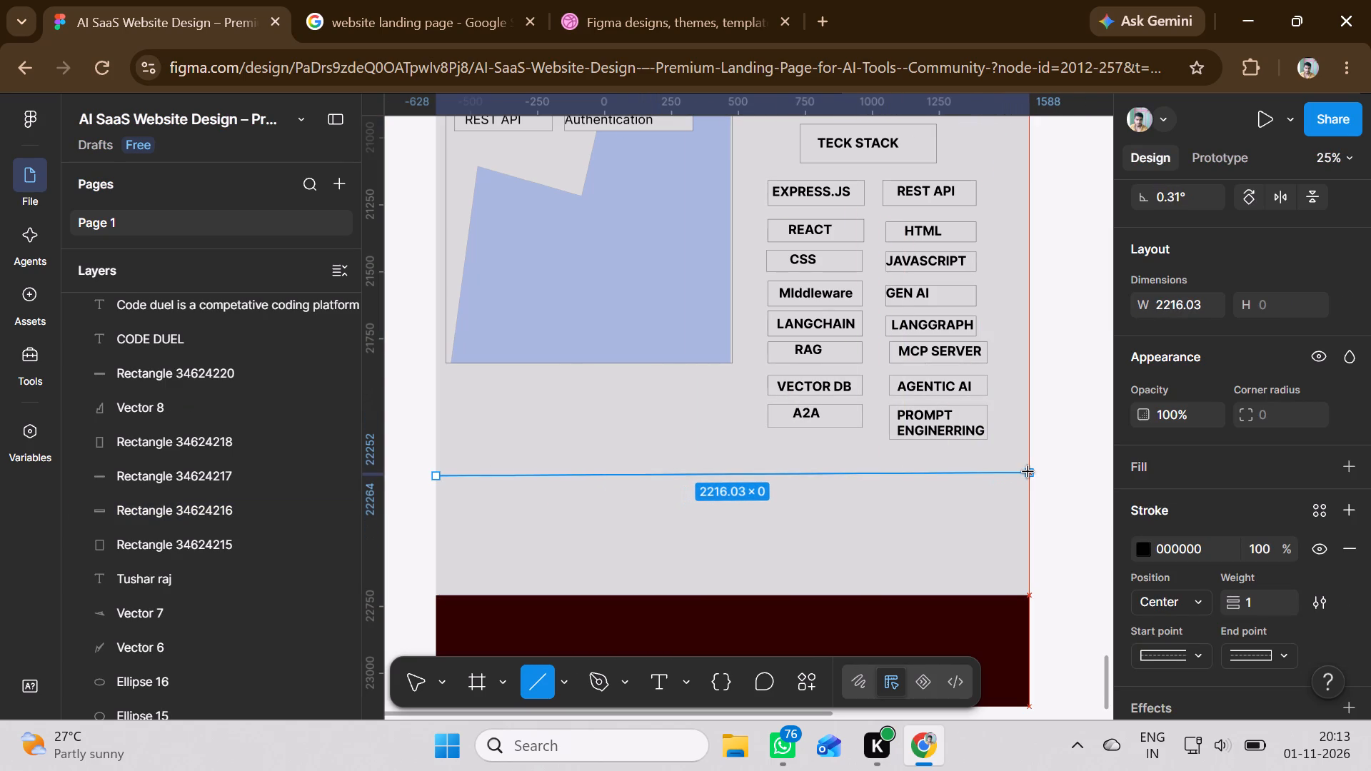
# Place the black line's free end on the grey panel's right edge, nearly level with its start, about 2216 long.
pyautogui.moveTo(1028, 472); pyautogui.dragTo(1030, 476)
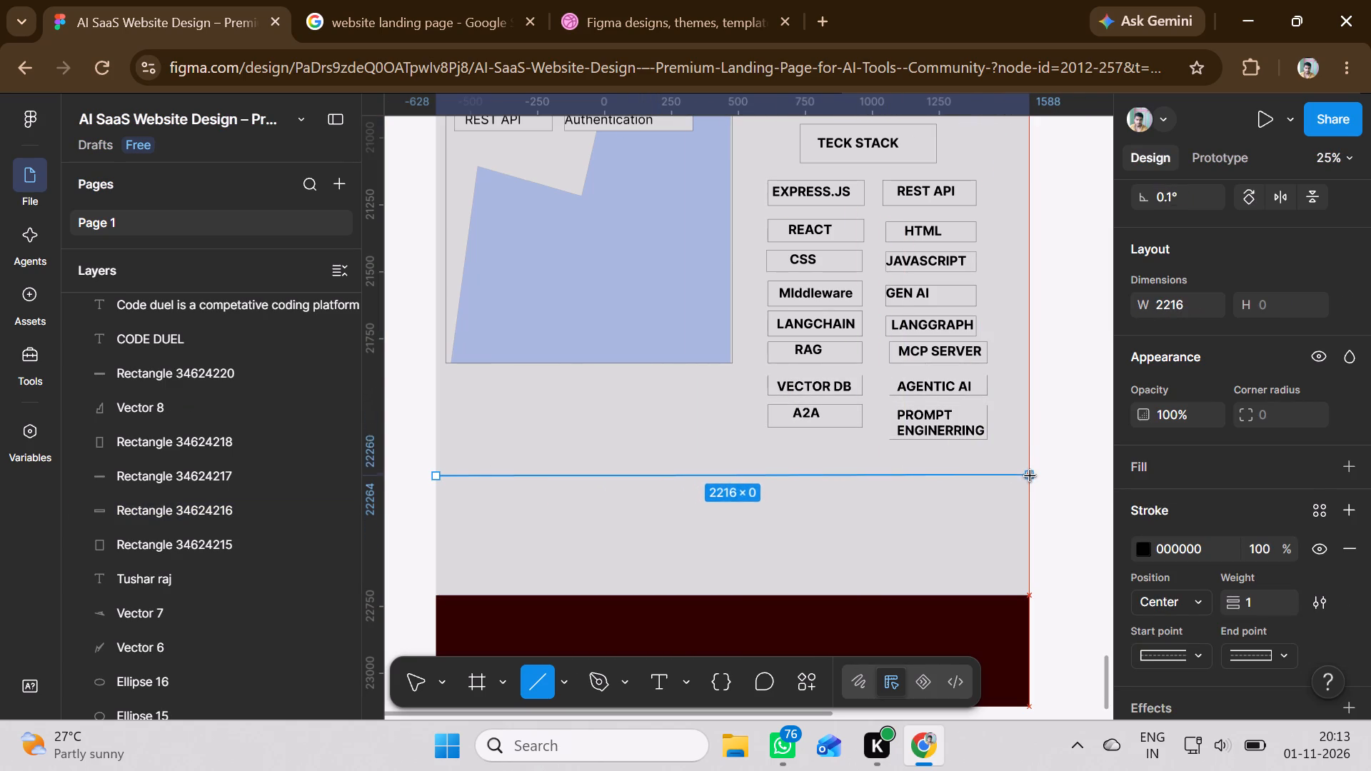
pyautogui.moveTo(1030, 476); pyautogui.dragTo(1030, 473)
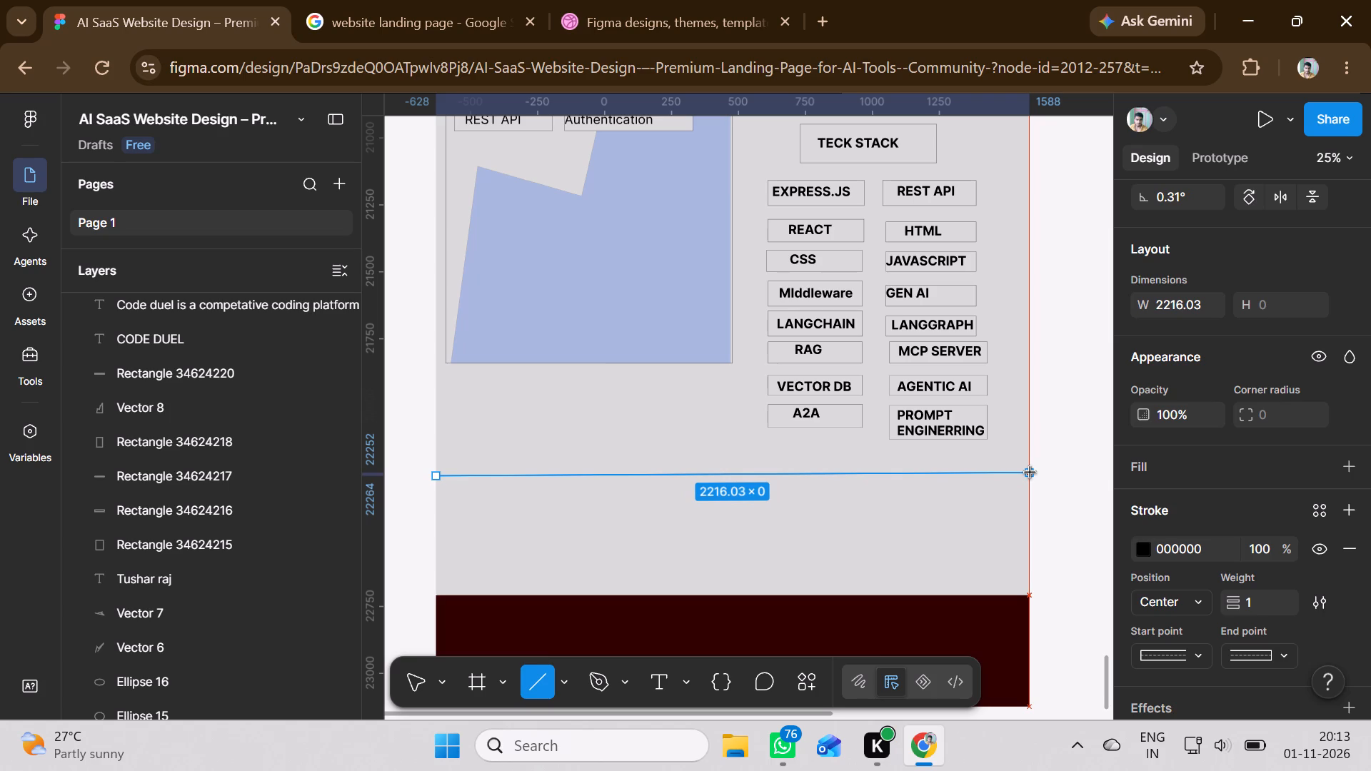
pyautogui.moveTo(1030, 473); pyautogui.dragTo(1030, 475)
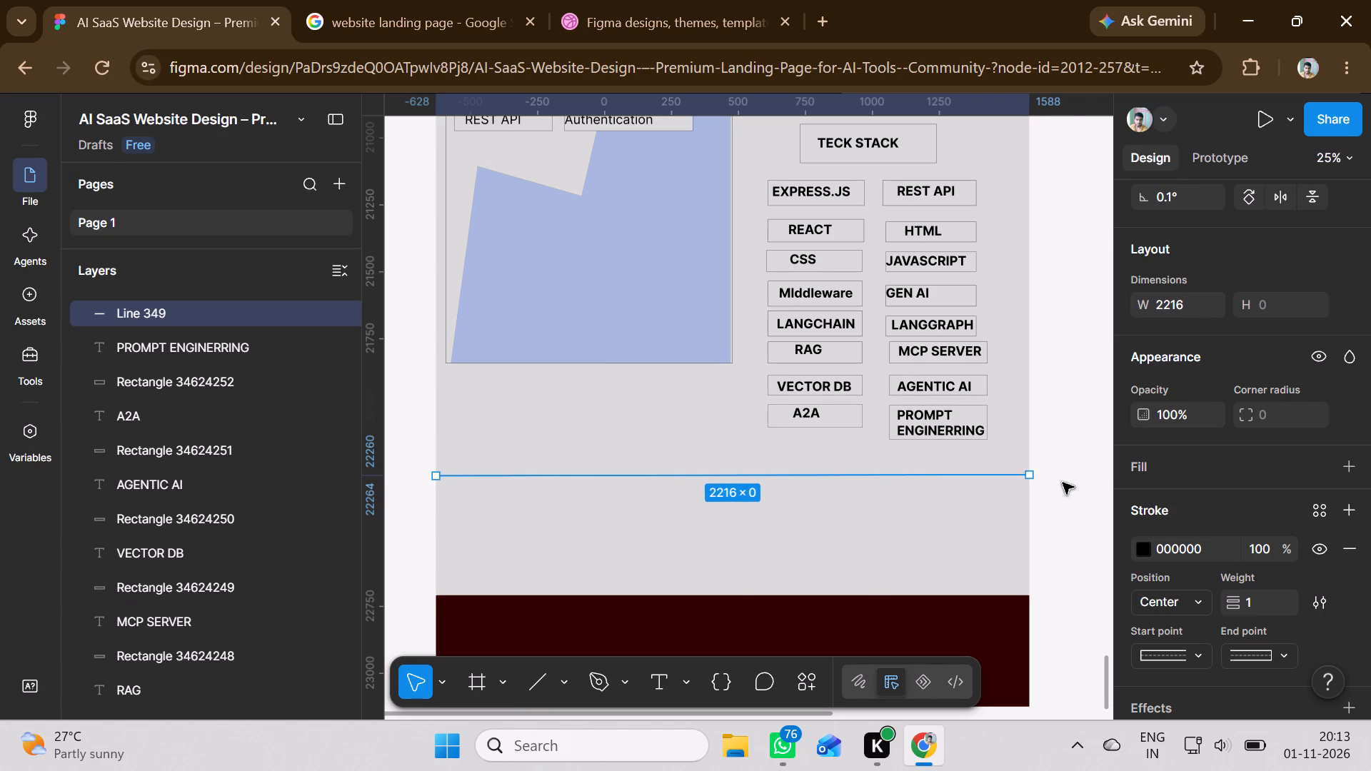
pyautogui.click(1063, 483)
# Set the rotation of the dividing line below the A2A and PROMPT ENGINERRING boxes to 0°.
pyautogui.click(1003, 473)
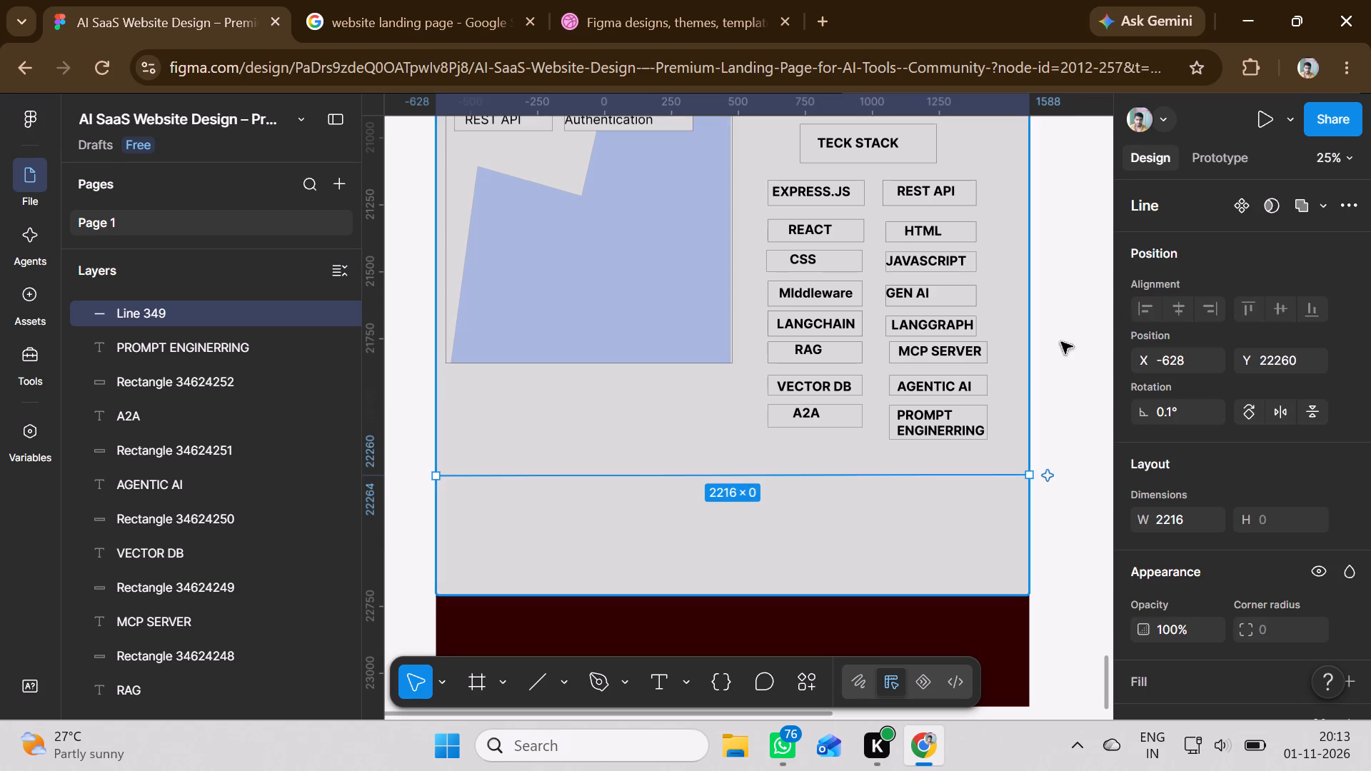
pyautogui.scroll(1, 1172, 386)
pyautogui.click(1182, 407)
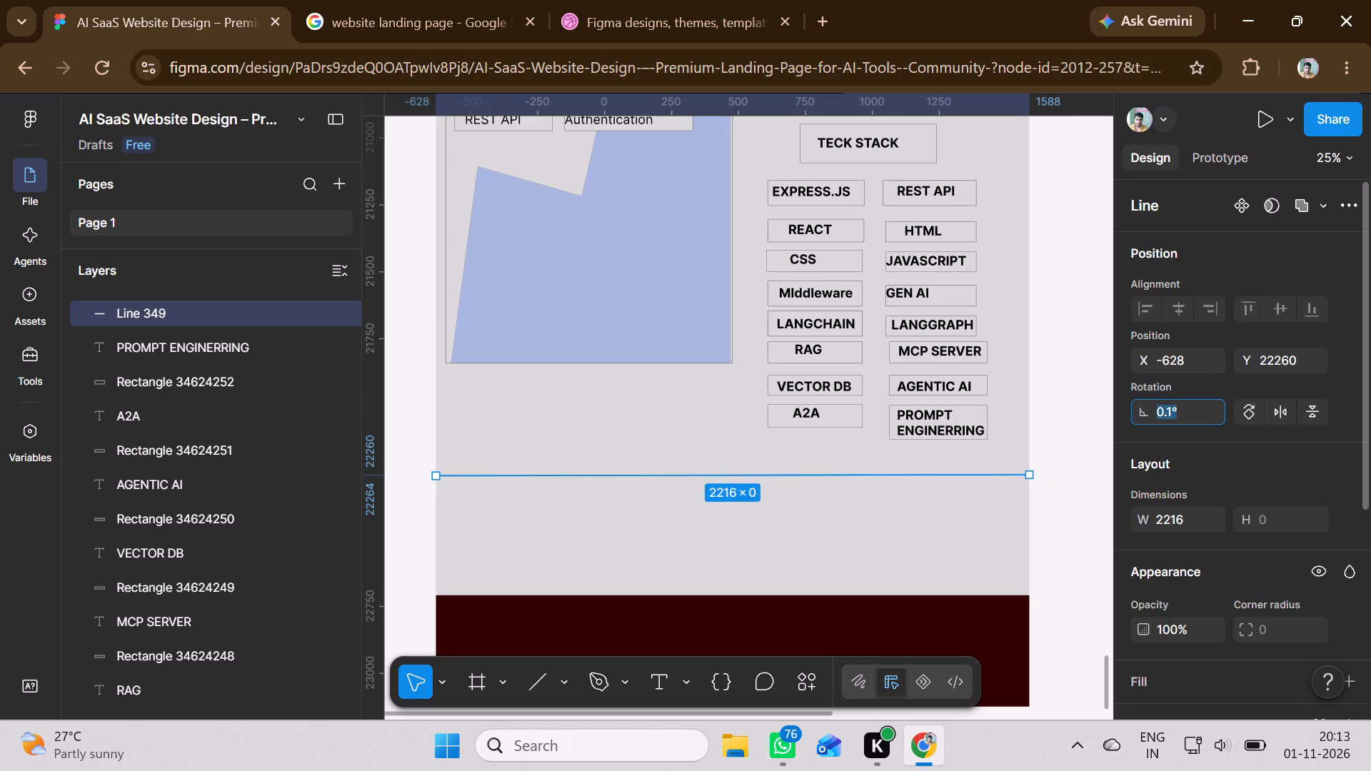
pyautogui.press('BackSpace')
pyautogui.press('0')
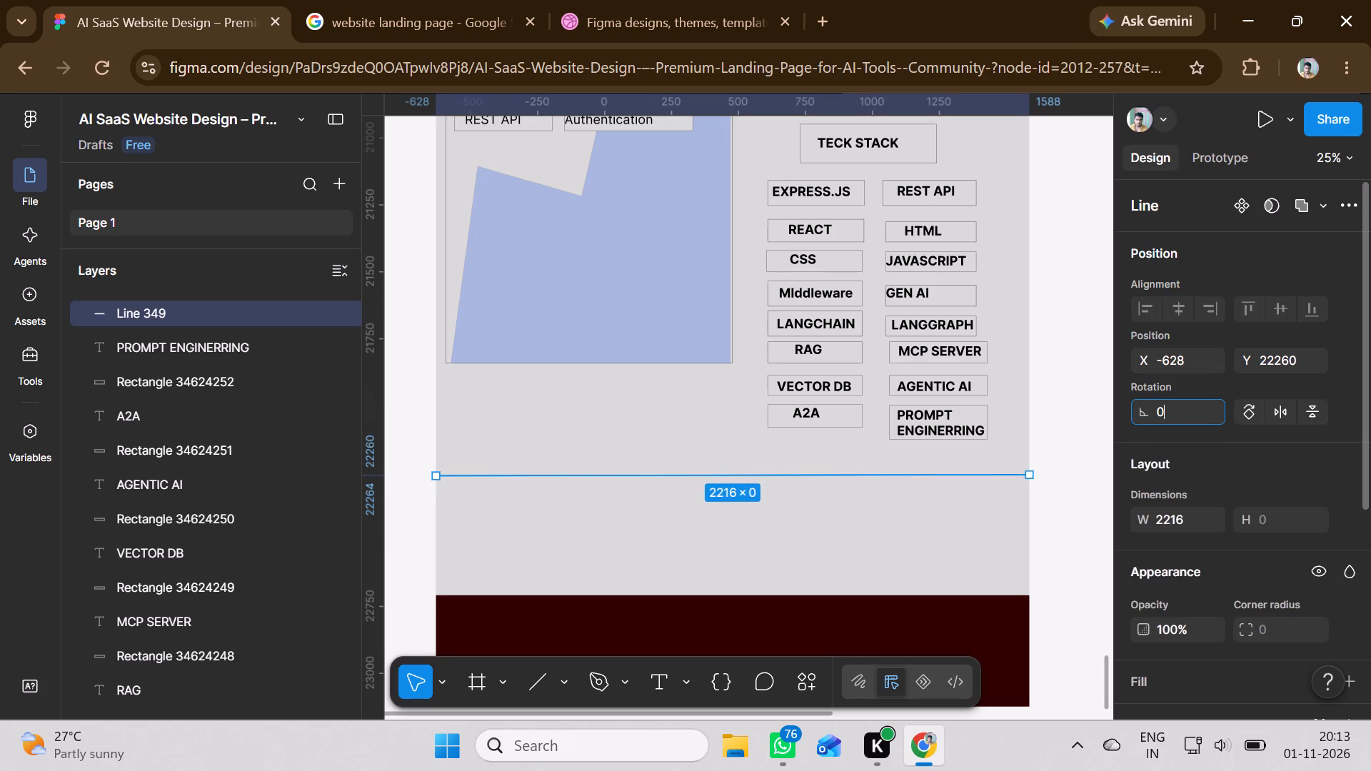
pyautogui.press('Return')
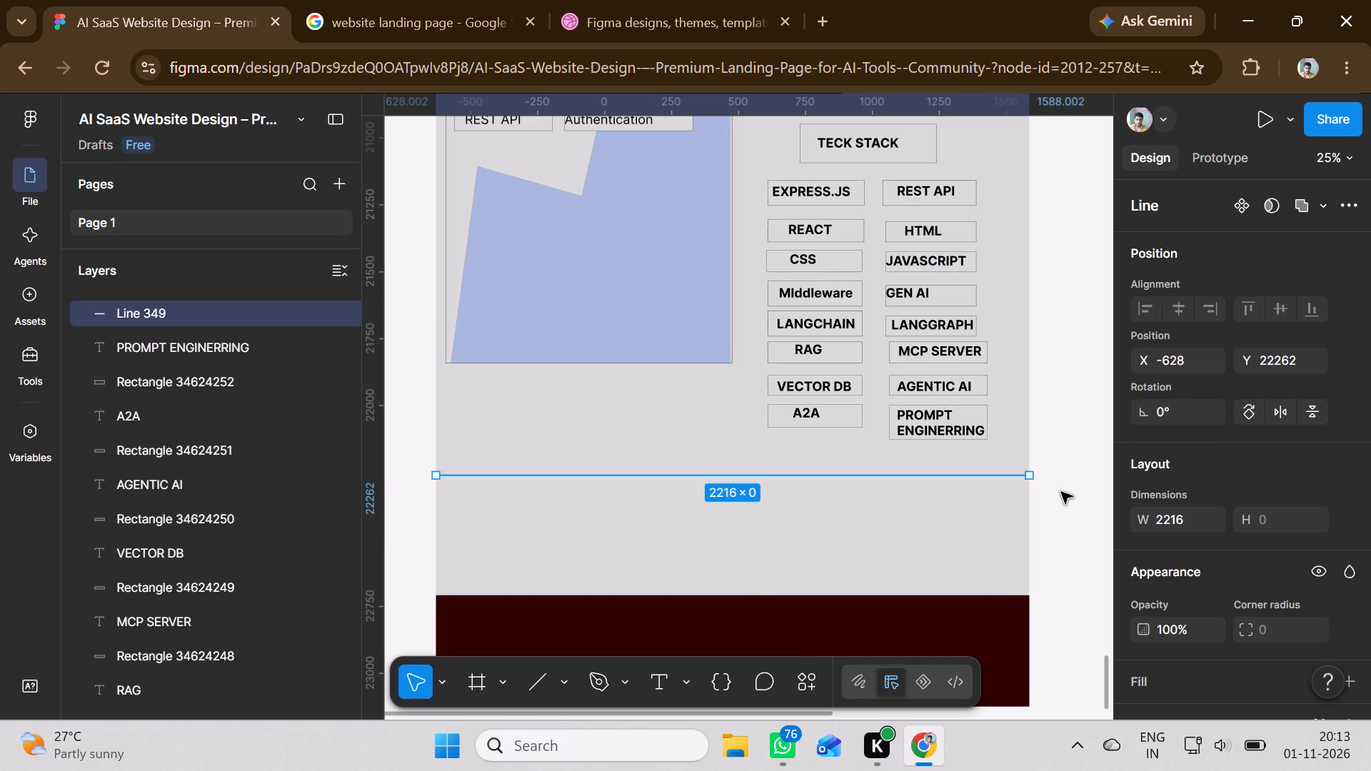
pyautogui.click(1062, 501)
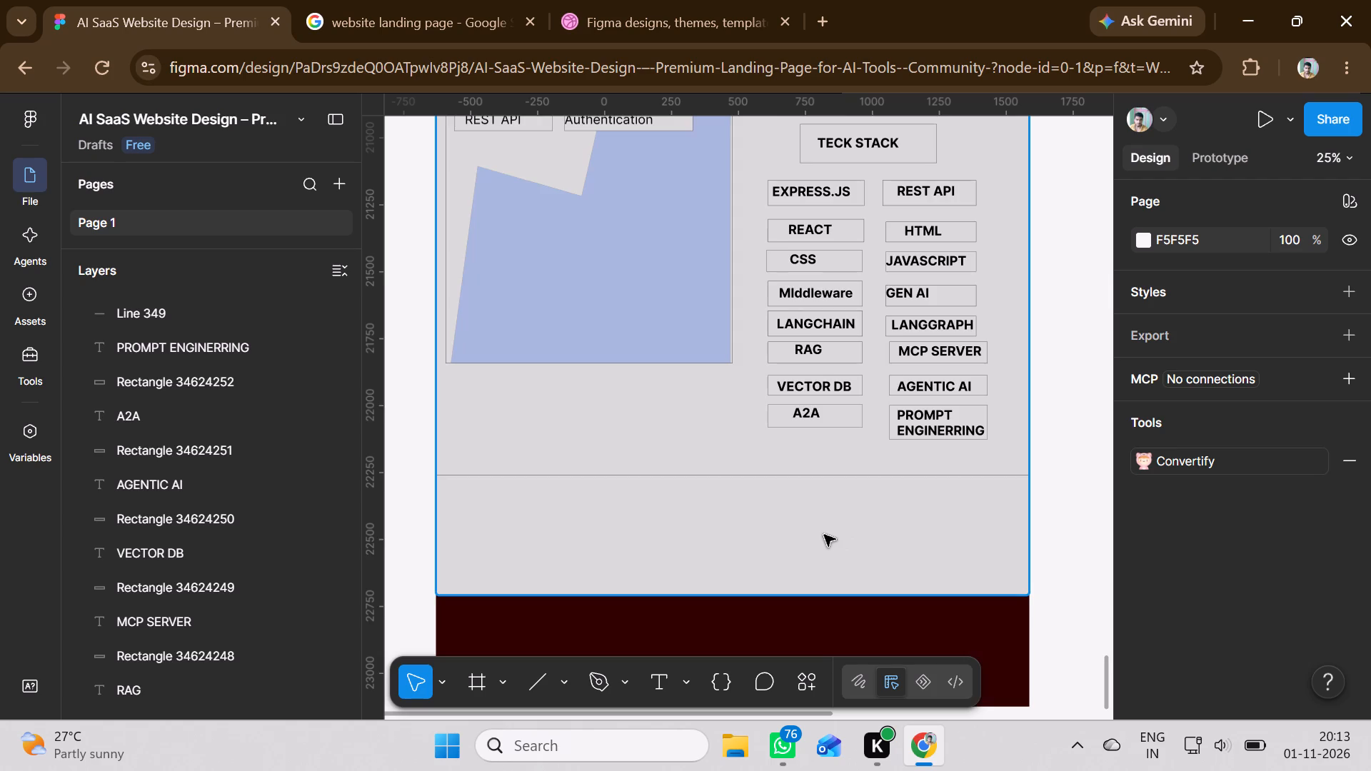
# Move the dark maroon band further down to about Y 23410, keeping it aligned with the grey panel's sides at X -628.
pyautogui.scroll(5, 824, 535)
pyautogui.scroll(-3, 824, 535)
pyautogui.scroll(1, 824, 535)
pyautogui.scroll(-6, 824, 535)
pyautogui.scroll(1, 824, 535)
pyautogui.scroll(-2, 824, 535)
pyautogui.scroll(1, 824, 535)
pyautogui.scroll(-1, 824, 535)
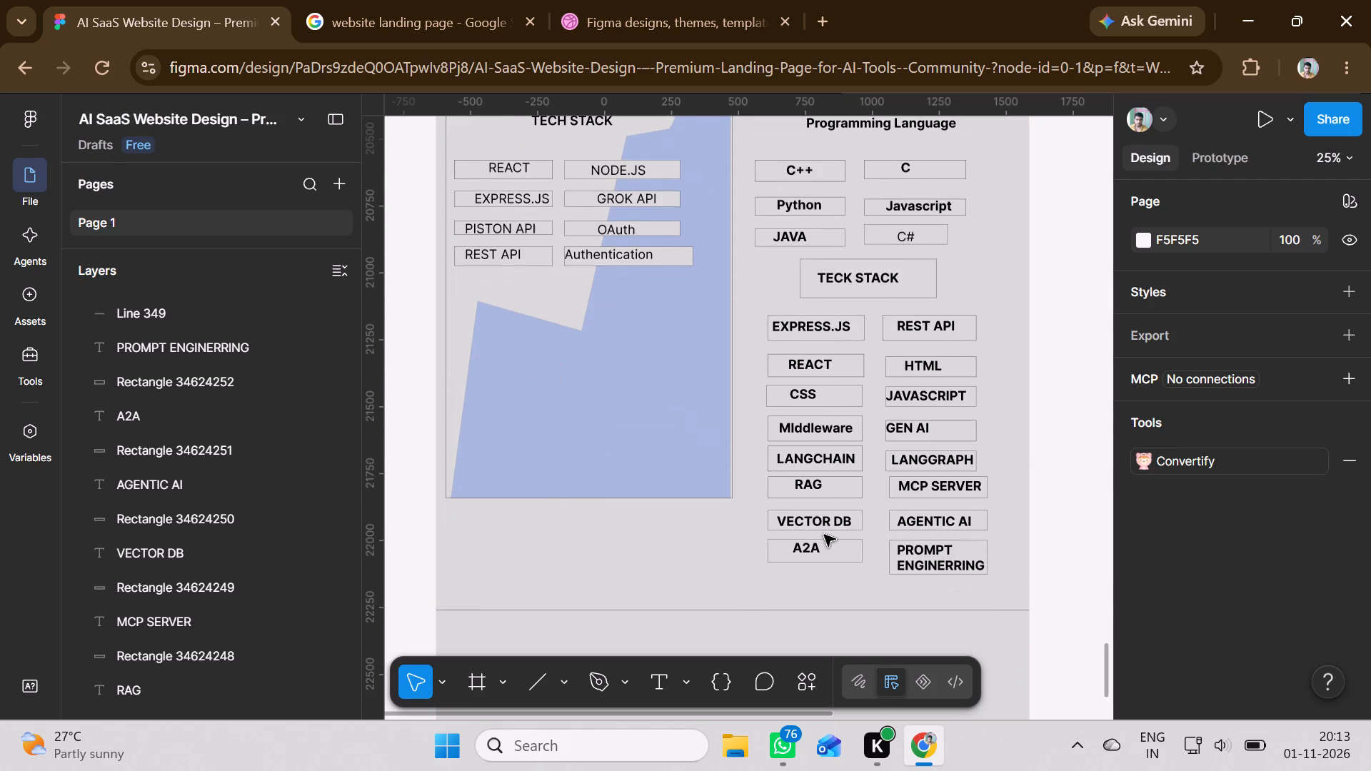
pyautogui.scroll(-5, 824, 535)
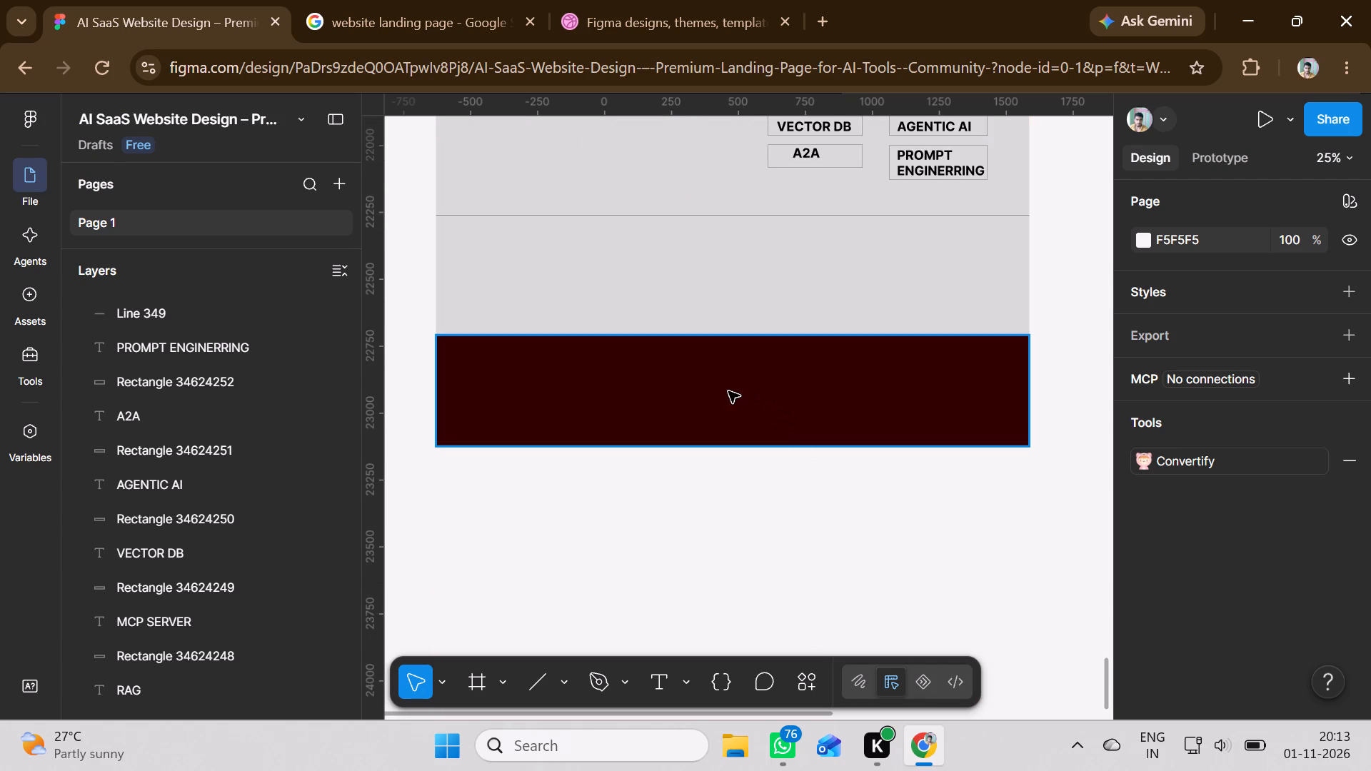
pyautogui.moveTo(728, 391); pyautogui.dragTo(729, 575)
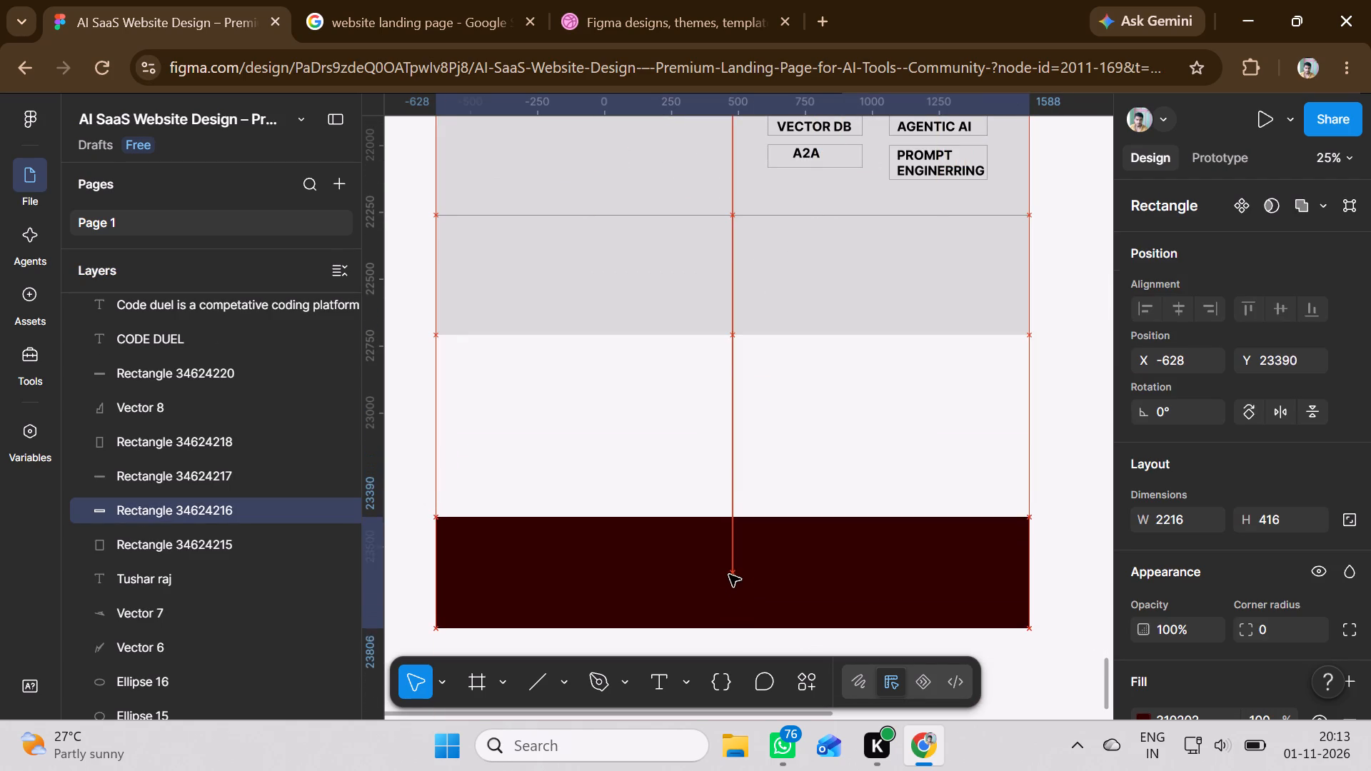
pyautogui.moveTo(729, 575); pyautogui.dragTo(728, 578)
# Extend the grey background panel's bottom edge down to the maroon band, making the panel about 2216 × 3553.
pyautogui.click(718, 289)
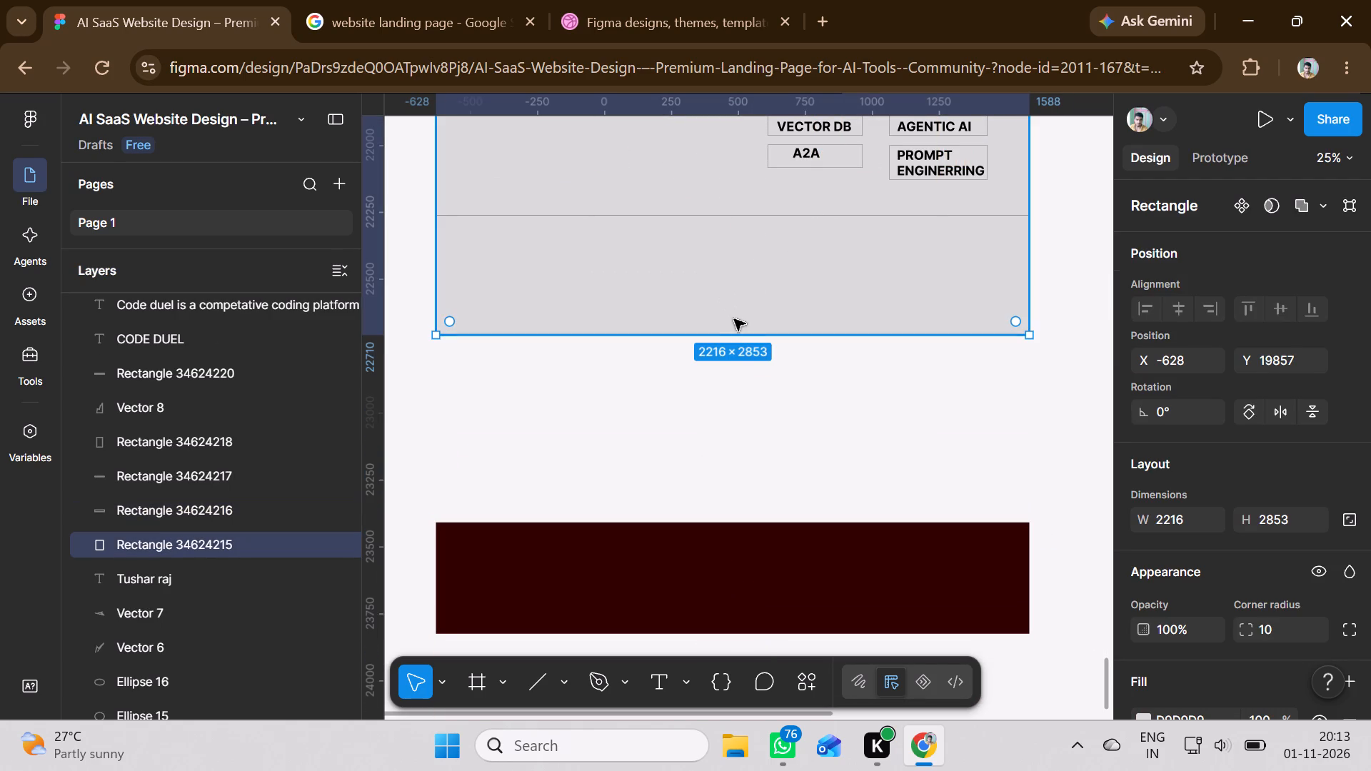
pyautogui.moveTo(731, 339); pyautogui.dragTo(752, 526)
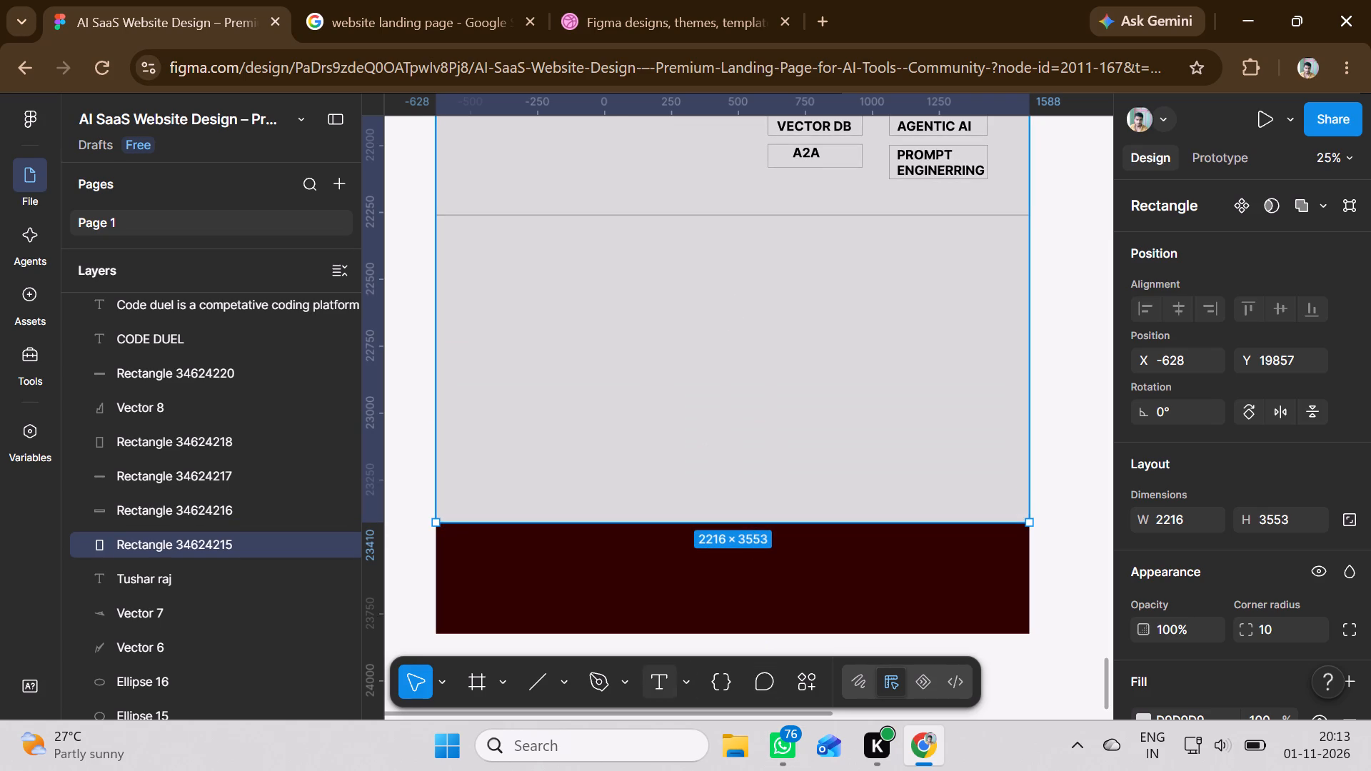
# Activate the Rectangle tool for drawing a new shape.
pyautogui.click(557, 681)
pyautogui.click(633, 486)
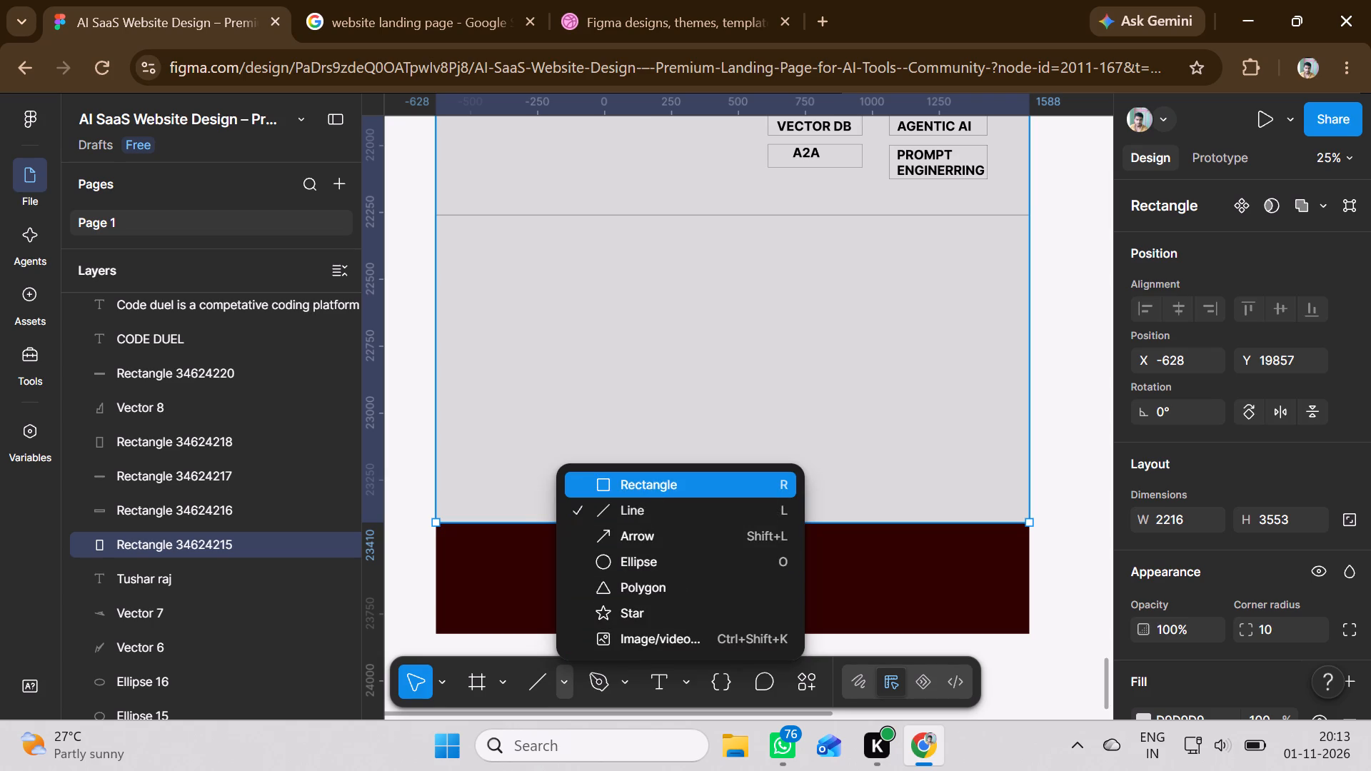
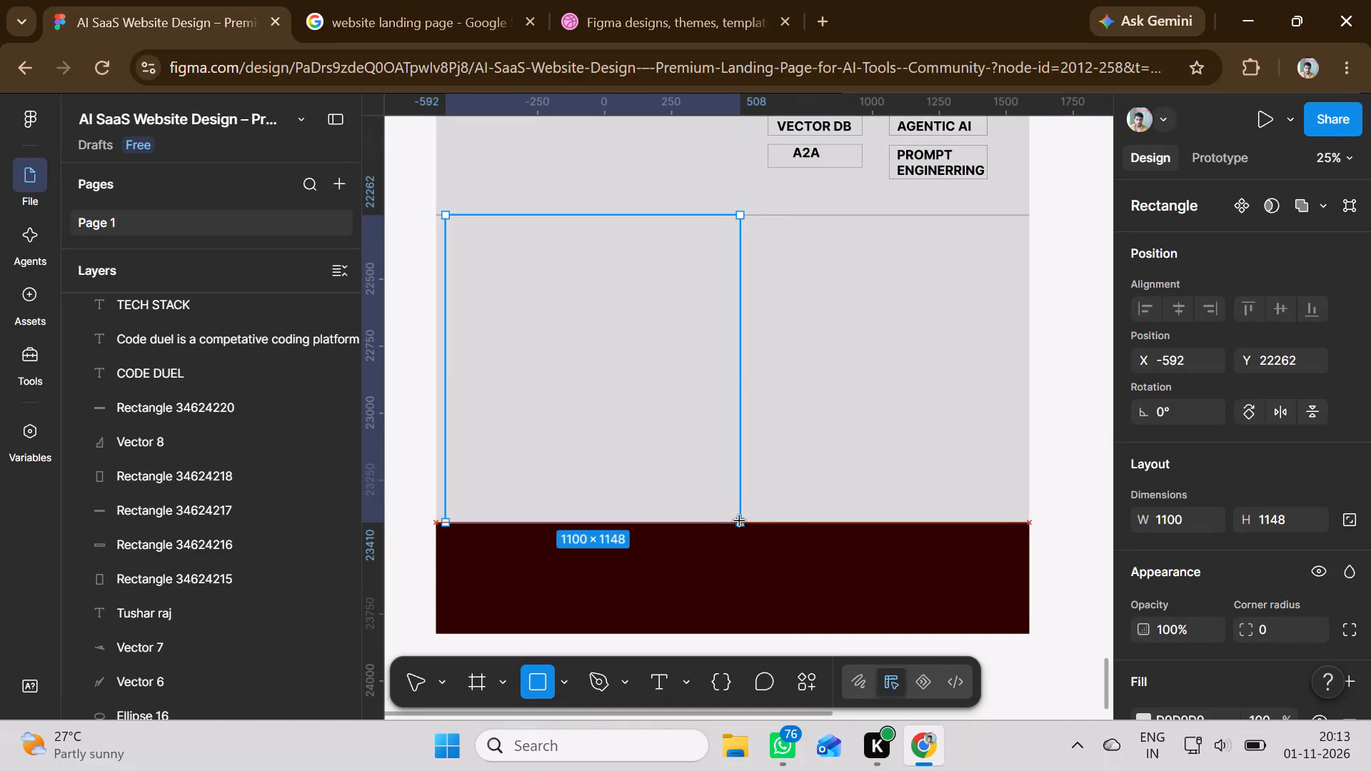
# Move the dark maroon band further down to about Y 24714, keeping it aligned with the grey panel's sides at X -628.
pyautogui.scroll(3, 741, 519)
pyautogui.scroll(-1, 741, 519)
pyautogui.scroll(8, 741, 519)
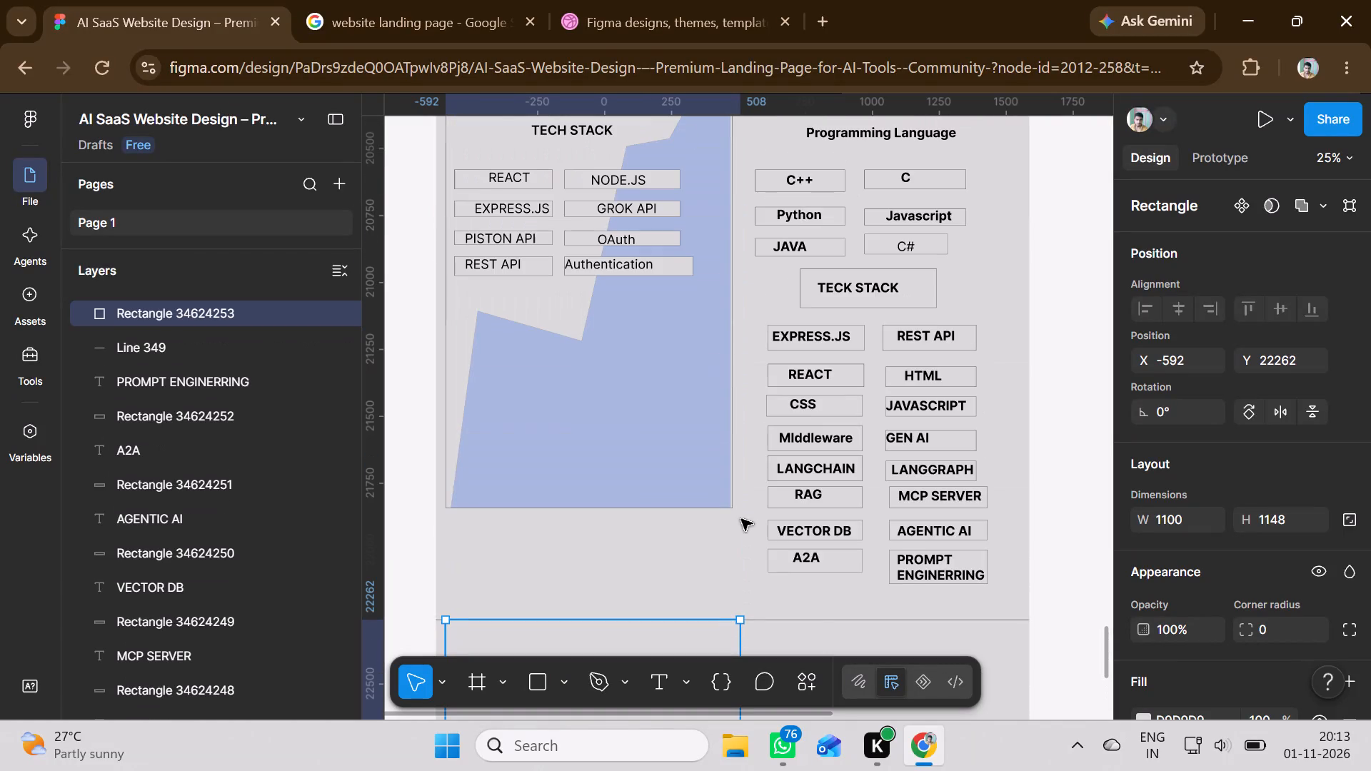
pyautogui.scroll(2, 741, 519)
pyautogui.scroll(-4, 741, 519)
pyautogui.scroll(2, 741, 519)
pyautogui.scroll(-3, 741, 519)
pyautogui.scroll(1, 741, 519)
pyautogui.scroll(-1, 741, 519)
pyautogui.scroll(1, 741, 519)
pyautogui.scroll(-1, 741, 519)
pyautogui.scroll(1, 741, 519)
pyautogui.scroll(-7, 741, 519)
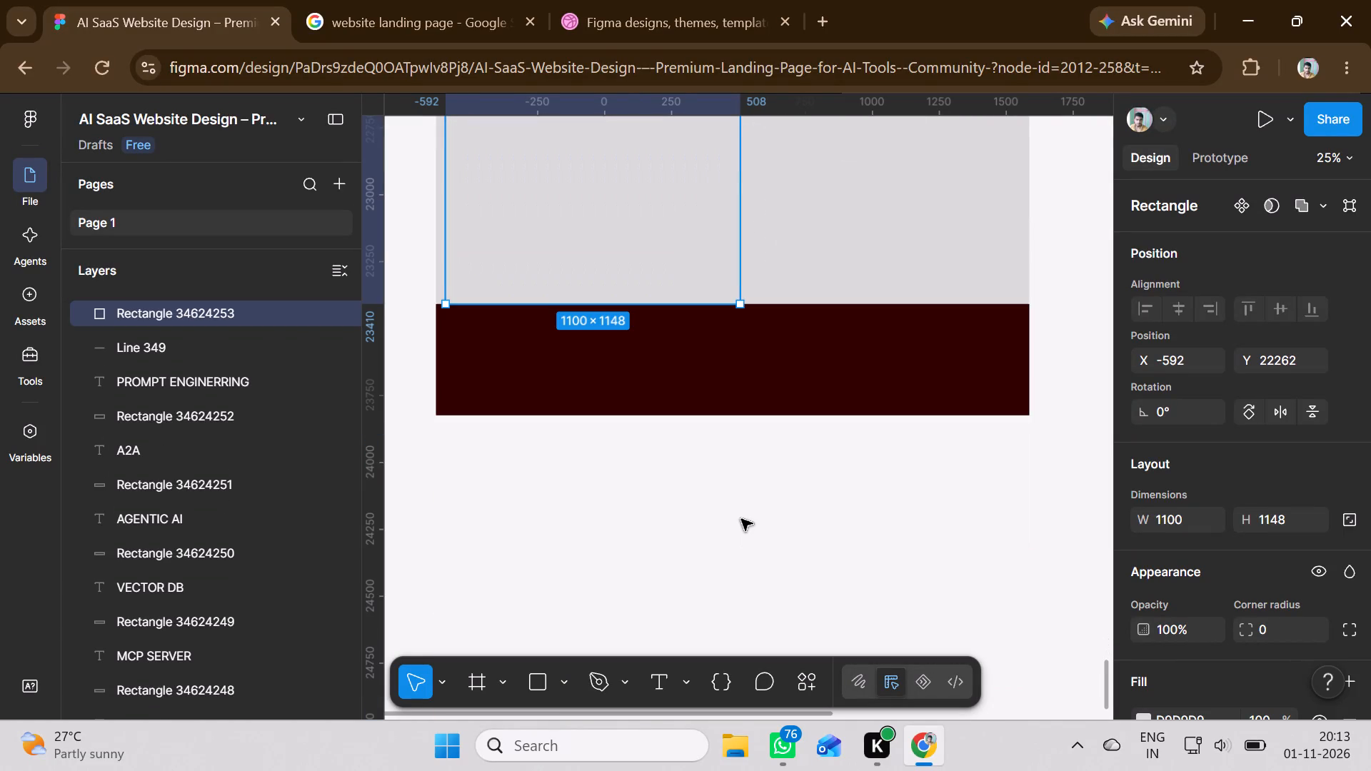
pyautogui.scroll(2, 741, 519)
pyautogui.moveTo(730, 418); pyautogui.dragTo(755, 513)
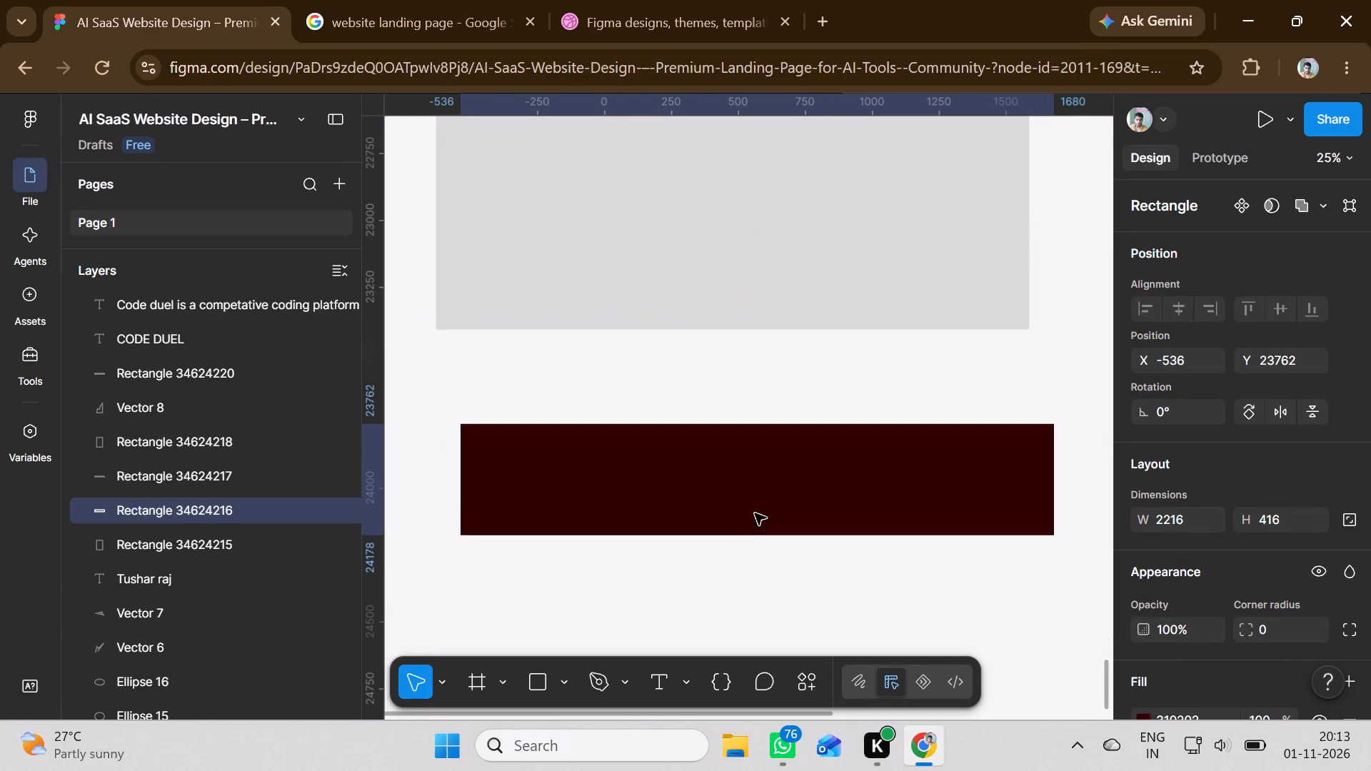
pyautogui.moveTo(755, 513); pyautogui.dragTo(728, 674)
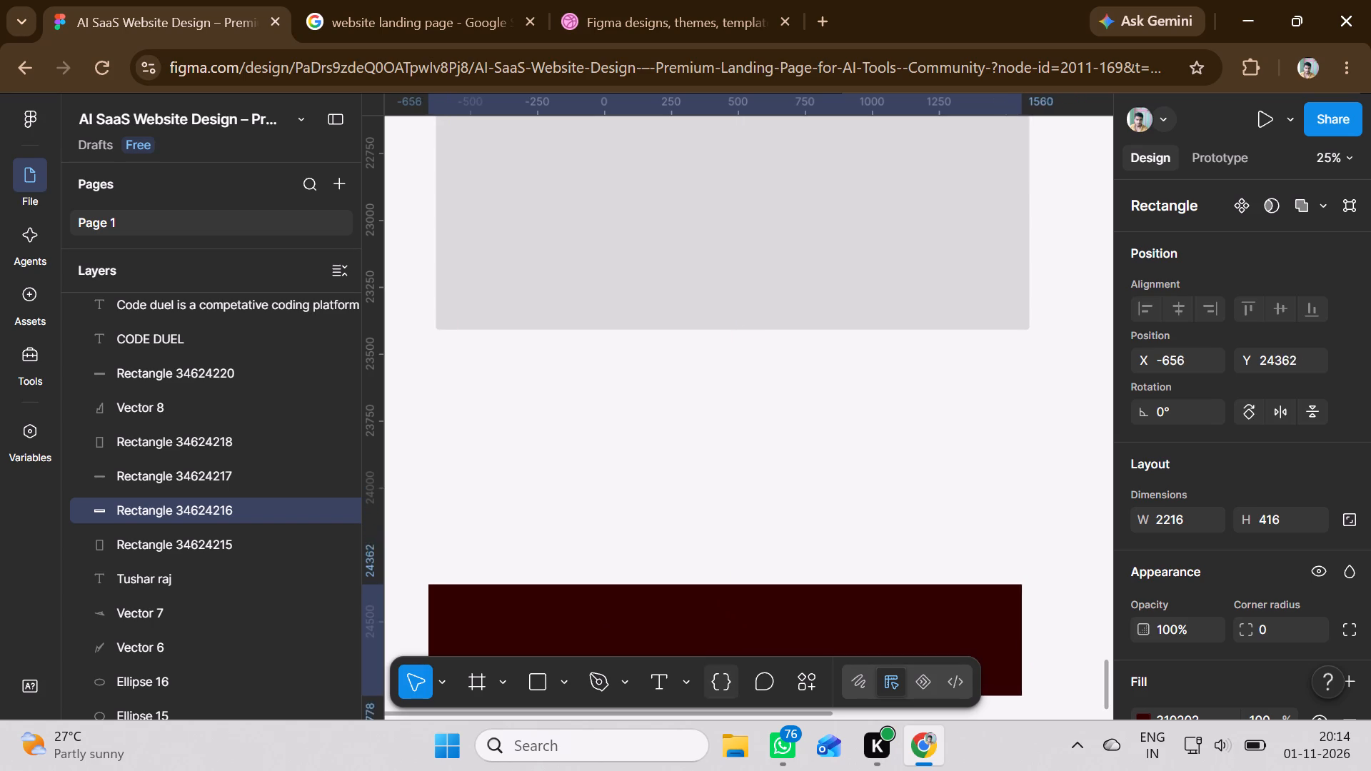
pyautogui.moveTo(728, 674); pyautogui.dragTo(730, 707)
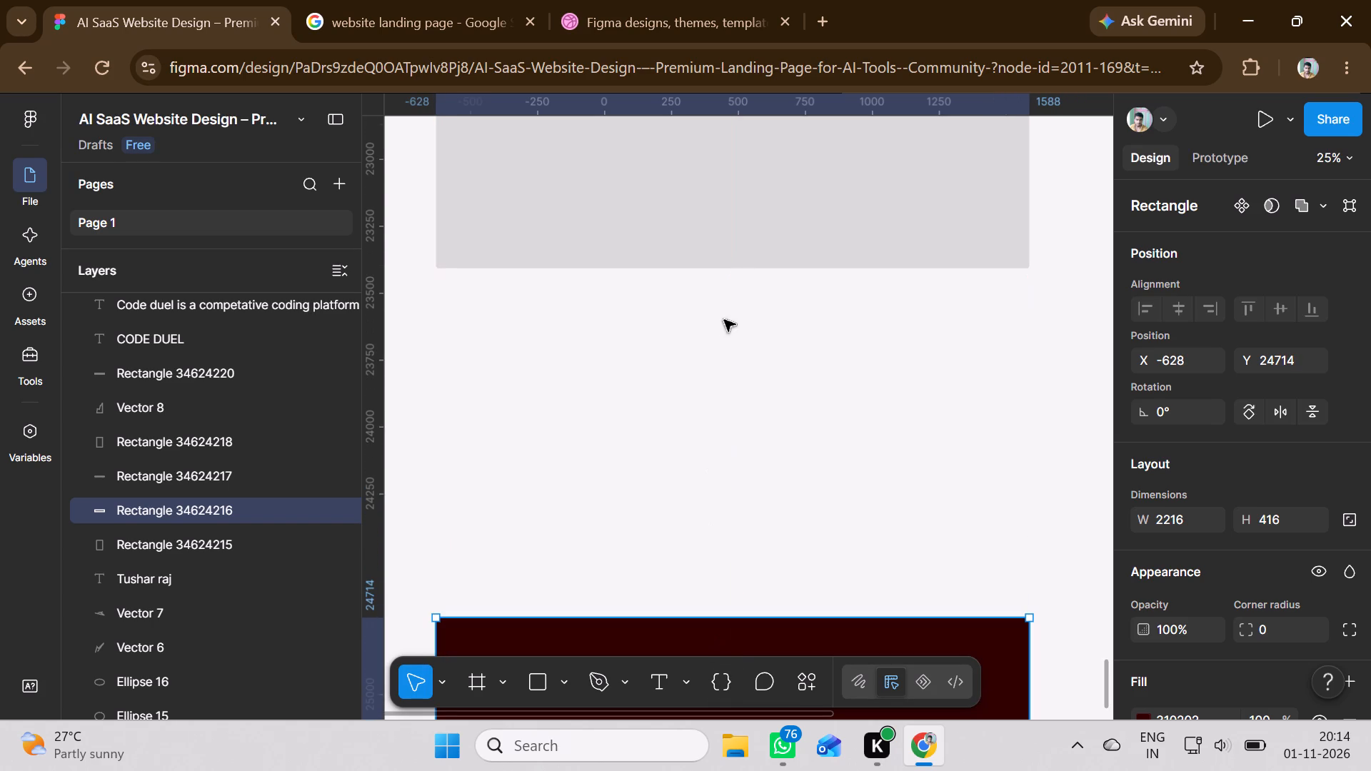
# Extend the grey background panel's bottom edge down to the maroon band, making the panel about 2216 × 4857.
pyautogui.click(741, 237)
pyautogui.click(778, 253)
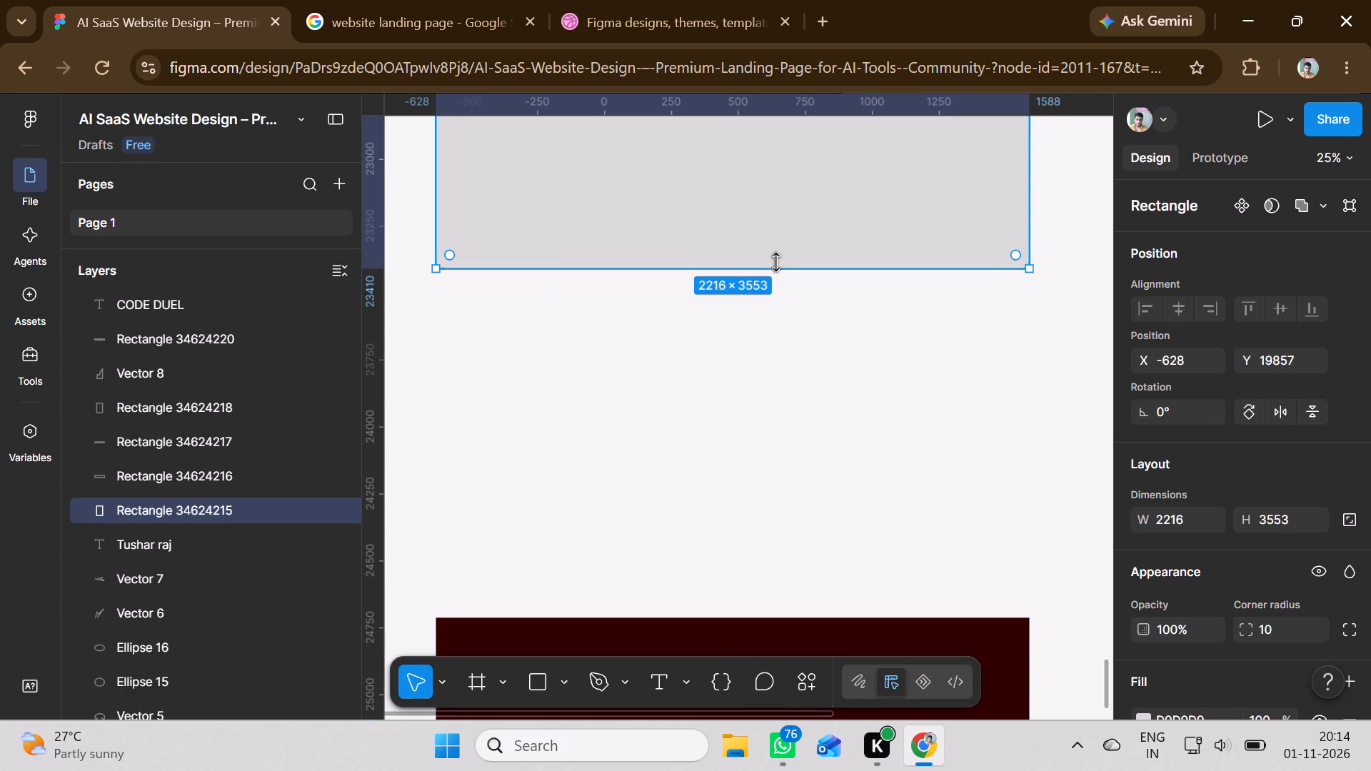
pyautogui.moveTo(772, 267); pyautogui.dragTo(813, 620)
# Delete the 1100 × 1148 rectangle below the dividing line.
pyautogui.scroll(2, 735, 474)
pyautogui.scroll(-1, 735, 474)
pyautogui.scroll(1, 735, 474)
pyautogui.scroll(-1, 735, 474)
pyautogui.scroll(15, 735, 474)
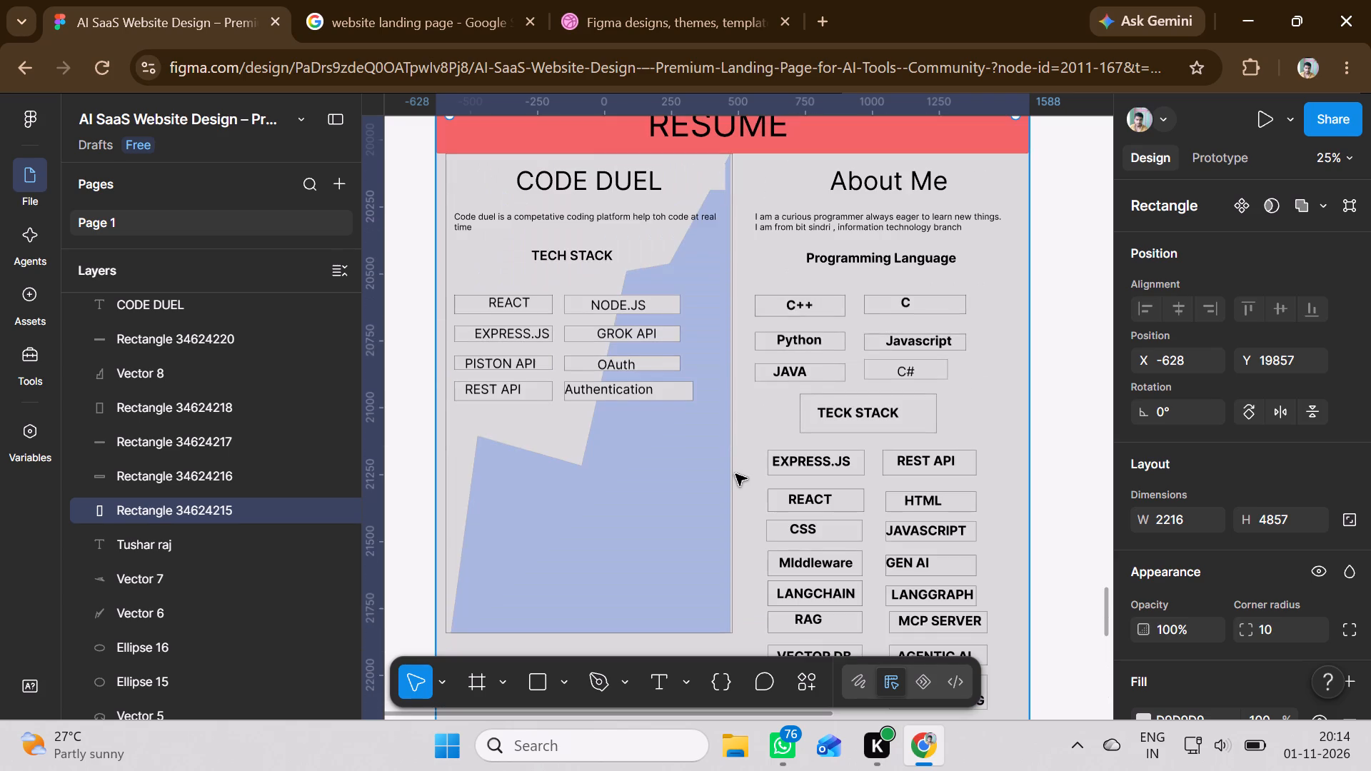
pyautogui.scroll(-6, 735, 474)
pyautogui.scroll(1, 735, 474)
pyautogui.scroll(-1, 735, 474)
pyautogui.scroll(1, 735, 474)
pyautogui.scroll(-2, 735, 474)
pyautogui.click(600, 510)
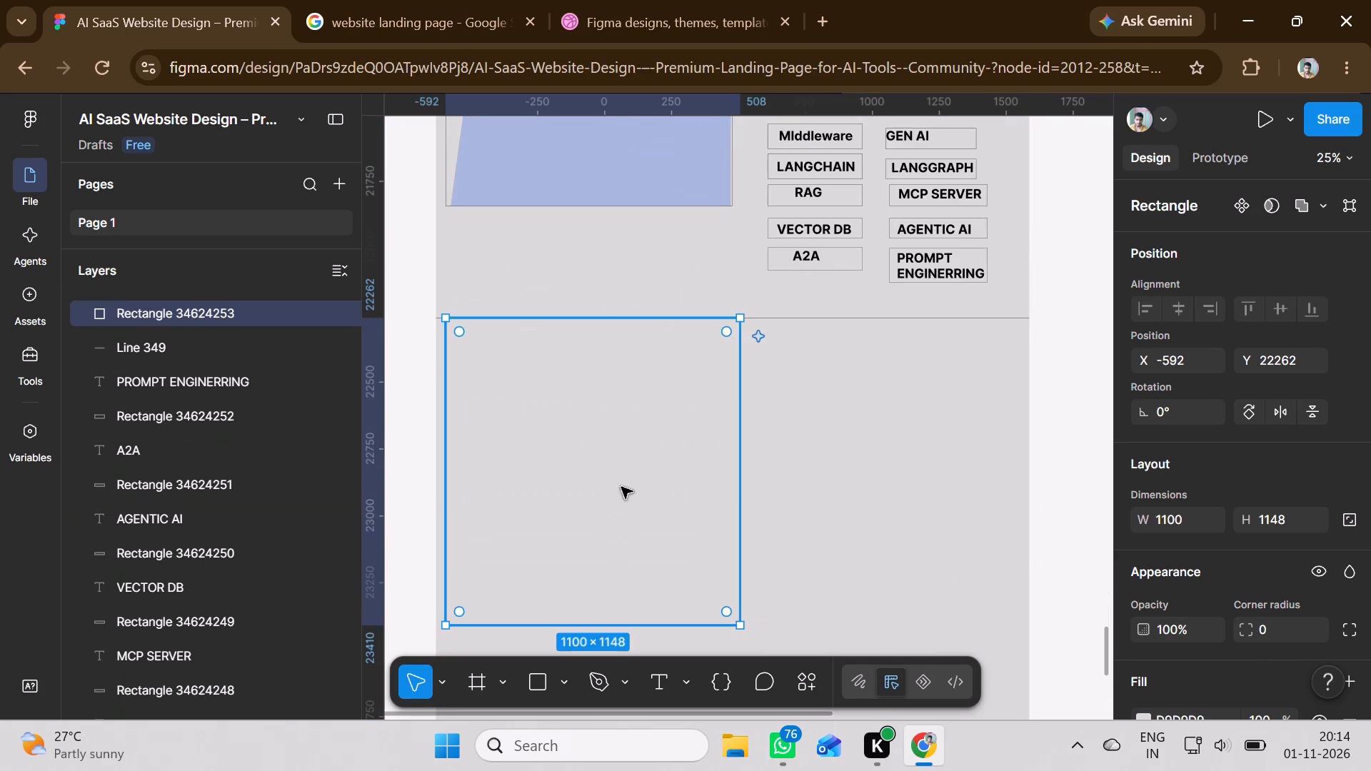
pyautogui.press('Delete')
# Look over the CODE DUEL and About Me columns and the empty grey area below the dividing line.
pyautogui.scroll(6, 650, 495)
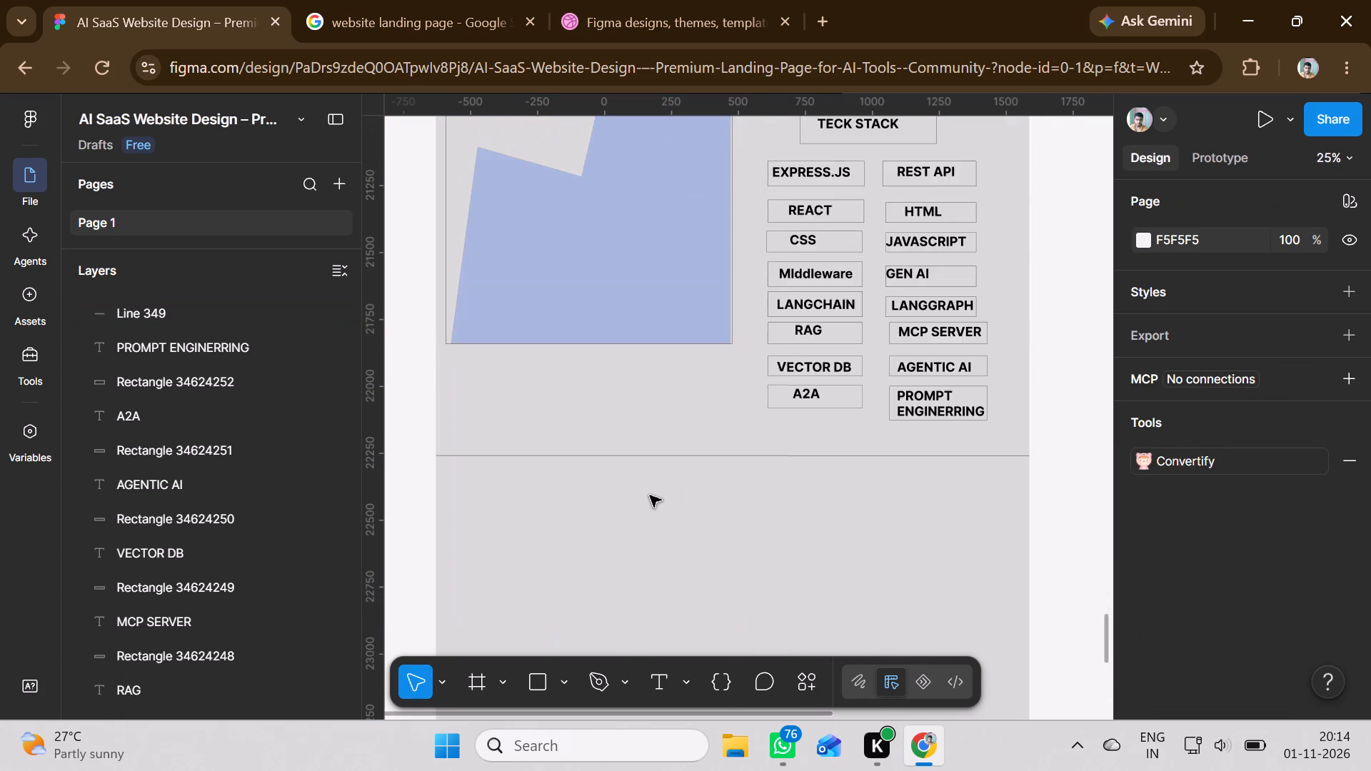
pyautogui.scroll(4, 650, 495)
pyautogui.scroll(-7, 650, 495)
pyautogui.scroll(7, 650, 495)
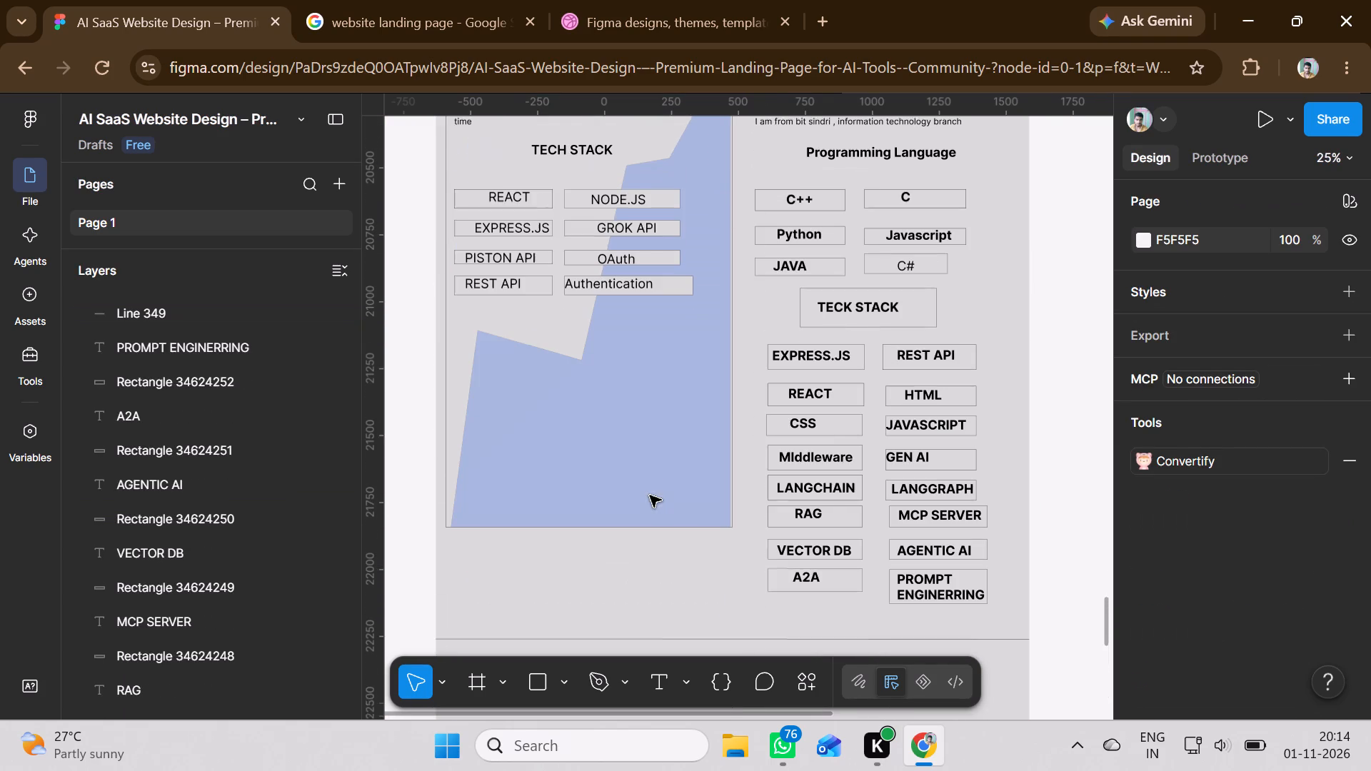
pyautogui.scroll(1, 650, 495)
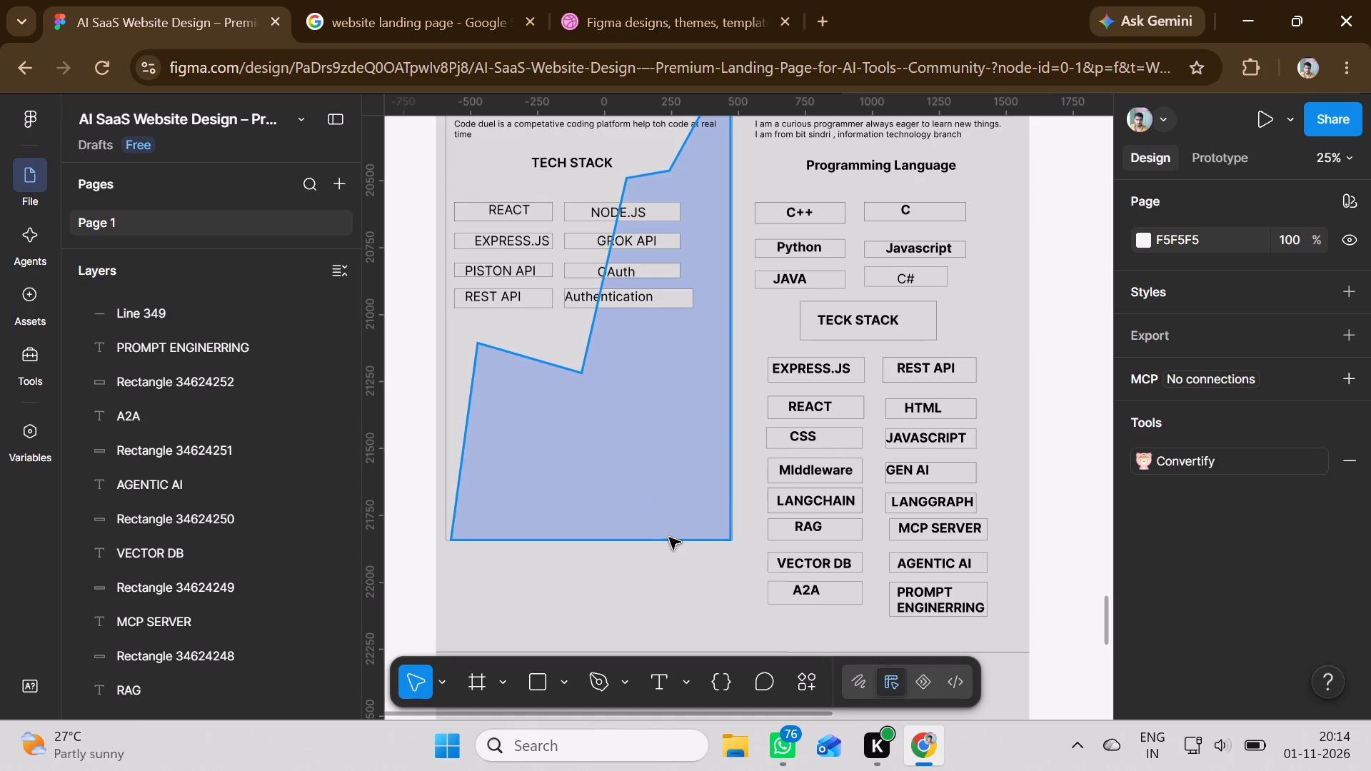
pyautogui.scroll(-1, 671, 537)
pyautogui.scroll(3, 671, 537)
pyautogui.scroll(-1, 671, 537)
pyautogui.scroll(4, 671, 537)
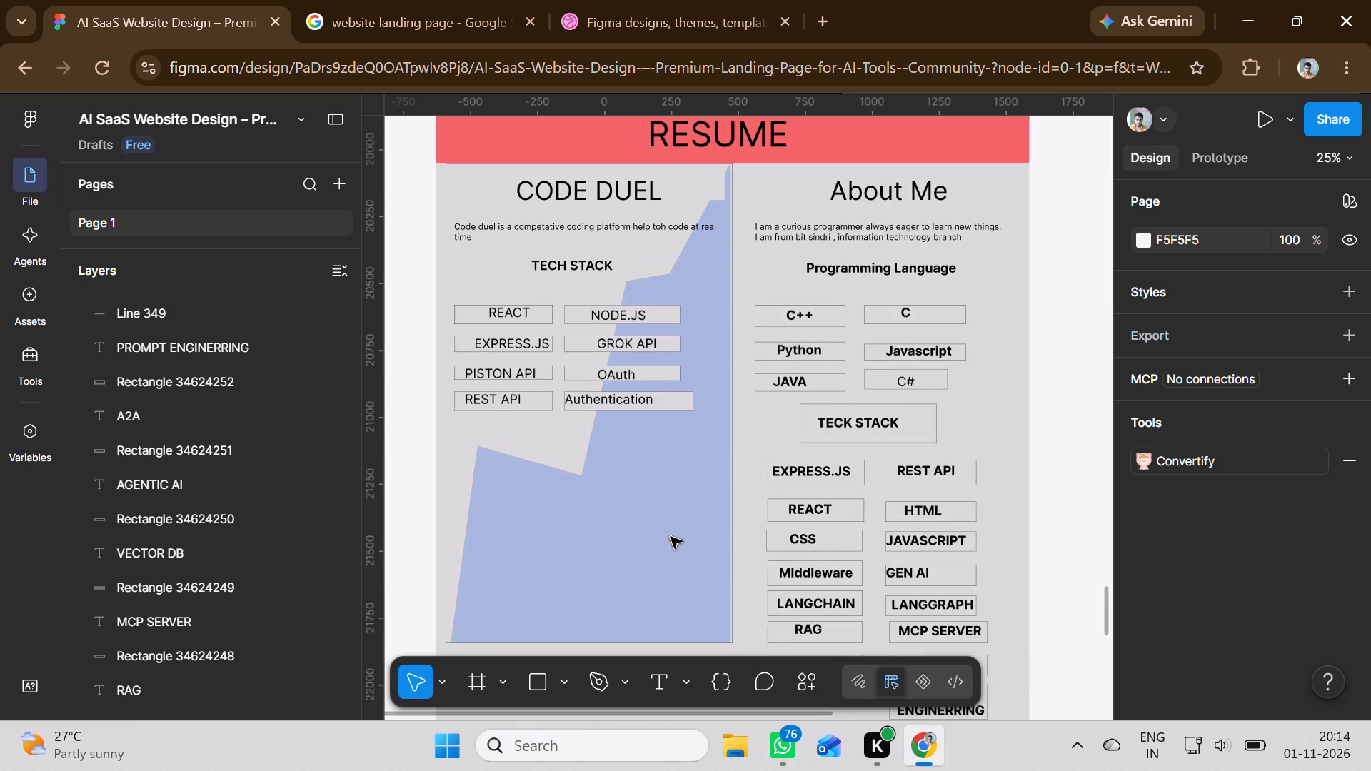
pyautogui.scroll(-10, 671, 537)
pyautogui.scroll(5, 671, 537)
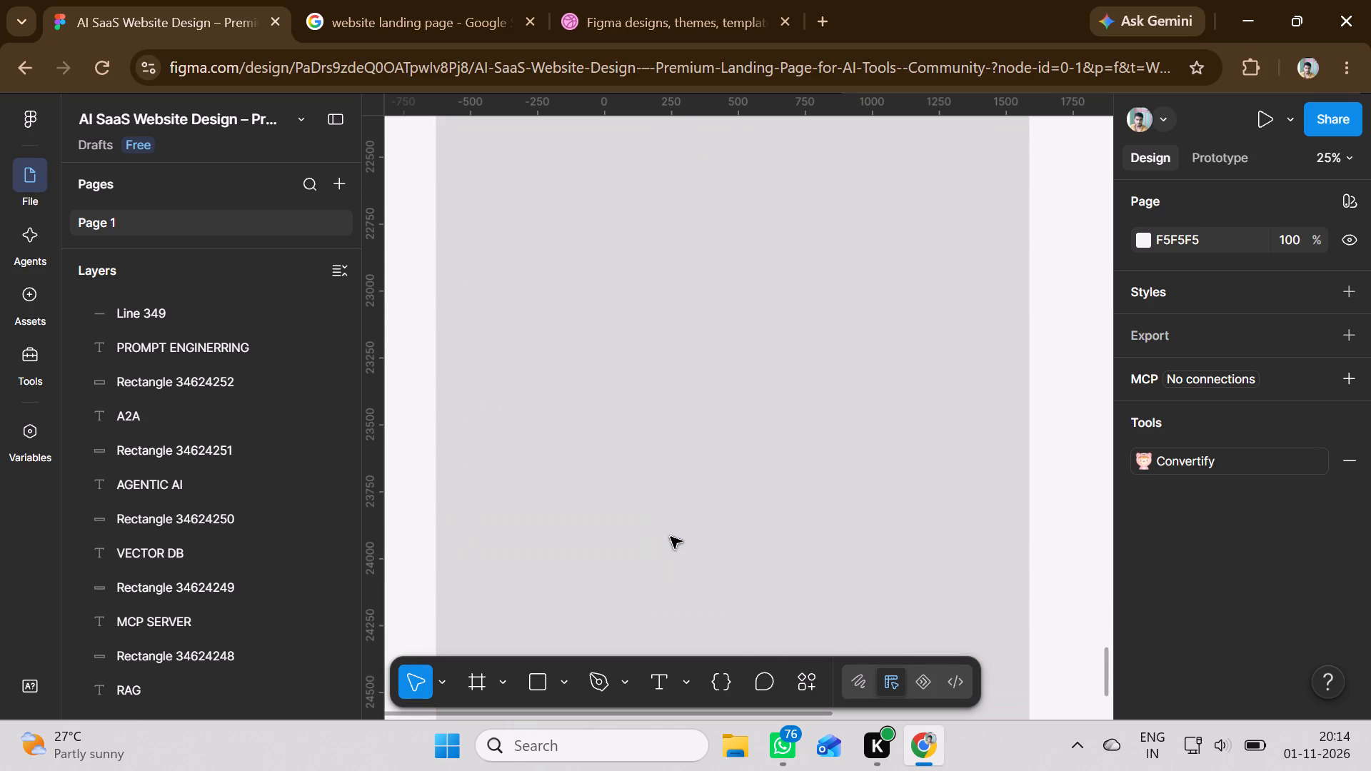
pyautogui.scroll(-1, 671, 537)
pyautogui.scroll(4, 671, 537)
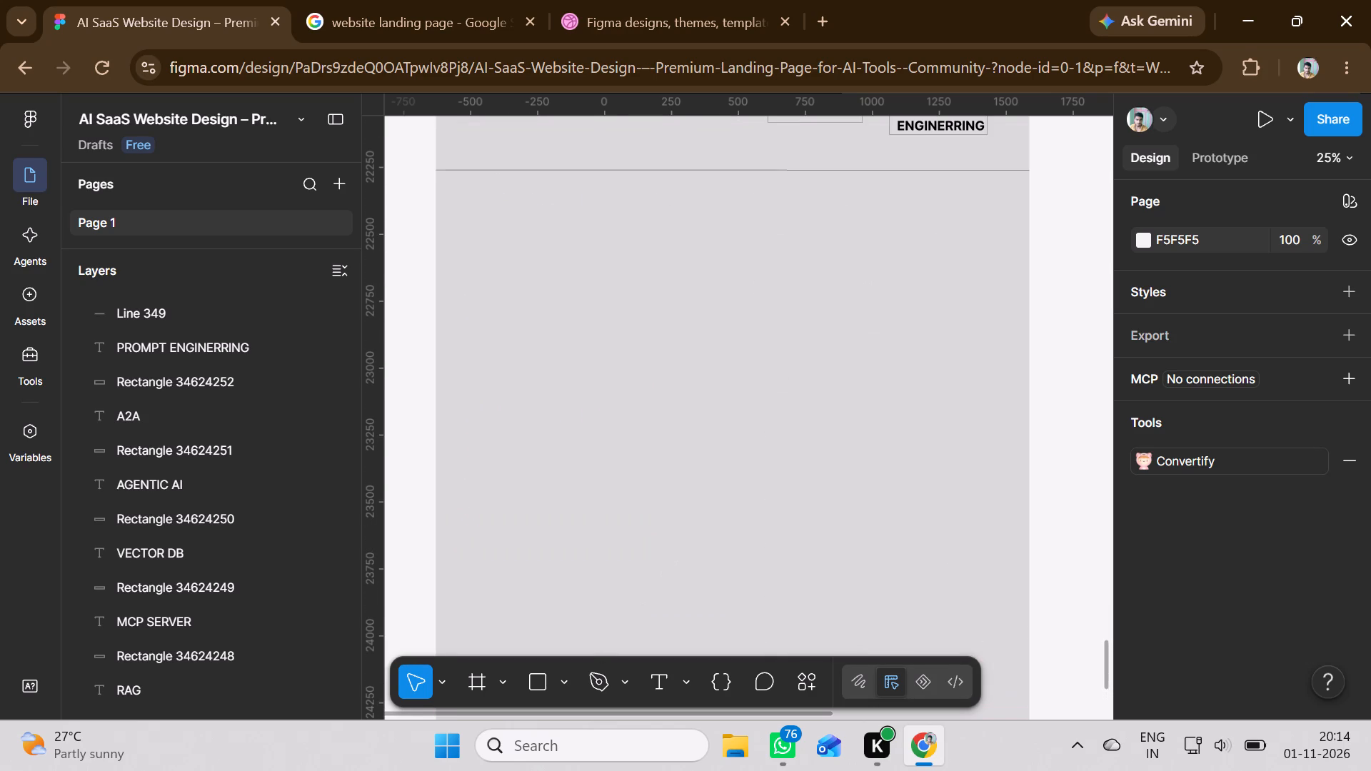
# Draw a vertical line about 2452 long at X 480, from the horizontal divider down to the maroon band's top edge.
pyautogui.click(557, 679)
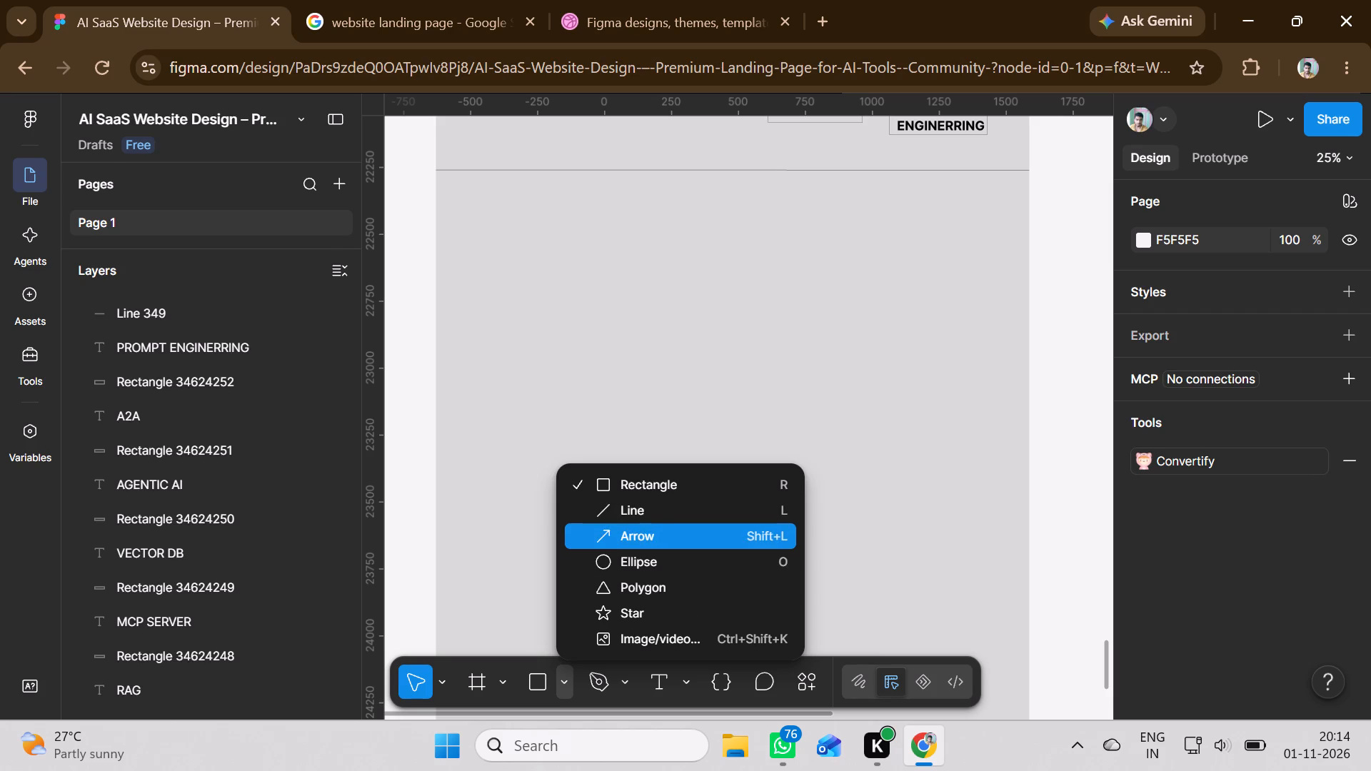
pyautogui.click(597, 511)
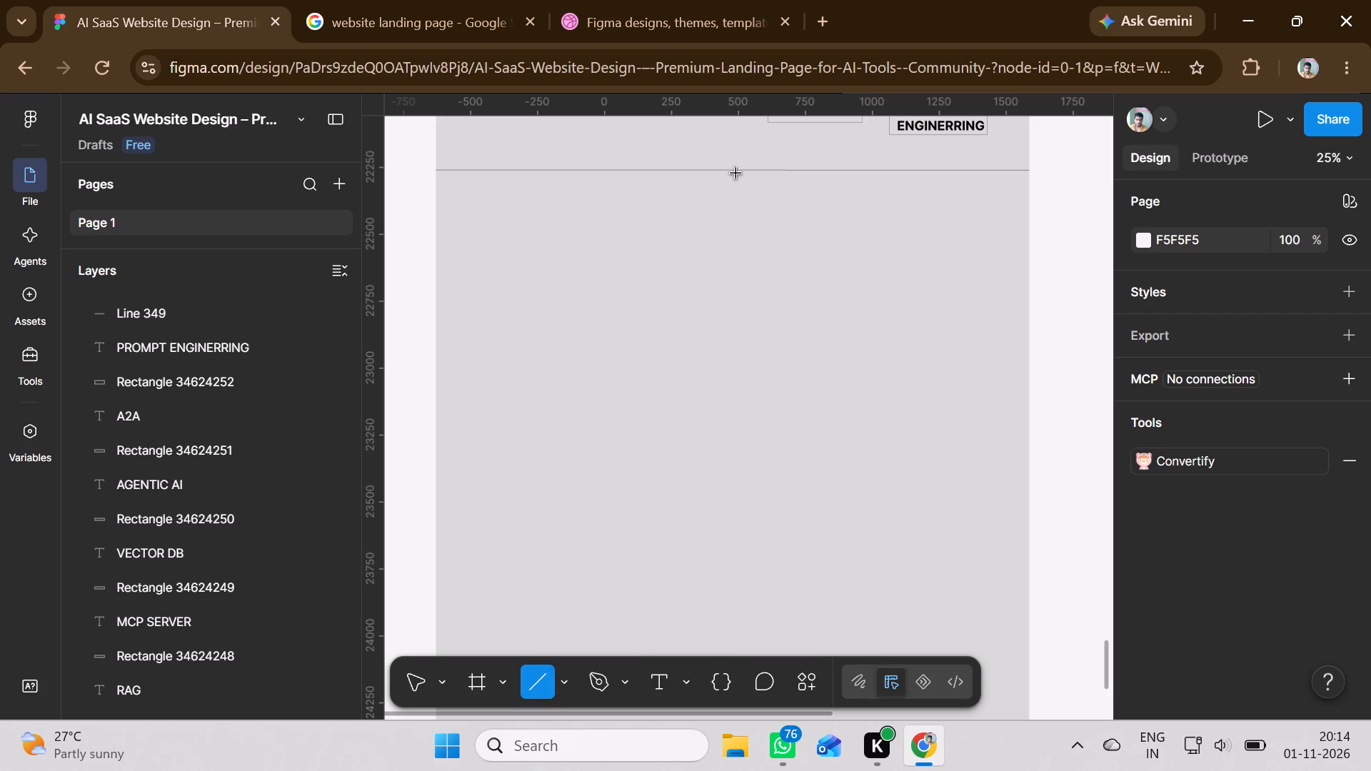
pyautogui.moveTo(736, 170); pyautogui.dragTo(747, 570)
pyautogui.scroll(-1, 747, 570)
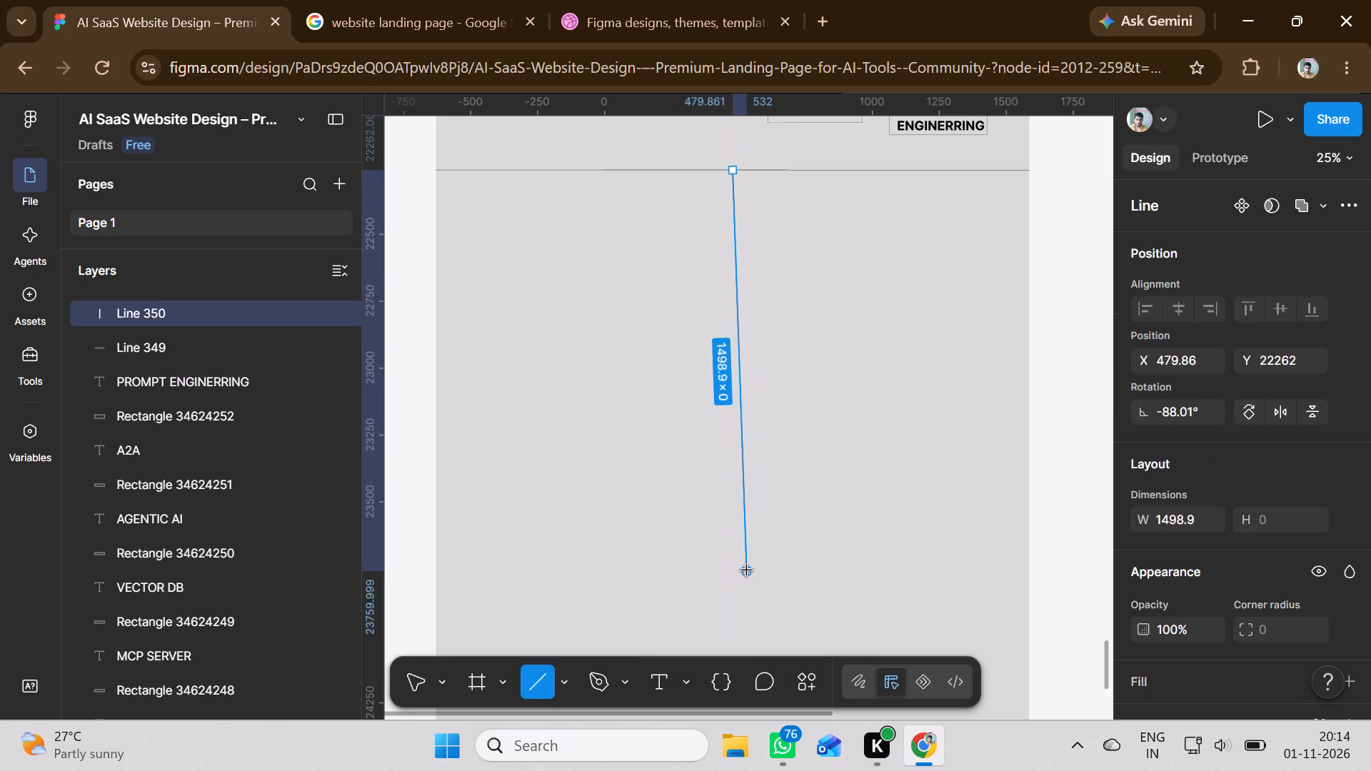
pyautogui.scroll(-2, 747, 570)
pyautogui.moveTo(747, 570); pyautogui.dragTo(734, 450)
pyautogui.scroll(-7, 747, 570)
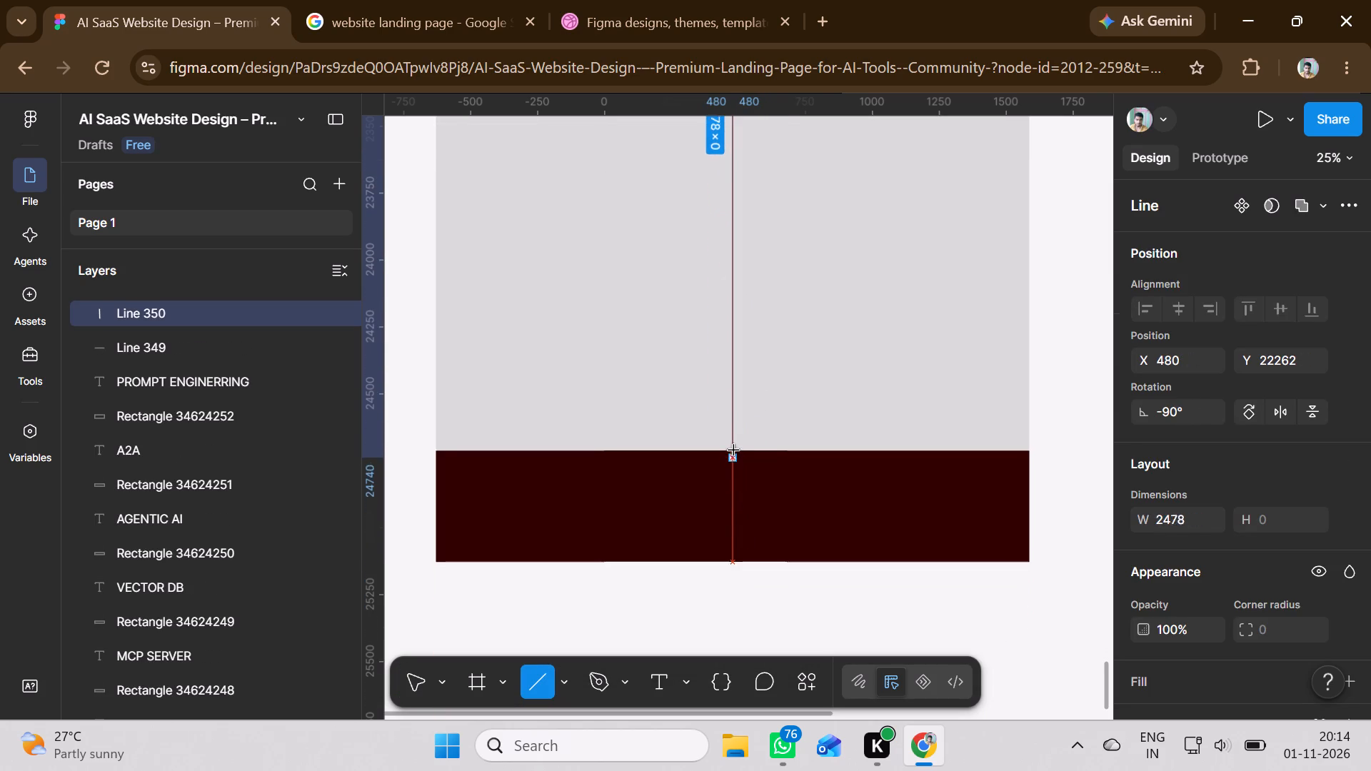
pyautogui.moveTo(734, 450); pyautogui.dragTo(735, 447)
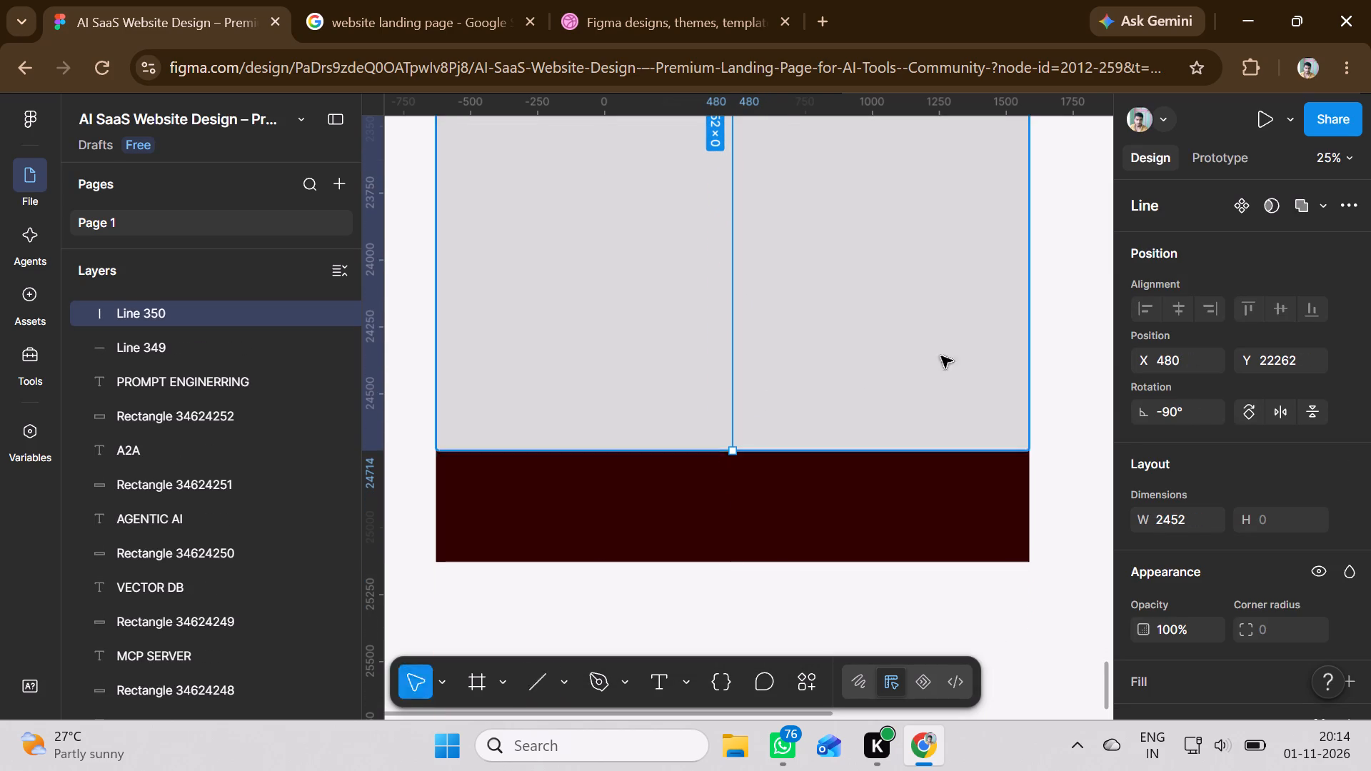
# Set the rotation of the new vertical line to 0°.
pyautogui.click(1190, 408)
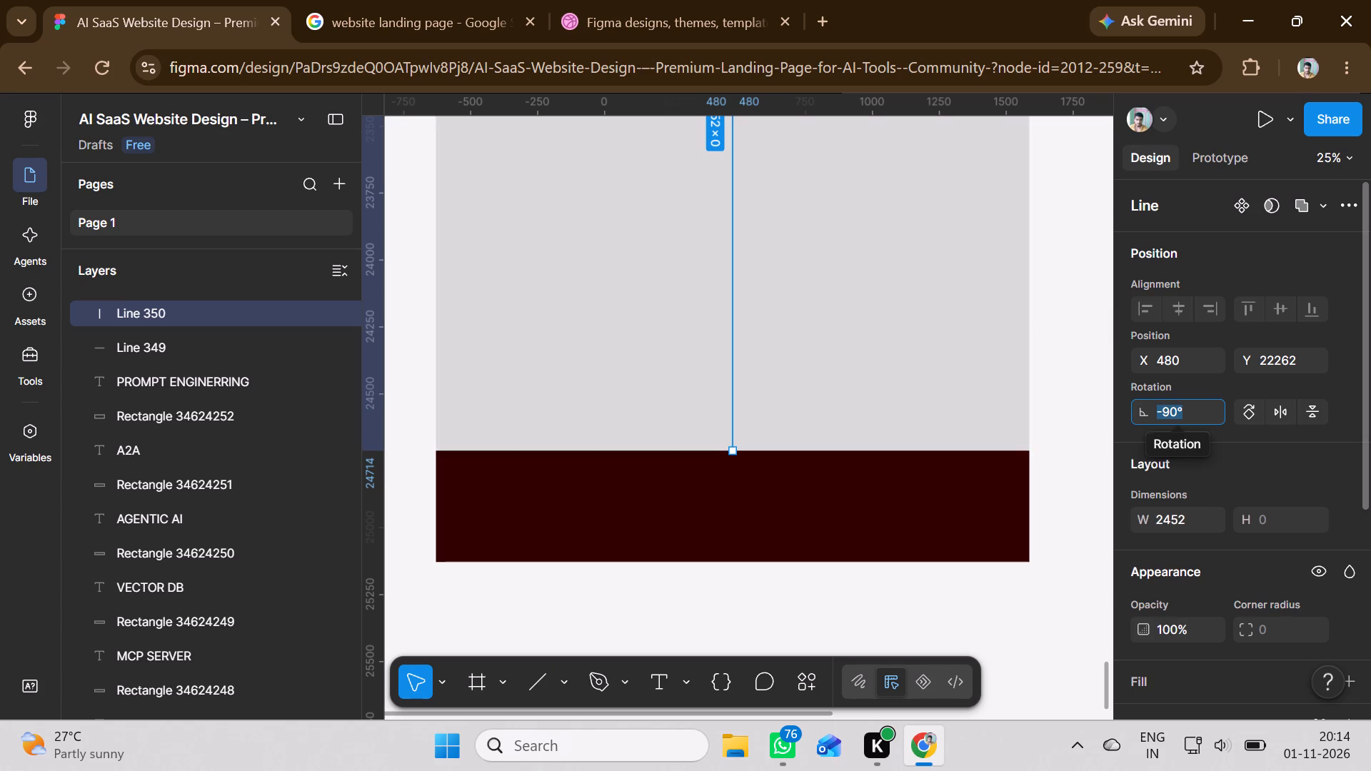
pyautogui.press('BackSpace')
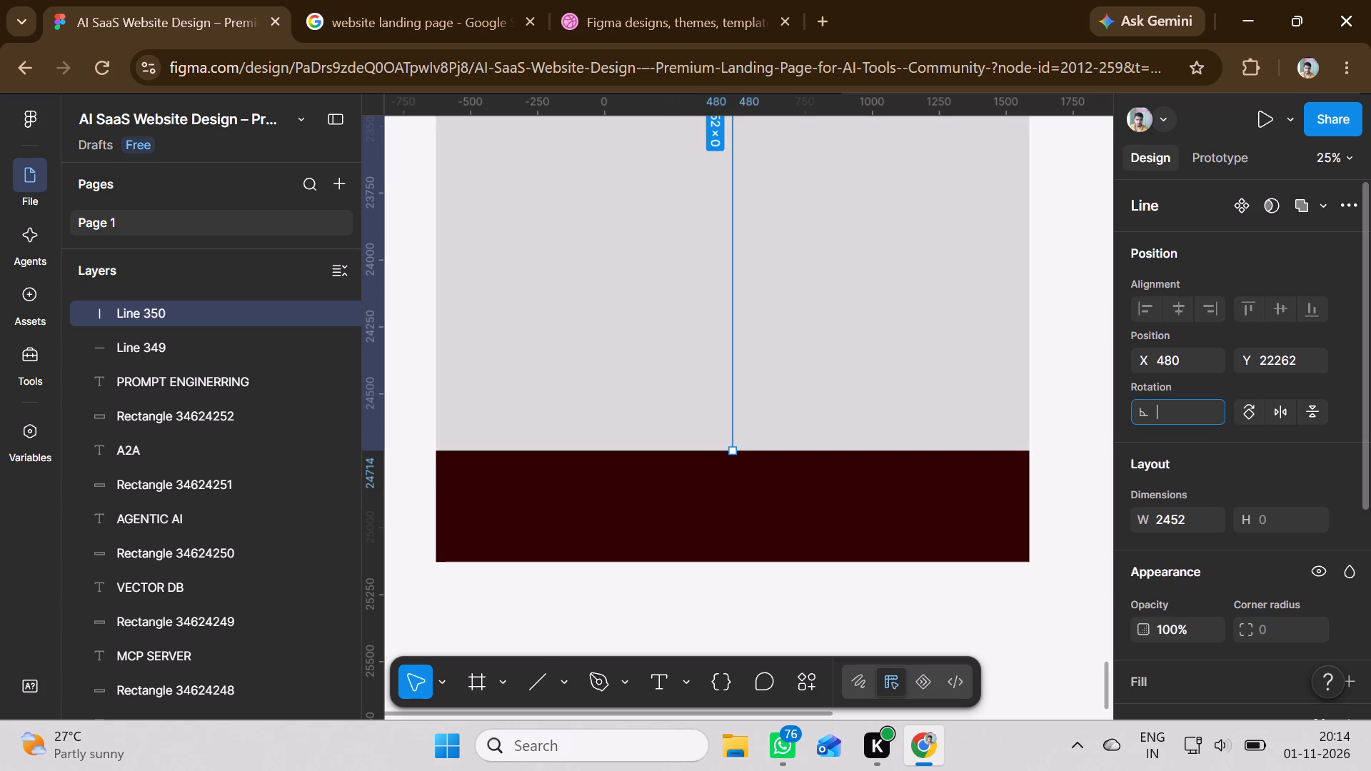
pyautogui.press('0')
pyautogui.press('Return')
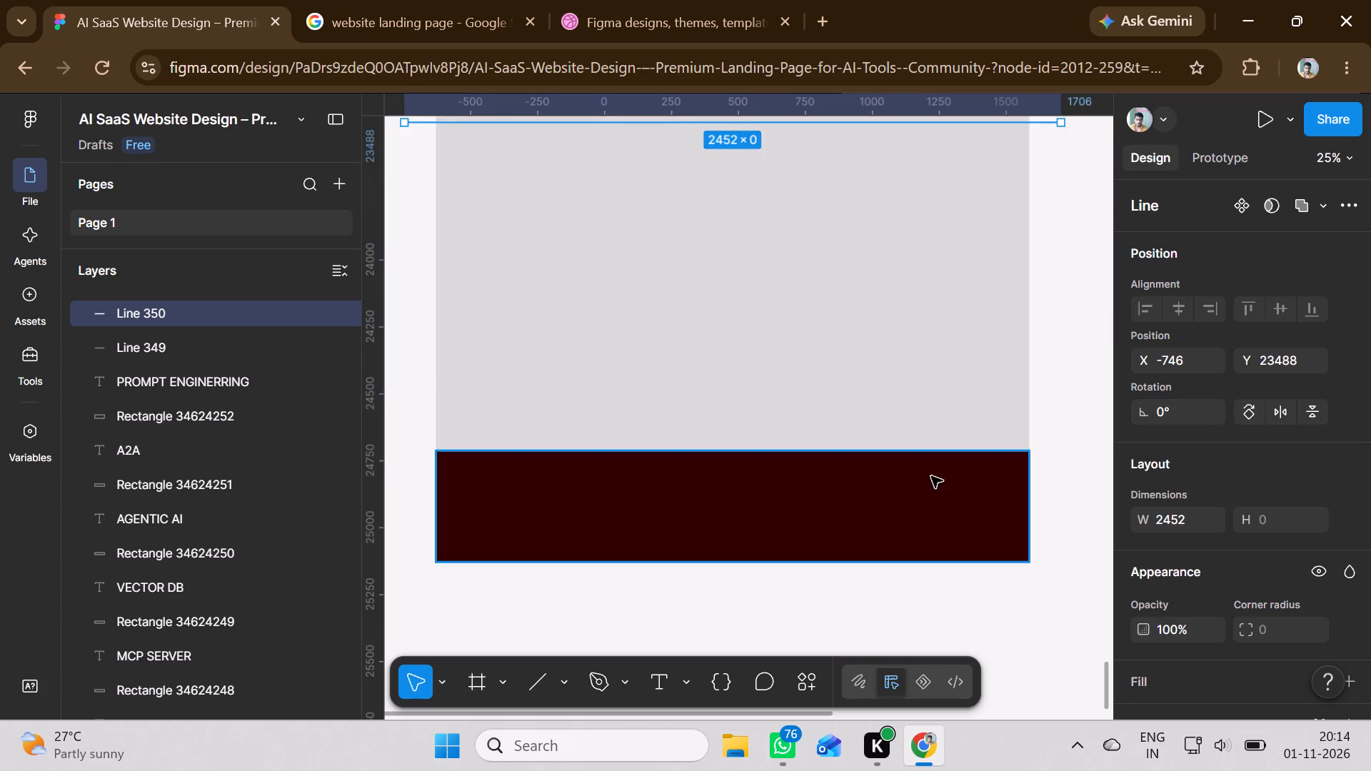
# Set the line's rotation to 90° so it divides the lower grey area vertically.
pyautogui.scroll(6, 931, 476)
pyautogui.scroll(-4, 931, 476)
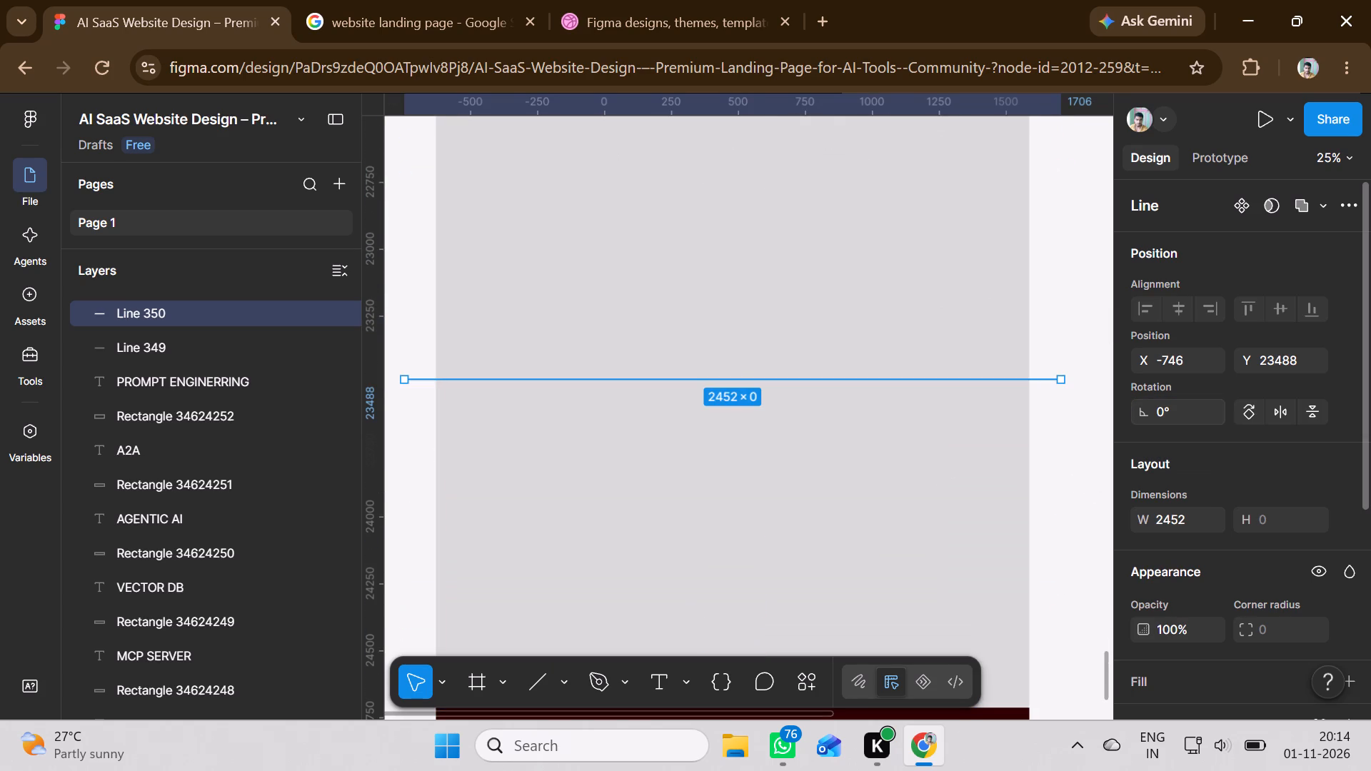
pyautogui.click(1174, 405)
pyautogui.press('BackSpace')
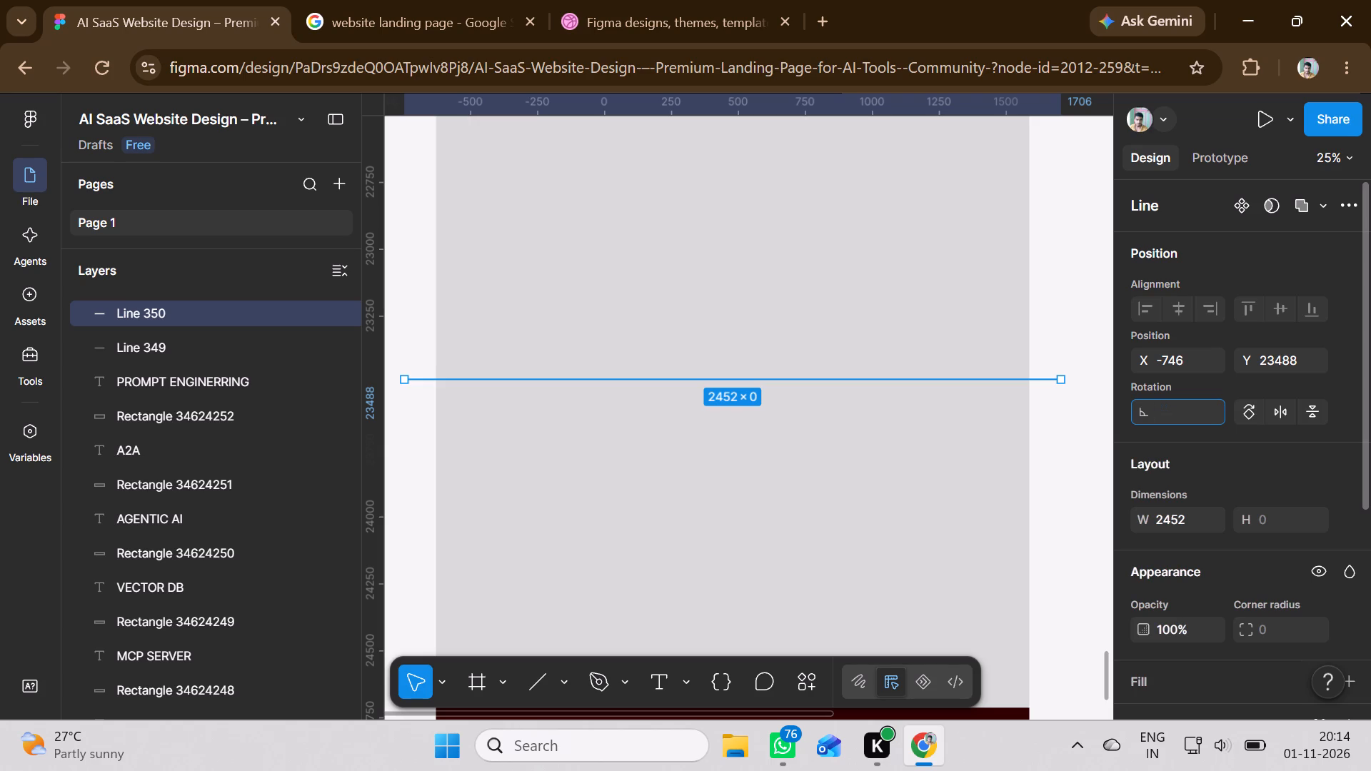
pyautogui.write('90')
pyautogui.press('Return')
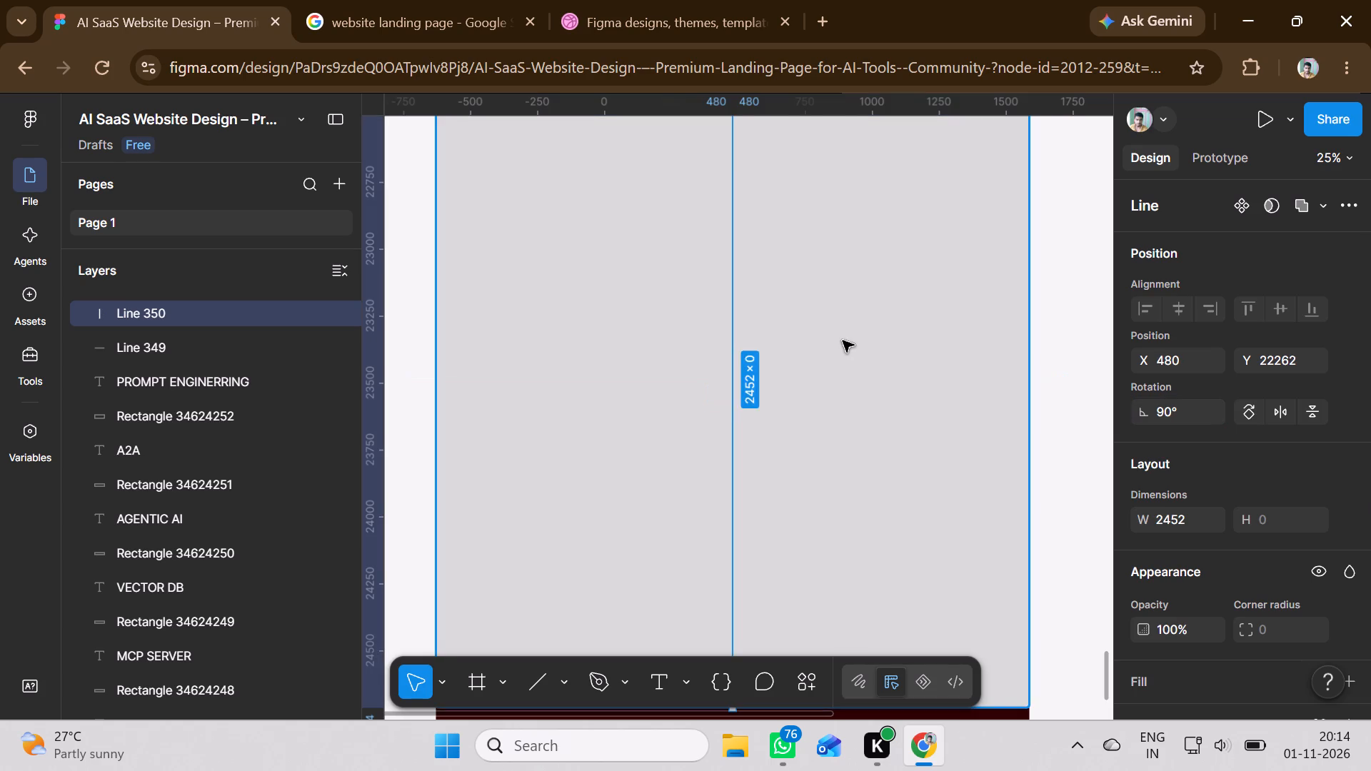
# Draw a rectangle about 872 × 112 just below the horizontal divider in the left column, near X -460, Y 22328.
pyautogui.scroll(5, 843, 341)
pyautogui.scroll(-10, 843, 341)
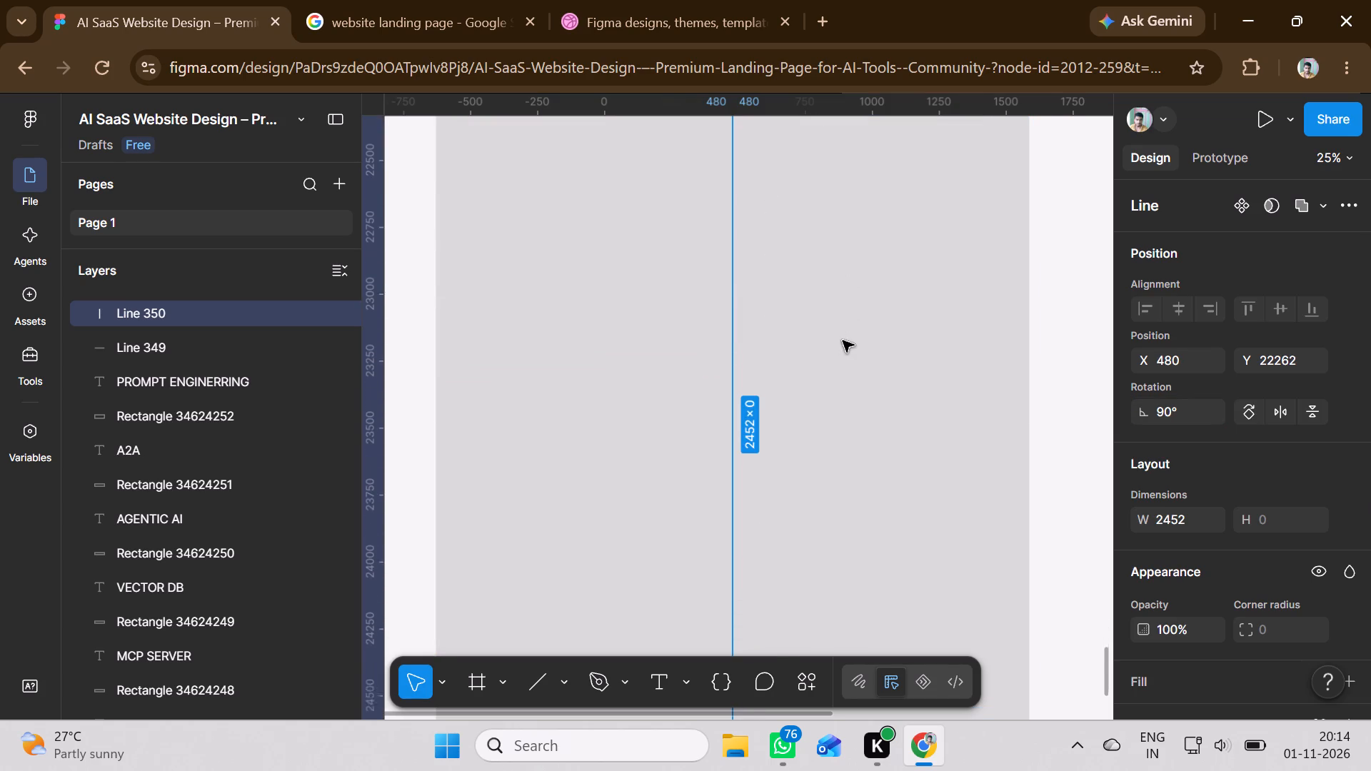
pyautogui.scroll(-2, 843, 341)
pyautogui.scroll(8, 843, 341)
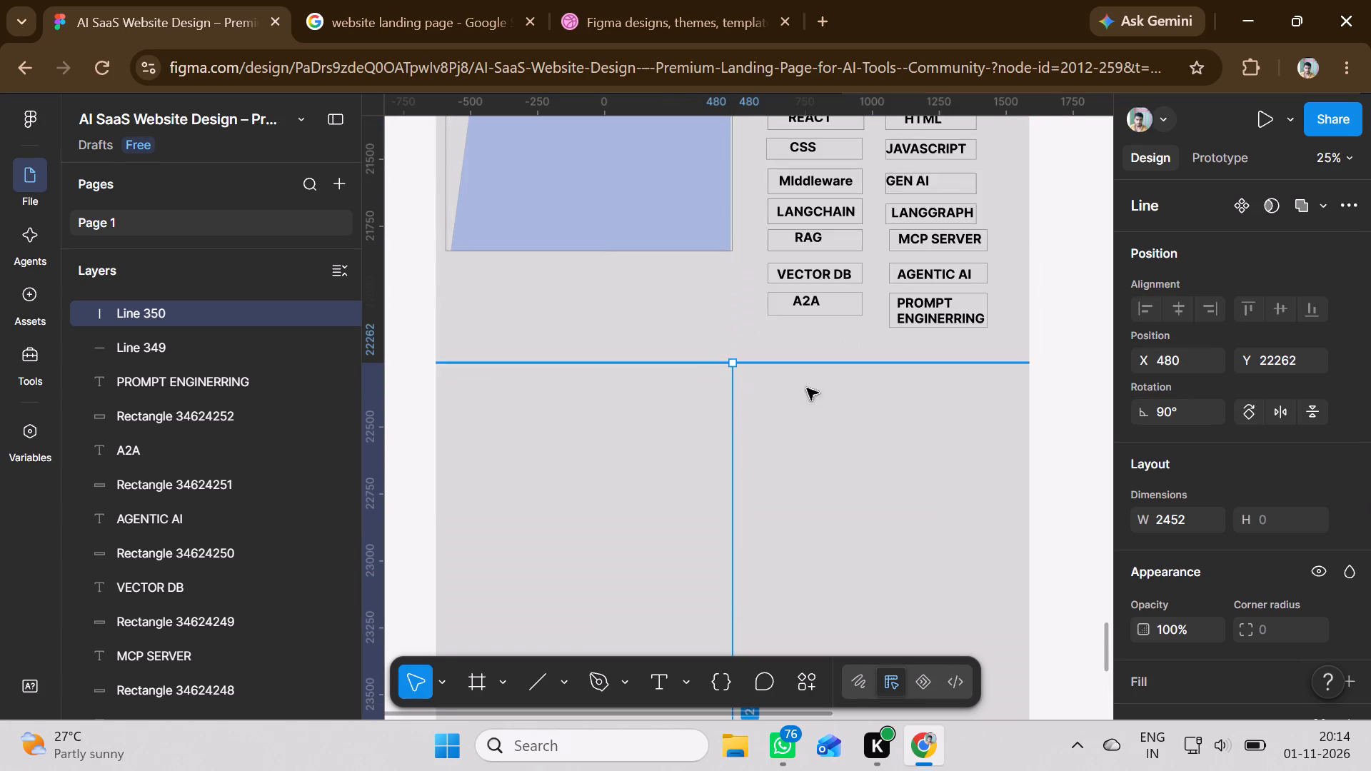
pyautogui.click(566, 679)
pyautogui.click(616, 493)
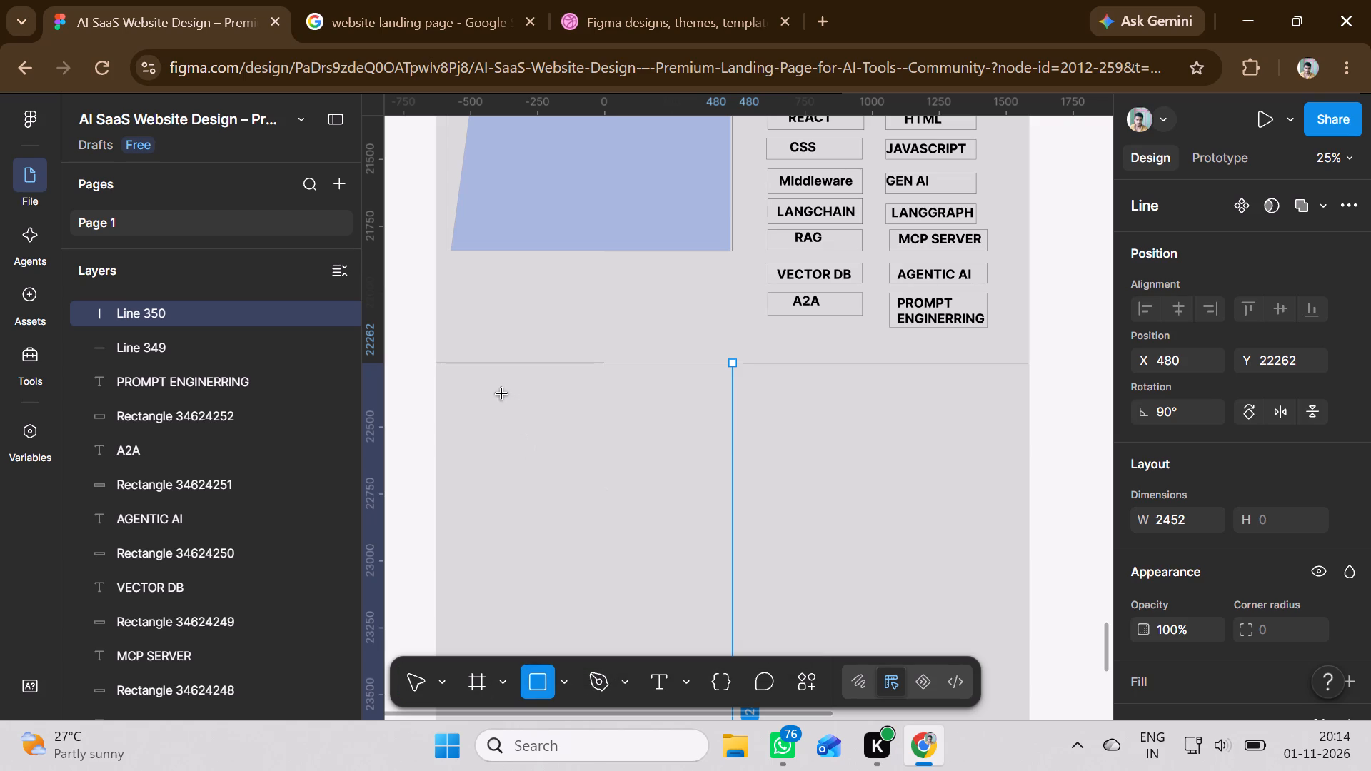
pyautogui.moveTo(481, 381); pyautogui.dragTo(647, 402)
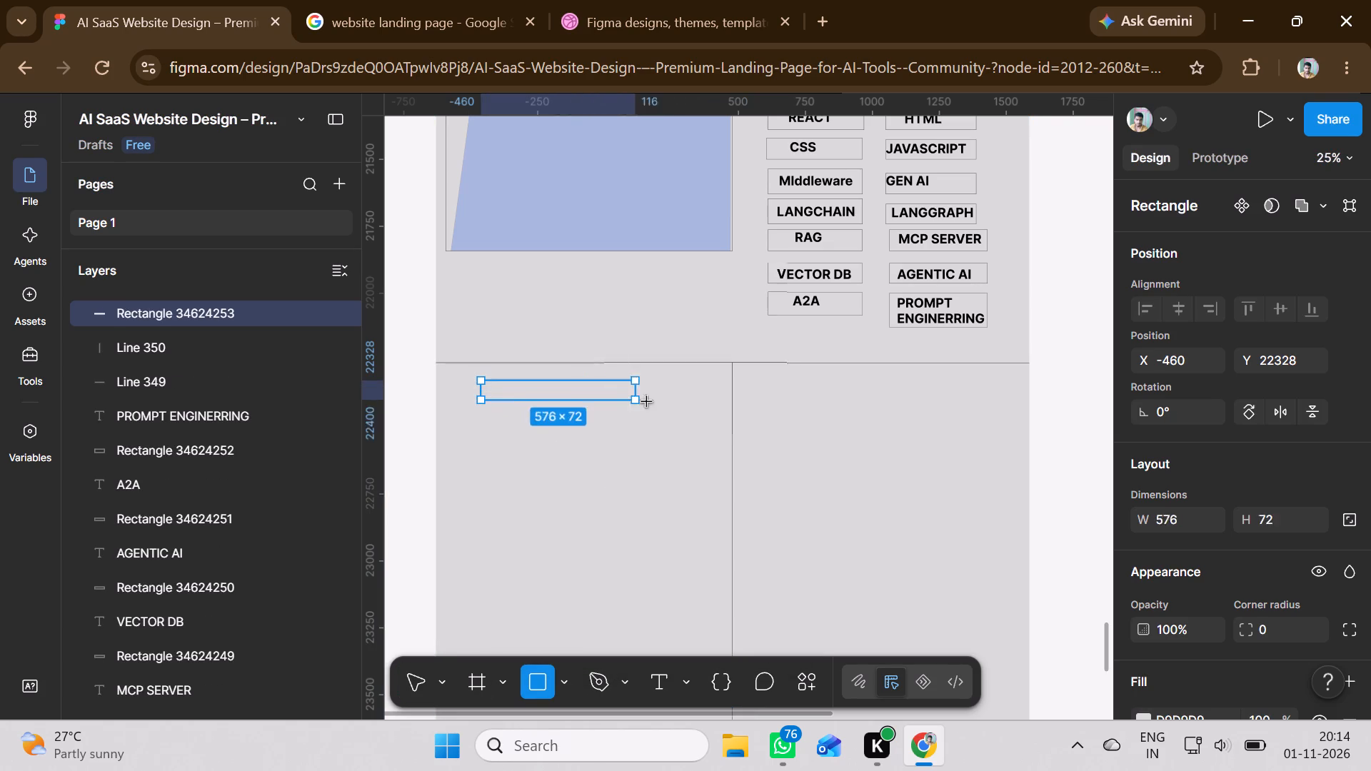
pyautogui.moveTo(647, 402); pyautogui.dragTo(715, 410)
# Add a stroke to the new rectangle and set its colour to 2F2E2E.
pyautogui.scroll(-5, 1261, 519)
pyautogui.click(1168, 560)
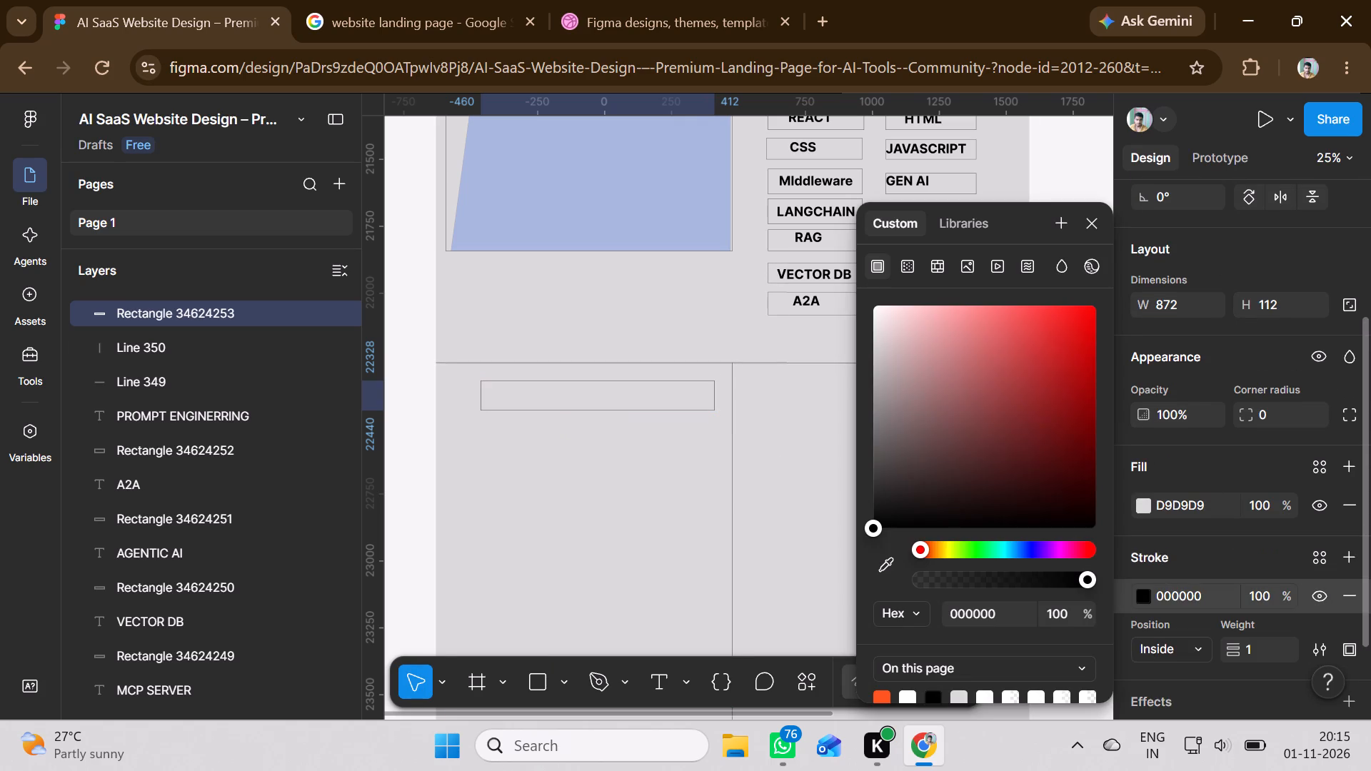
pyautogui.click(881, 486)
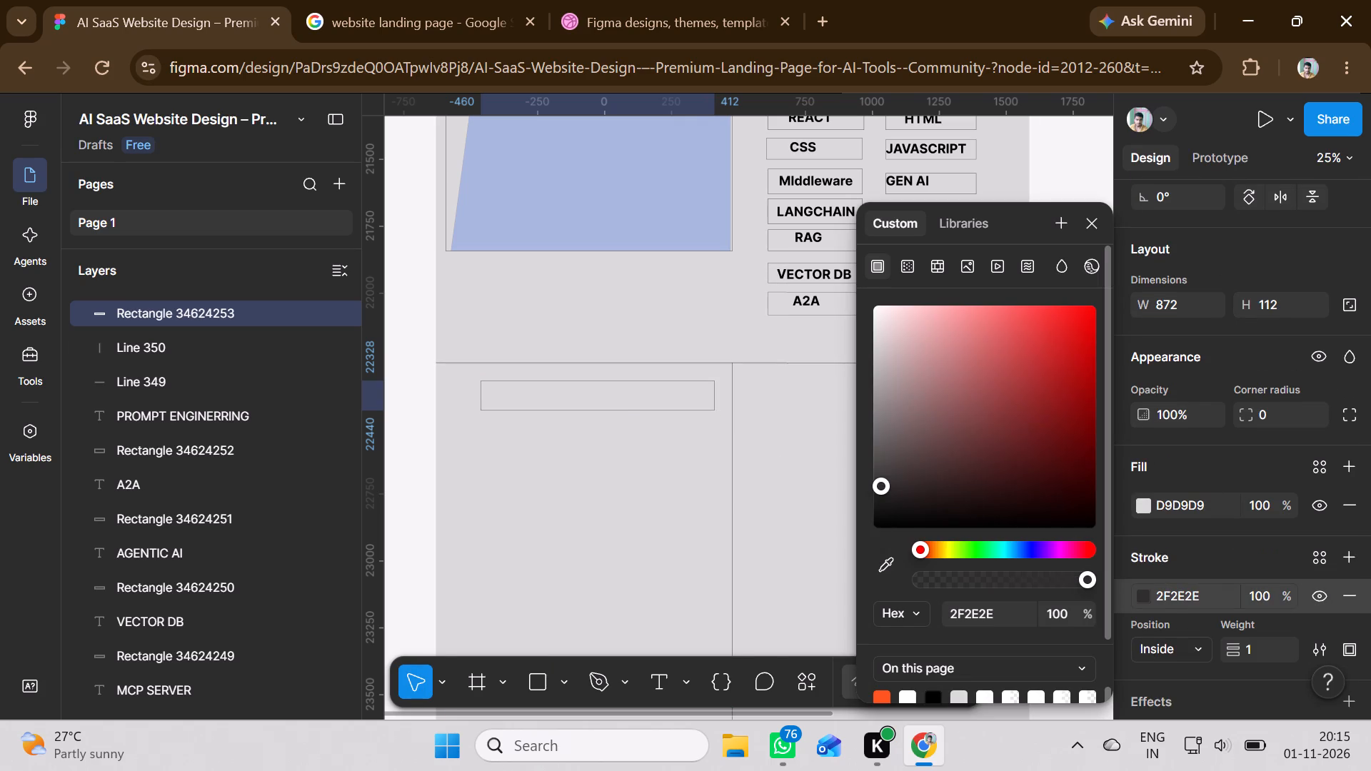
# Add an 872 × 112 text box over the new rectangle with the text EDUCATION.
pyautogui.click(665, 683)
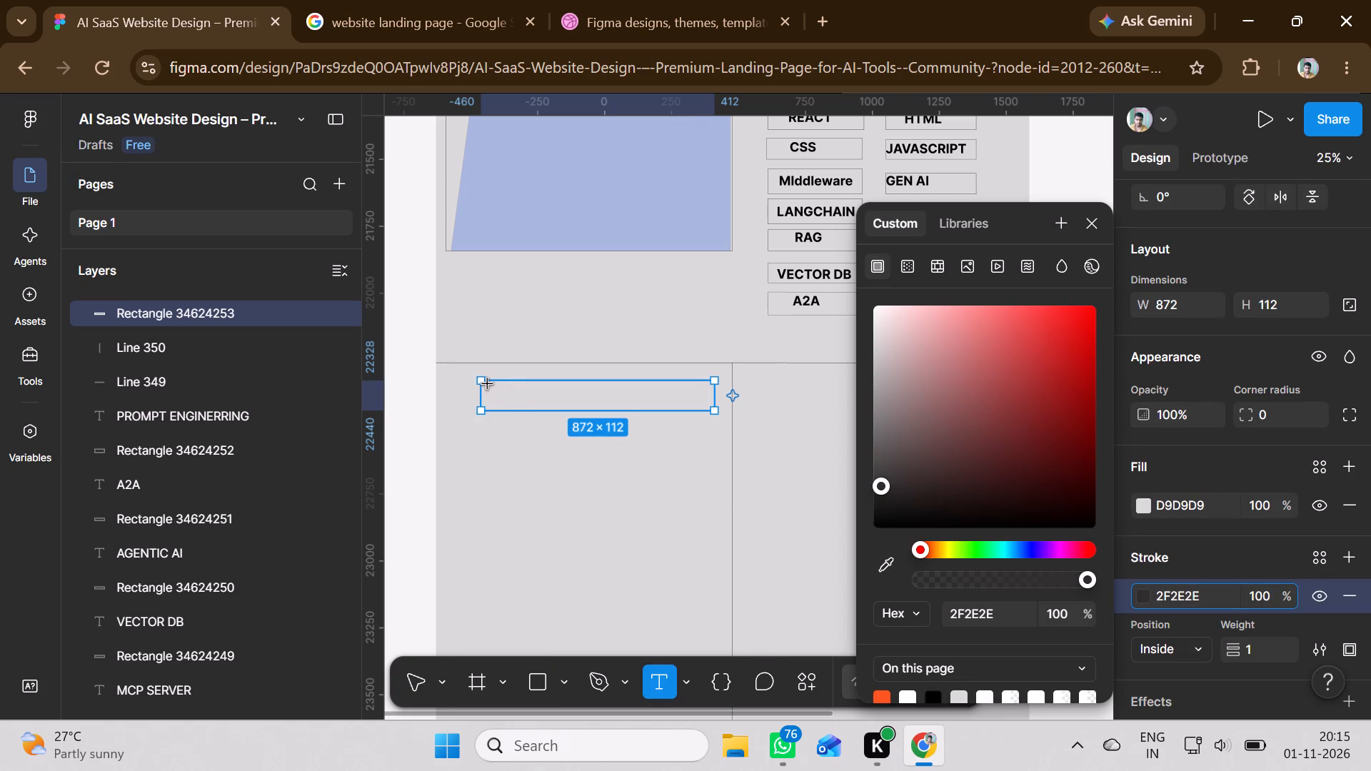
pyautogui.moveTo(488, 384); pyautogui.dragTo(710, 408)
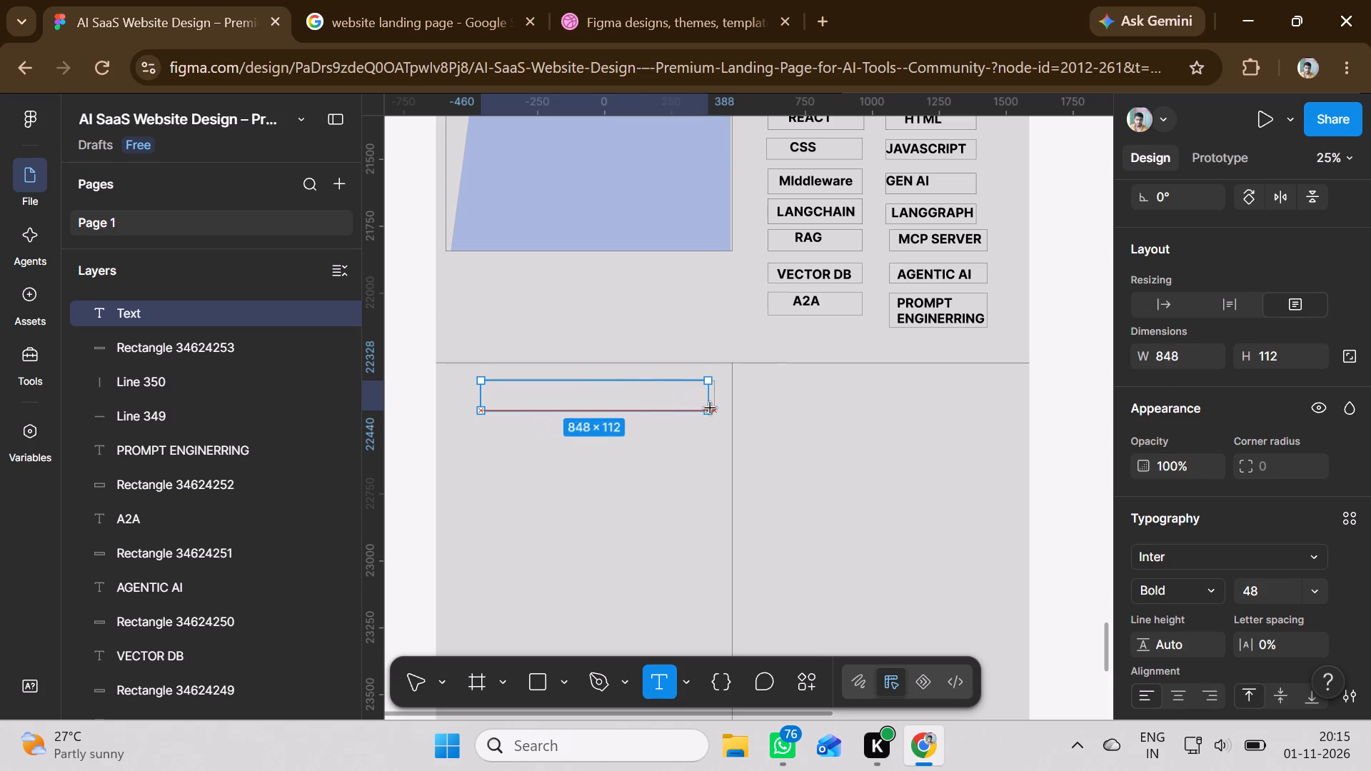
pyautogui.moveTo(710, 408); pyautogui.dragTo(711, 408)
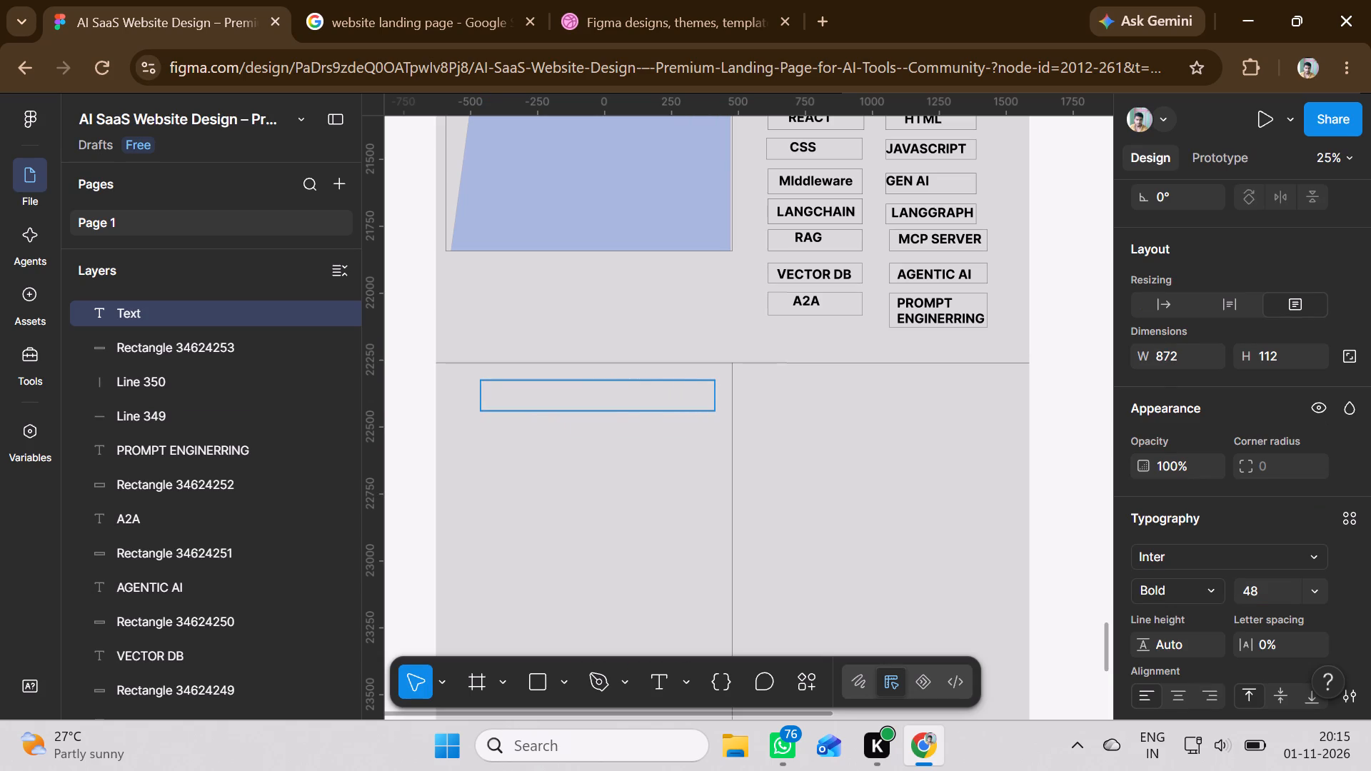
pyautogui.write('EDUCATION')
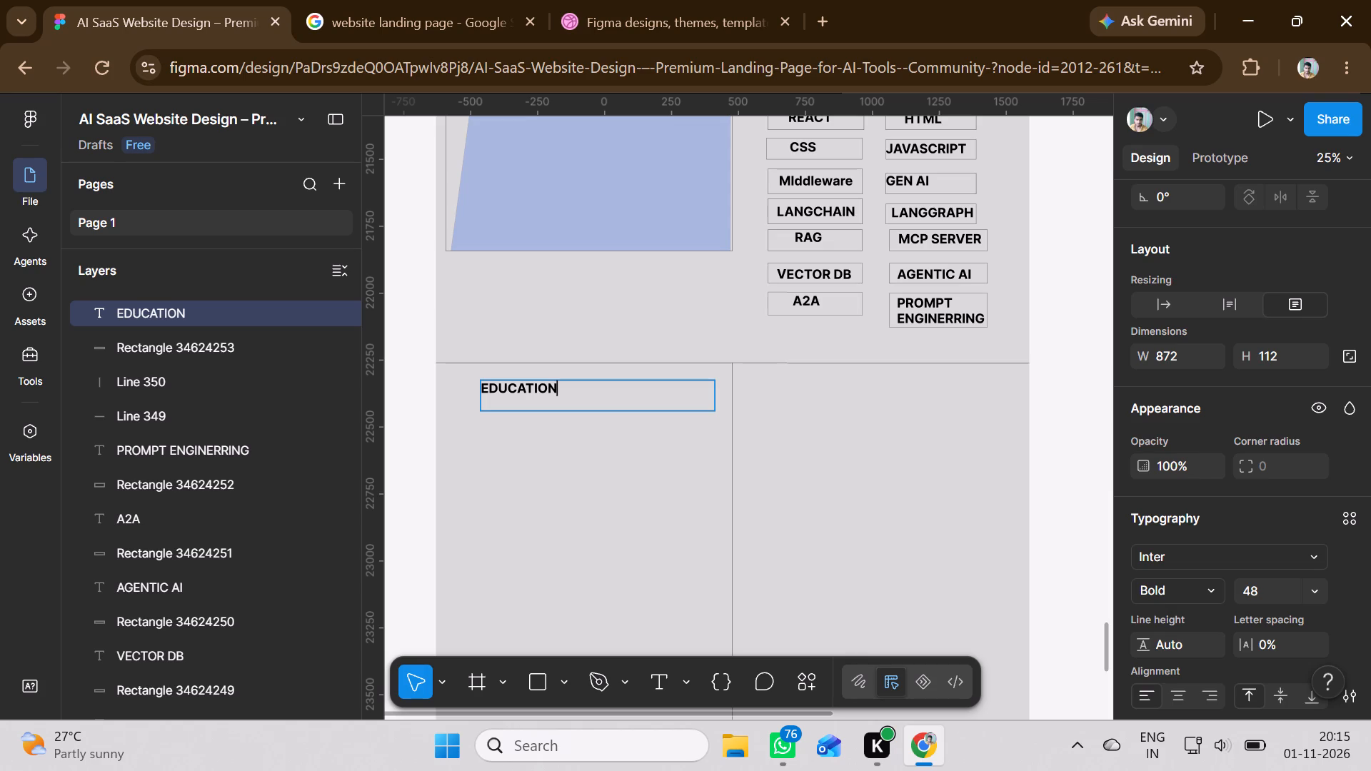
# Set the EDUCATION text's font size to 96 and reposition it so the word sits centred in its outlined box.
pyautogui.click(531, 445)
pyautogui.moveTo(518, 388); pyautogui.dragTo(541, 390)
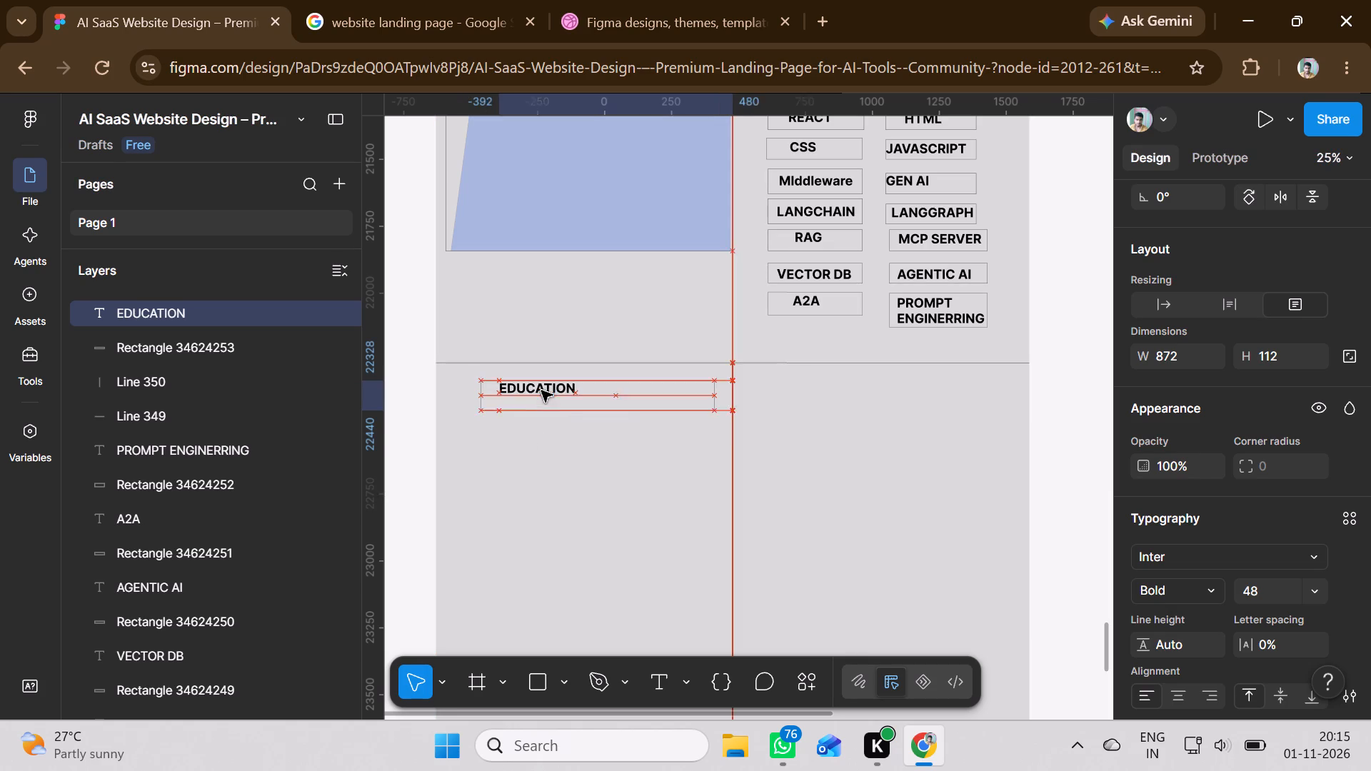
pyautogui.moveTo(541, 390); pyautogui.dragTo(590, 392)
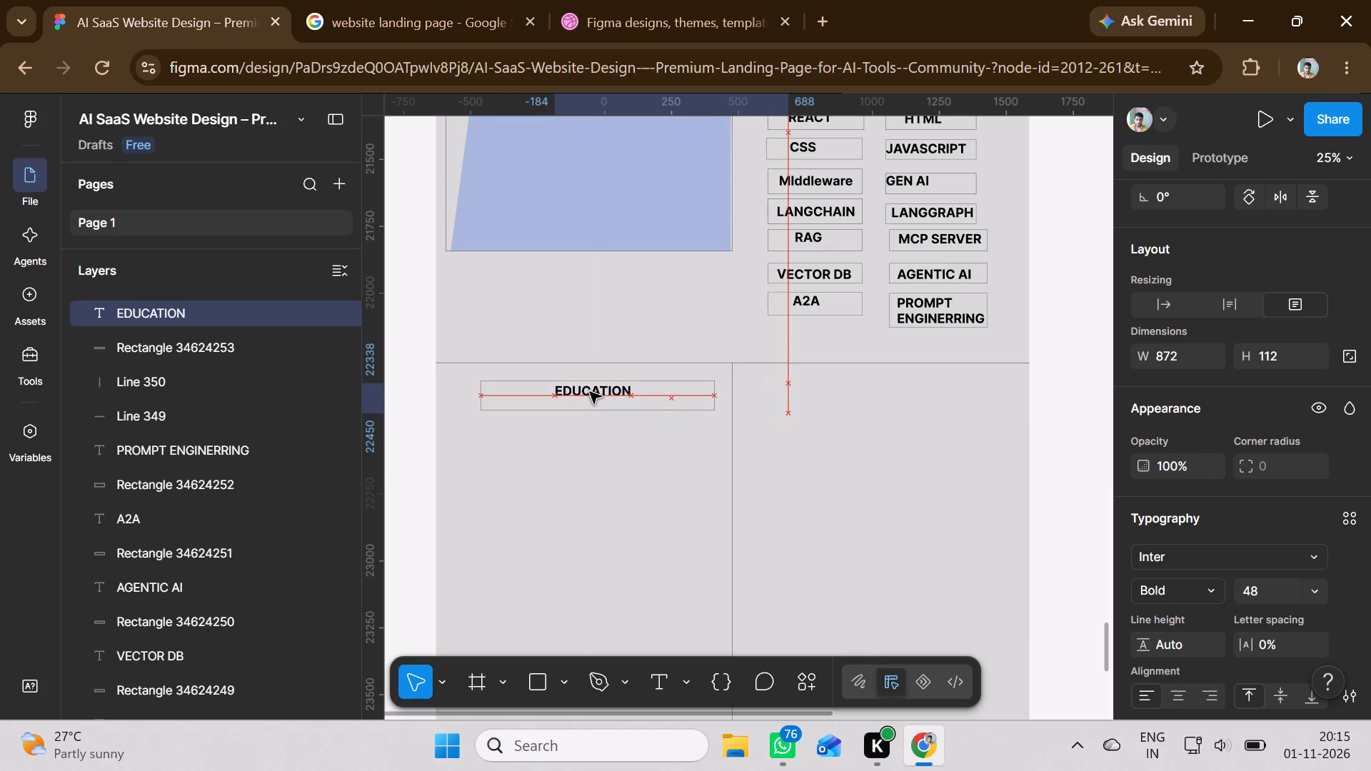
pyautogui.moveTo(590, 392); pyautogui.dragTo(588, 395)
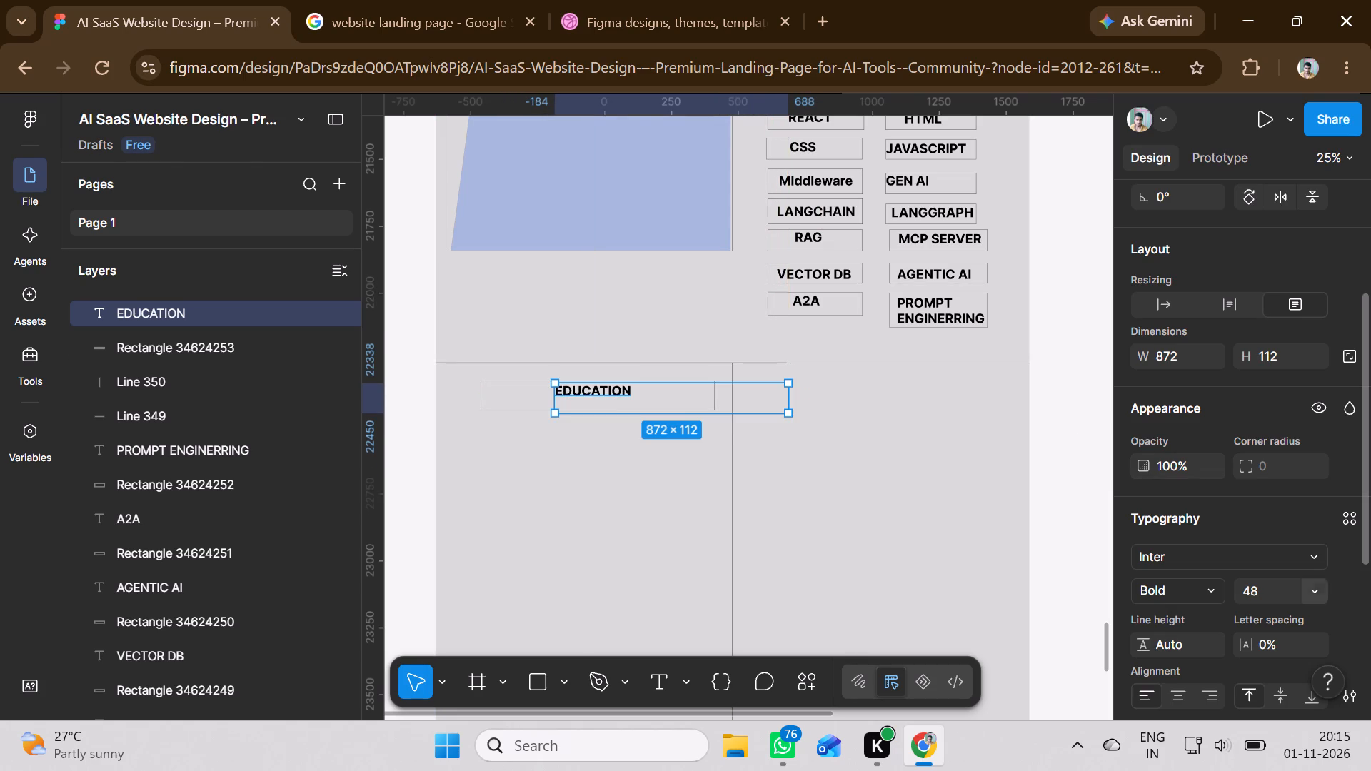
pyautogui.click(1315, 588)
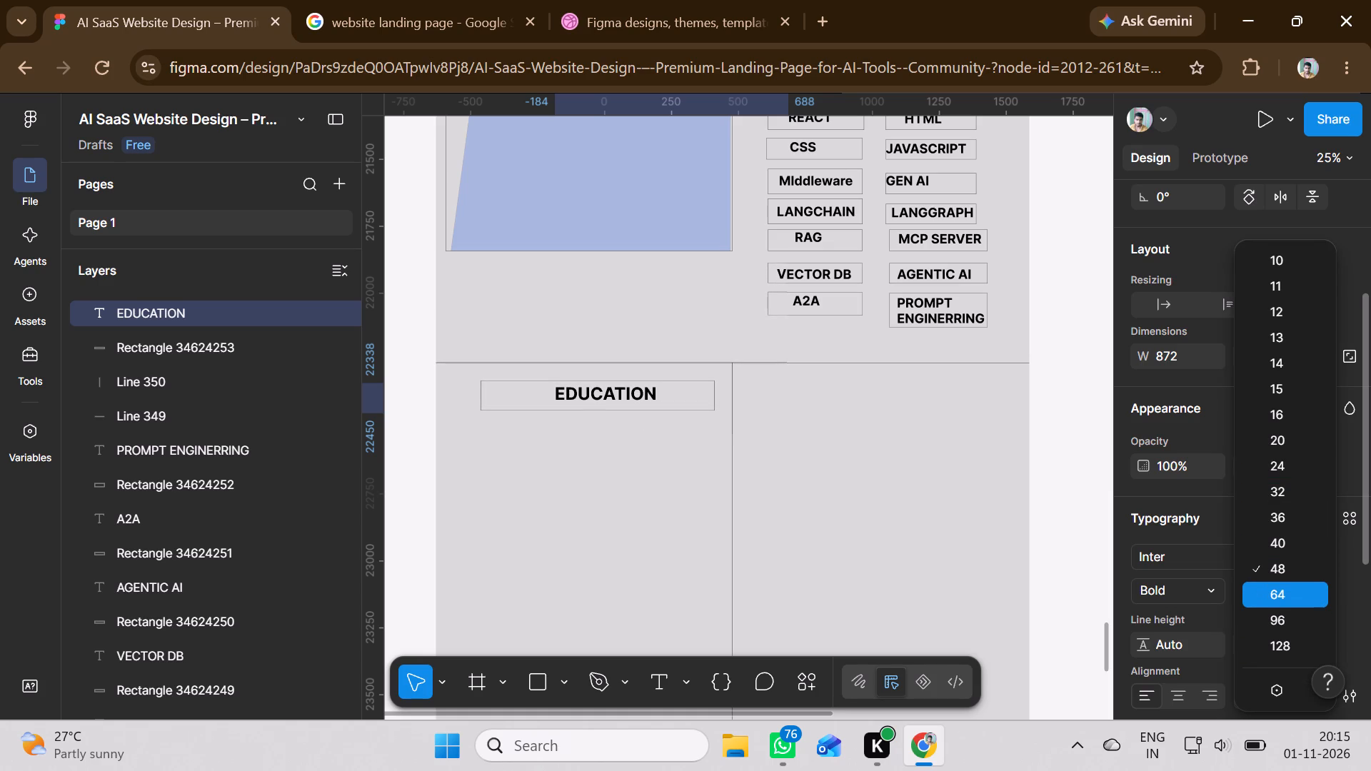
pyautogui.click(1279, 620)
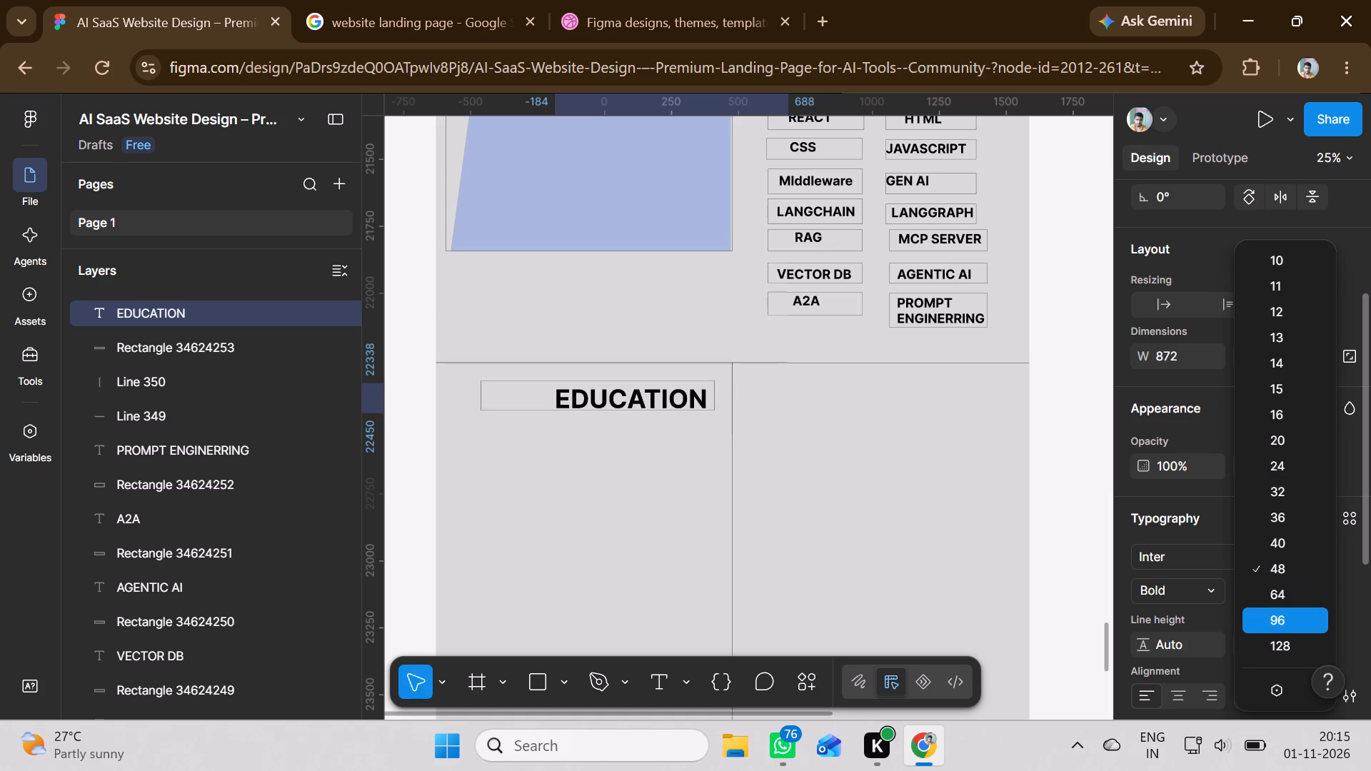
pyautogui.moveTo(628, 395); pyautogui.dragTo(616, 391)
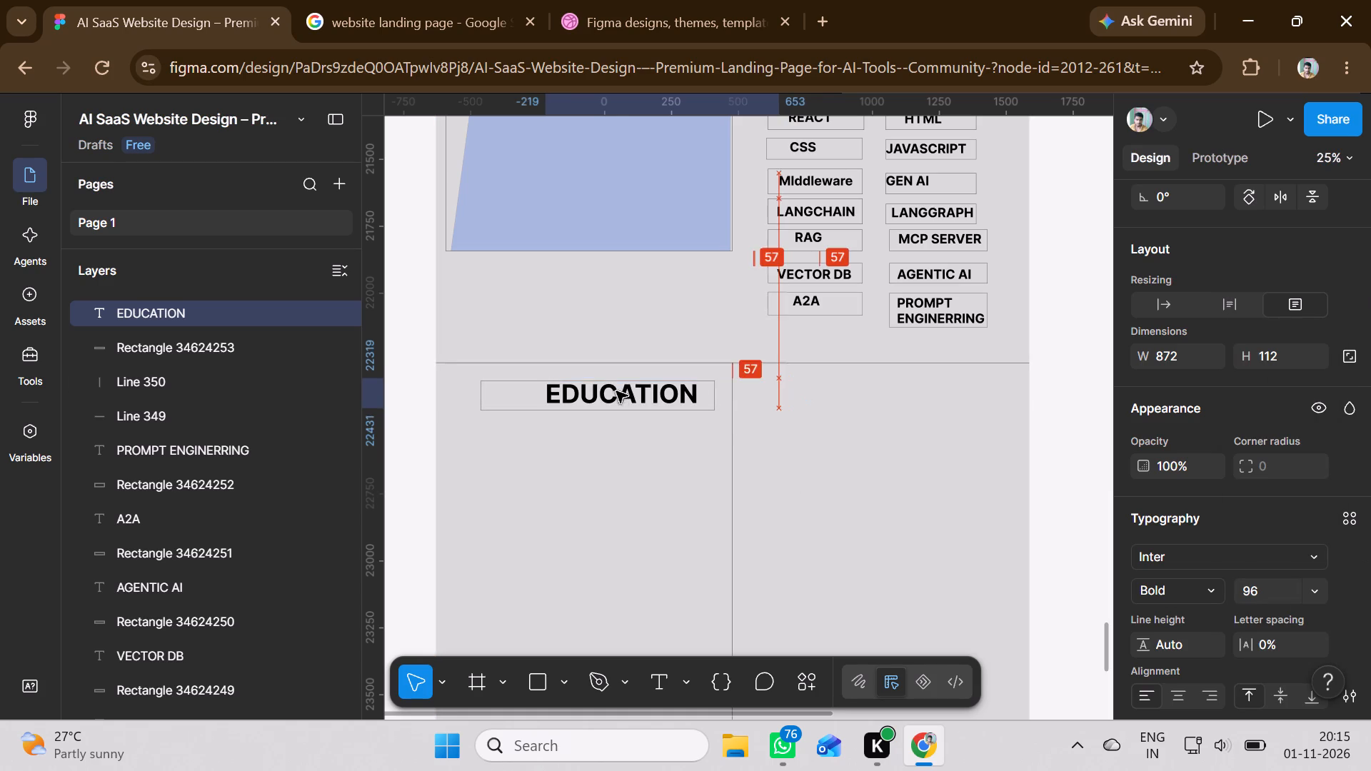
pyautogui.moveTo(616, 391); pyautogui.dragTo(605, 391)
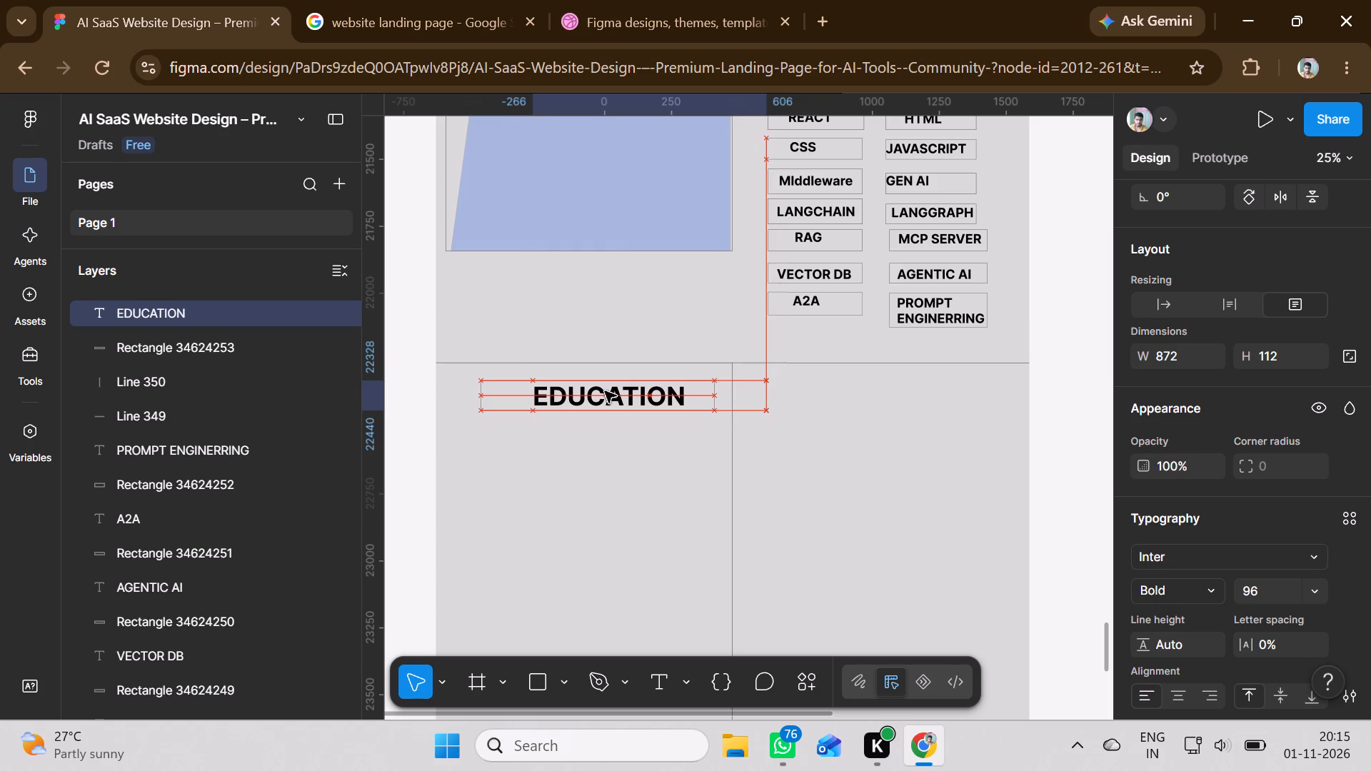
pyautogui.moveTo(605, 391); pyautogui.dragTo(598, 391)
pyautogui.click(576, 459)
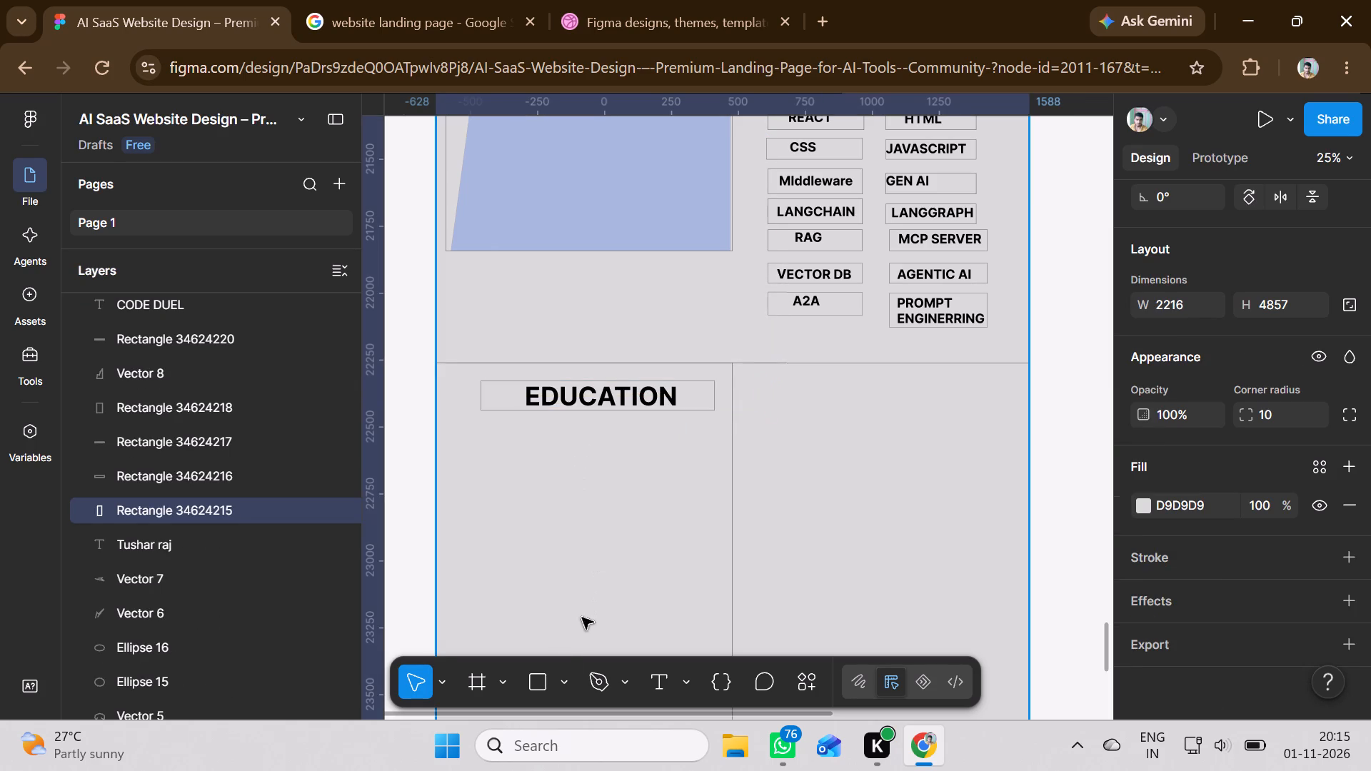
# Draw a rectangle about 948 × 112 in the right column, level with the EDUCATION box, and give it a dark grey stroke.
pyautogui.click(548, 681)
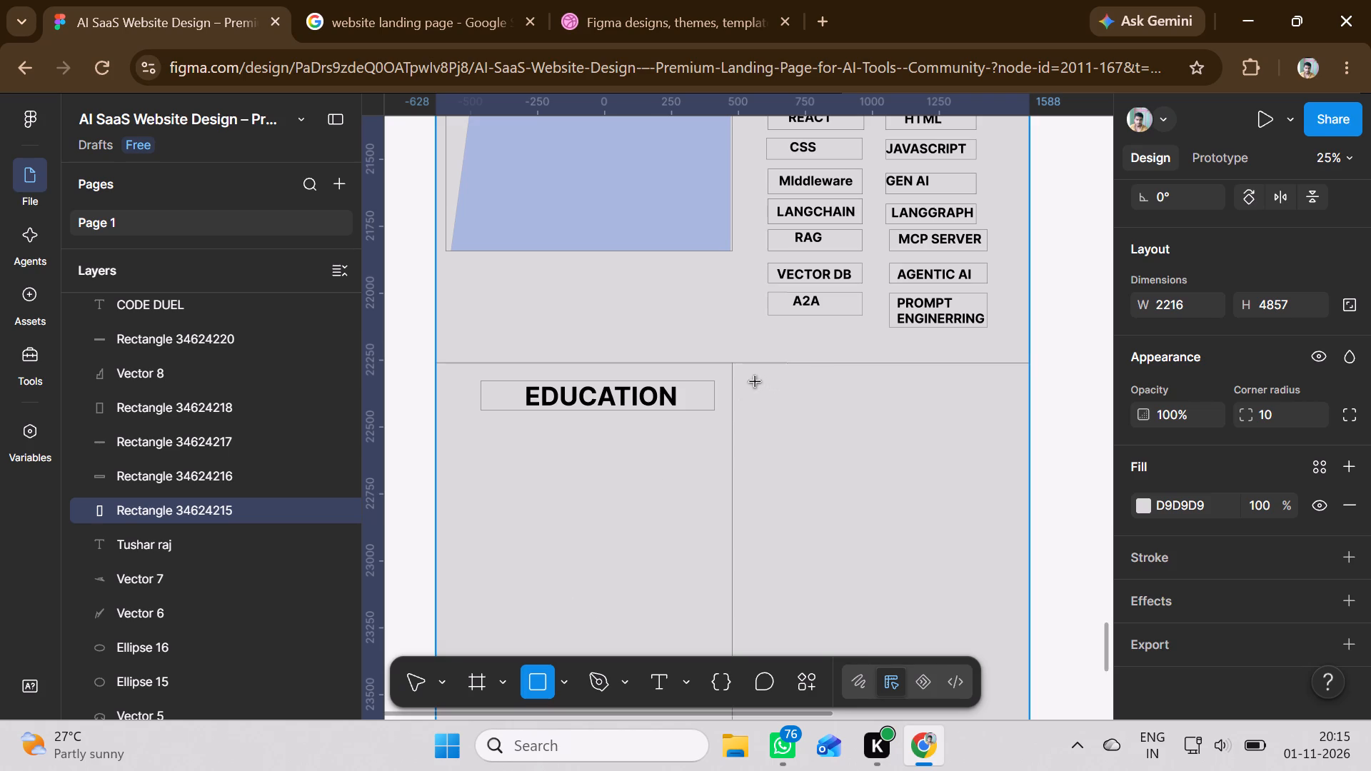
pyautogui.moveTo(755, 382); pyautogui.dragTo(990, 408)
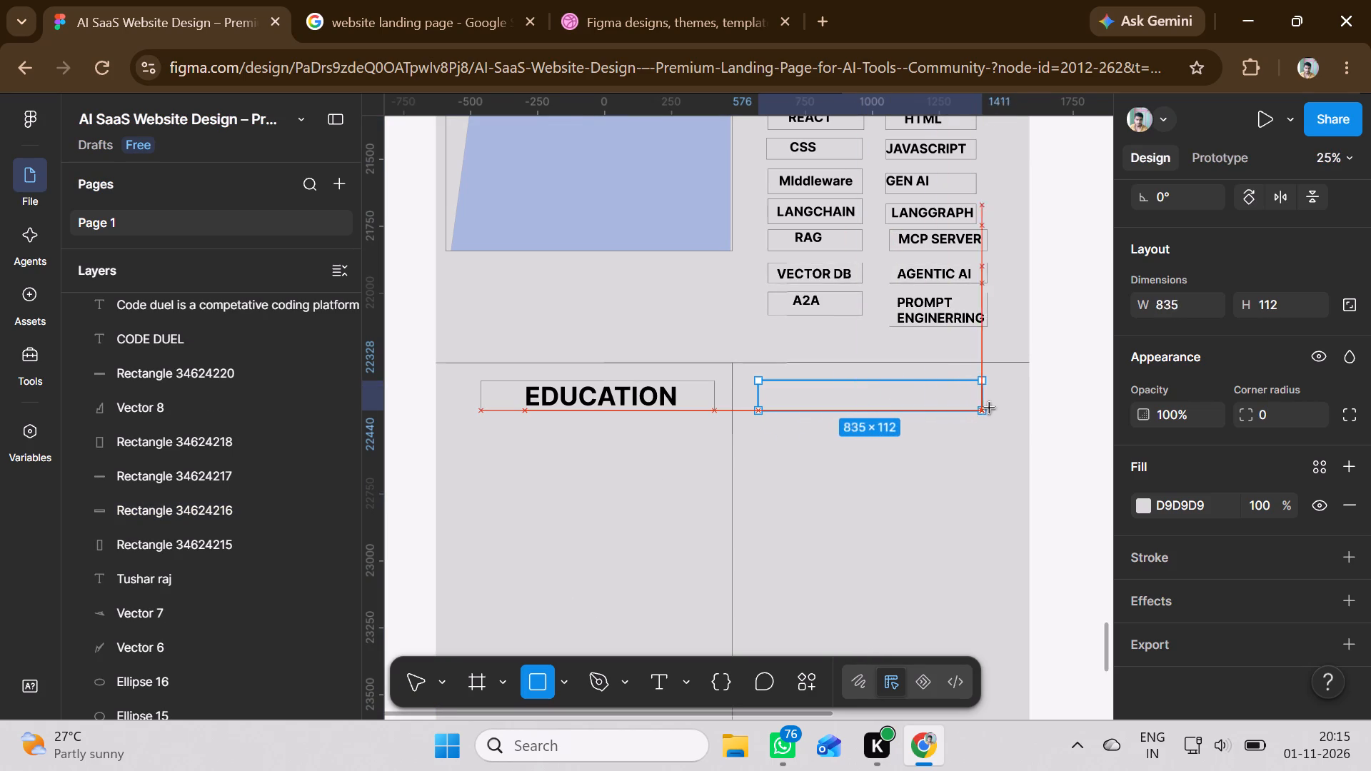
pyautogui.moveTo(990, 408); pyautogui.dragTo(1013, 409)
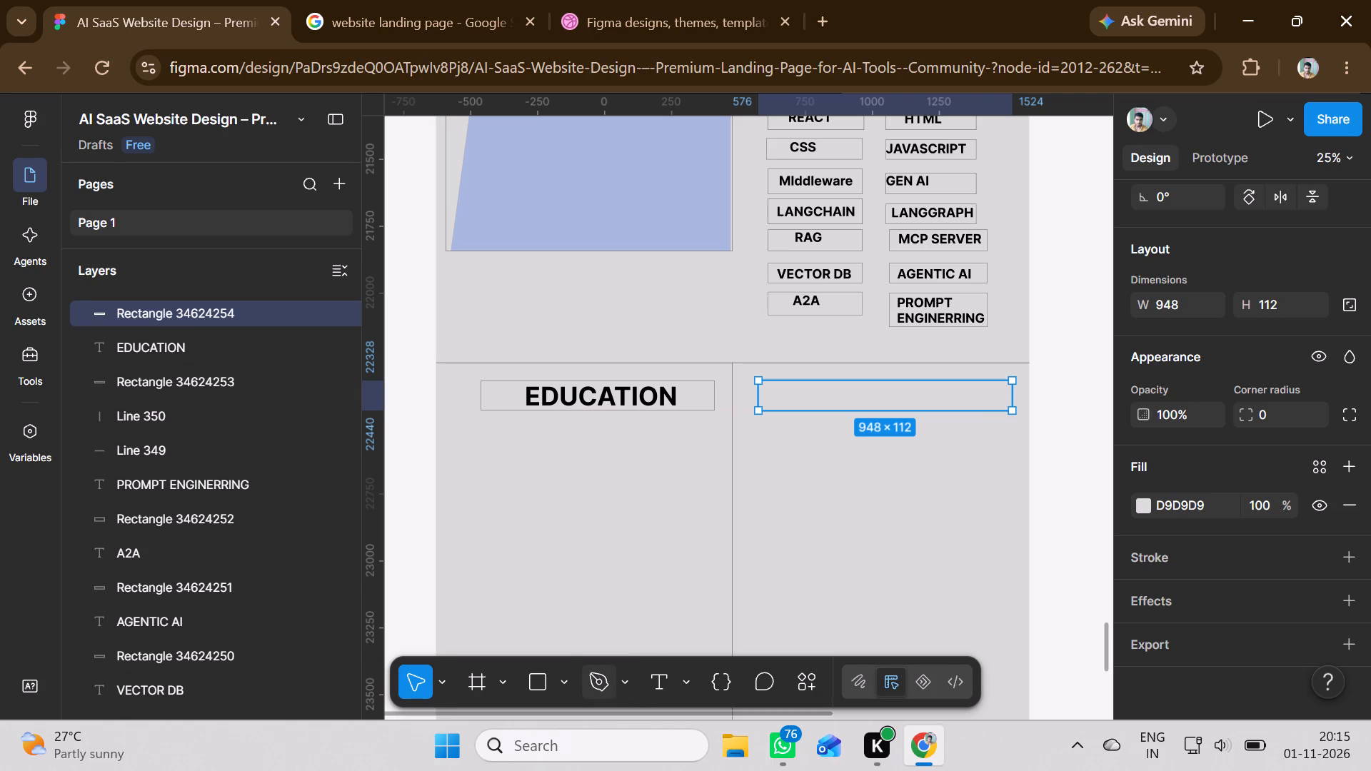
pyautogui.click(1159, 568)
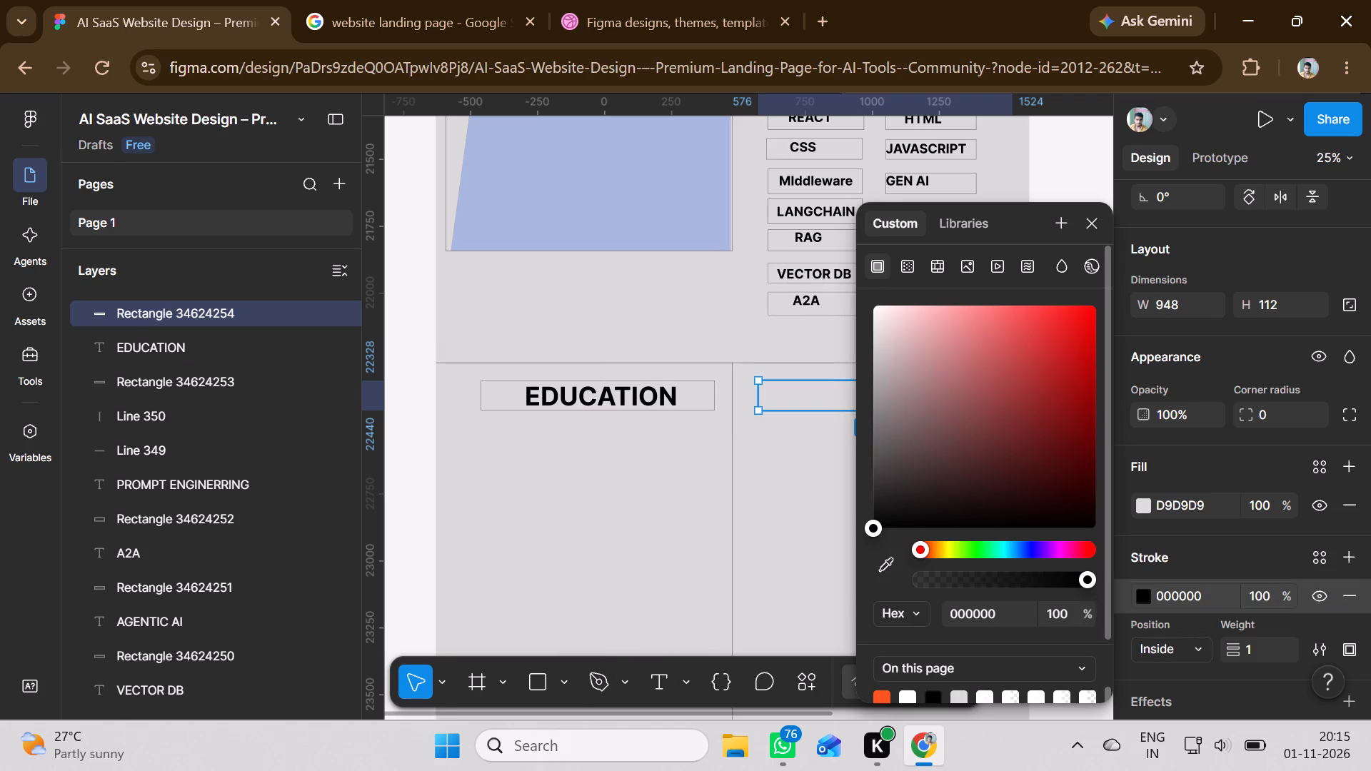
pyautogui.click(875, 459)
pyautogui.click(784, 520)
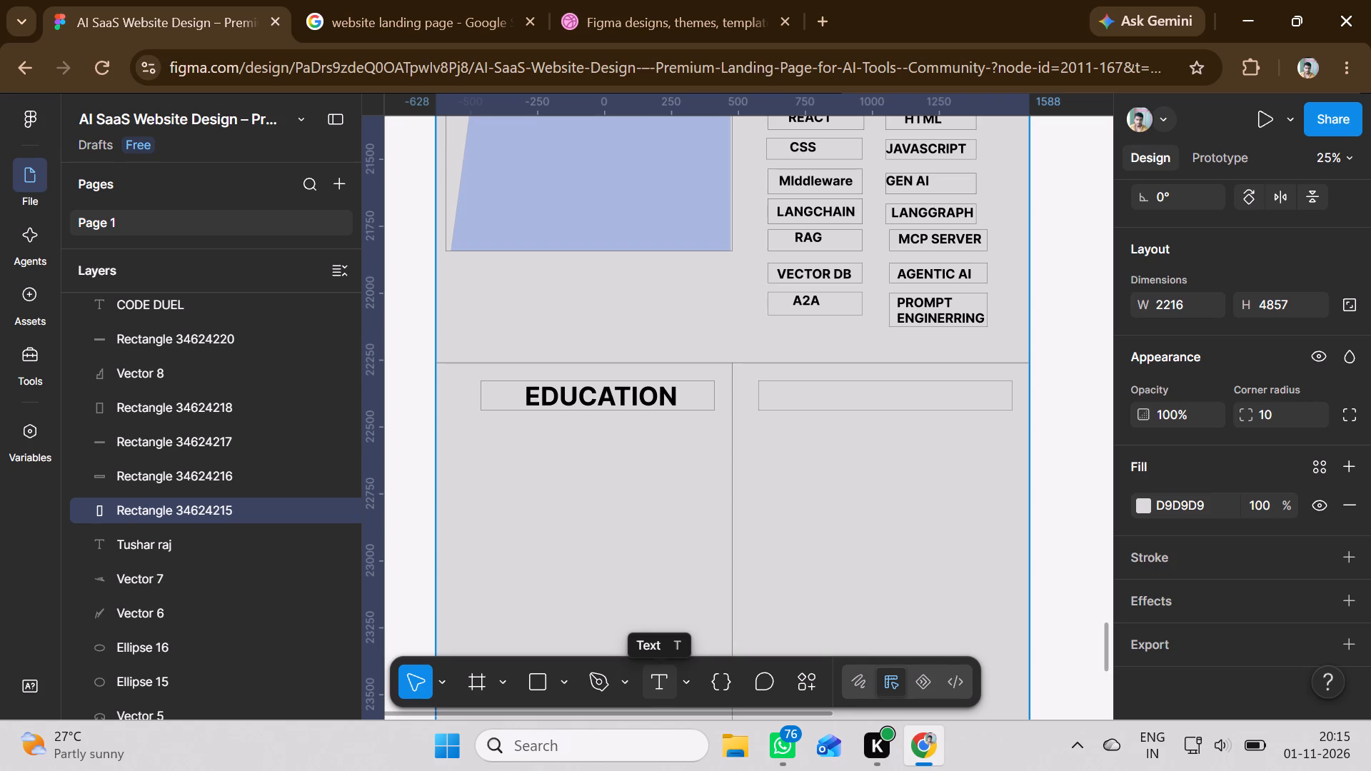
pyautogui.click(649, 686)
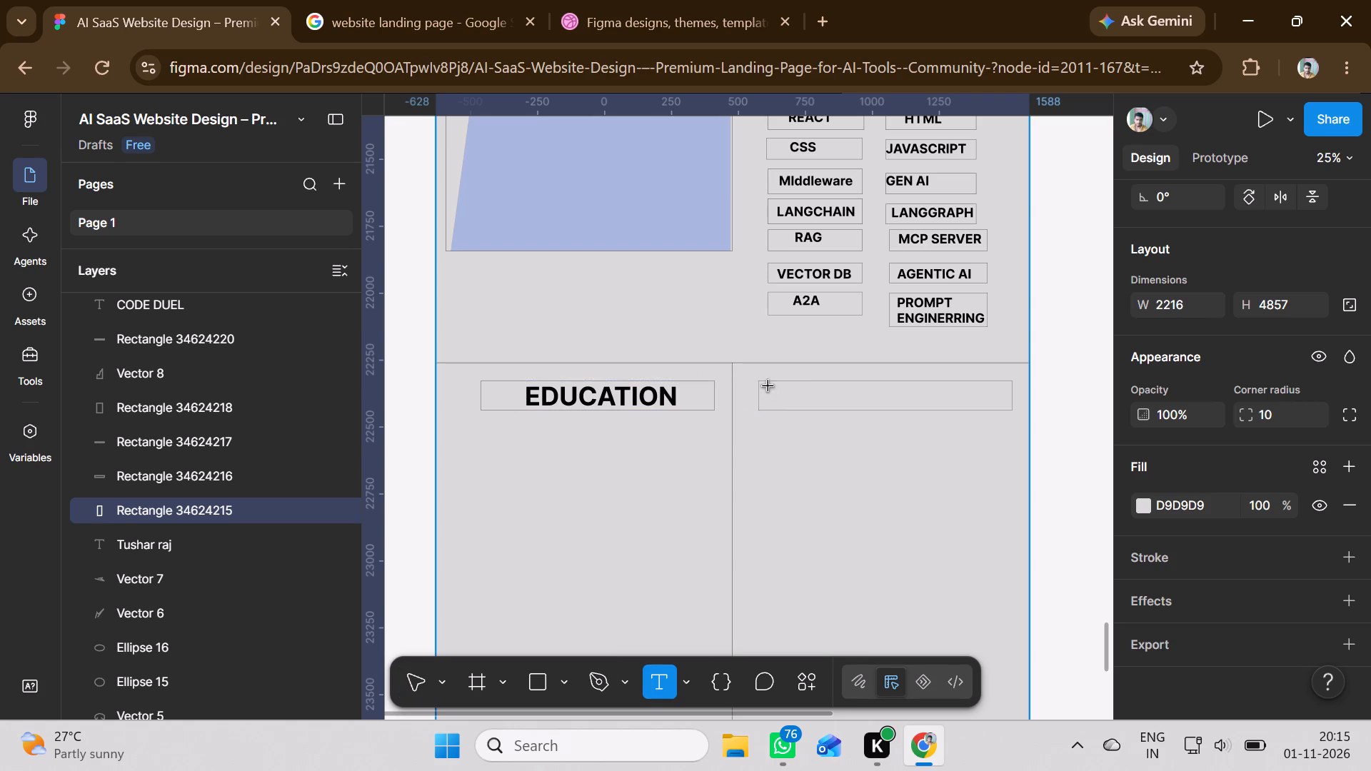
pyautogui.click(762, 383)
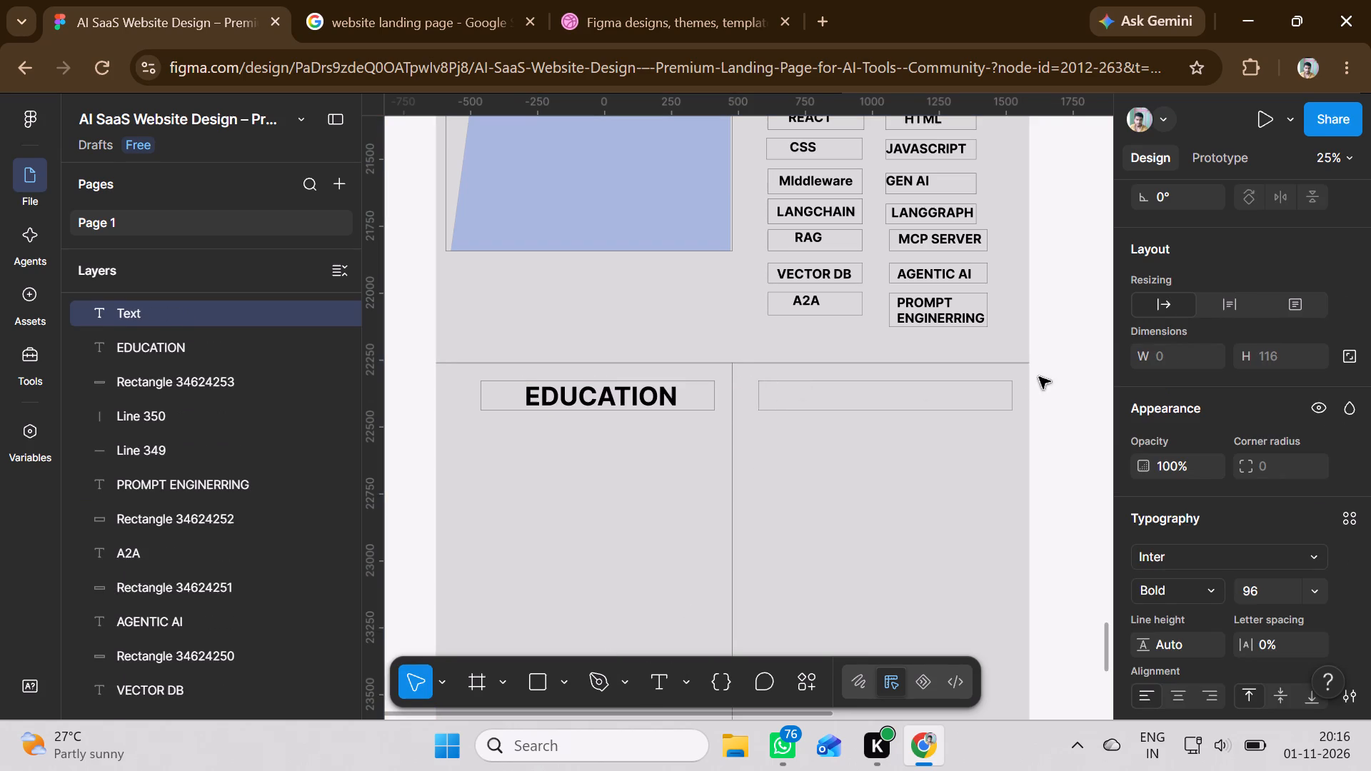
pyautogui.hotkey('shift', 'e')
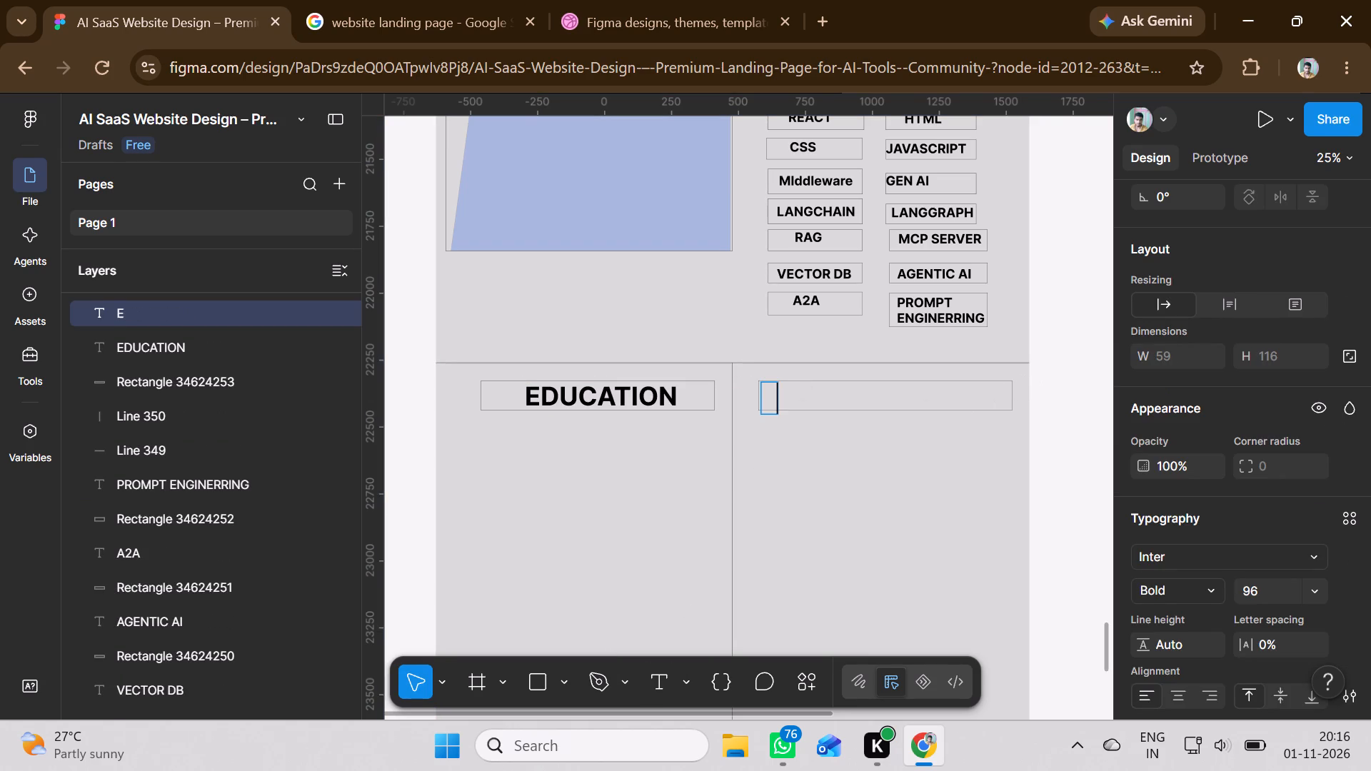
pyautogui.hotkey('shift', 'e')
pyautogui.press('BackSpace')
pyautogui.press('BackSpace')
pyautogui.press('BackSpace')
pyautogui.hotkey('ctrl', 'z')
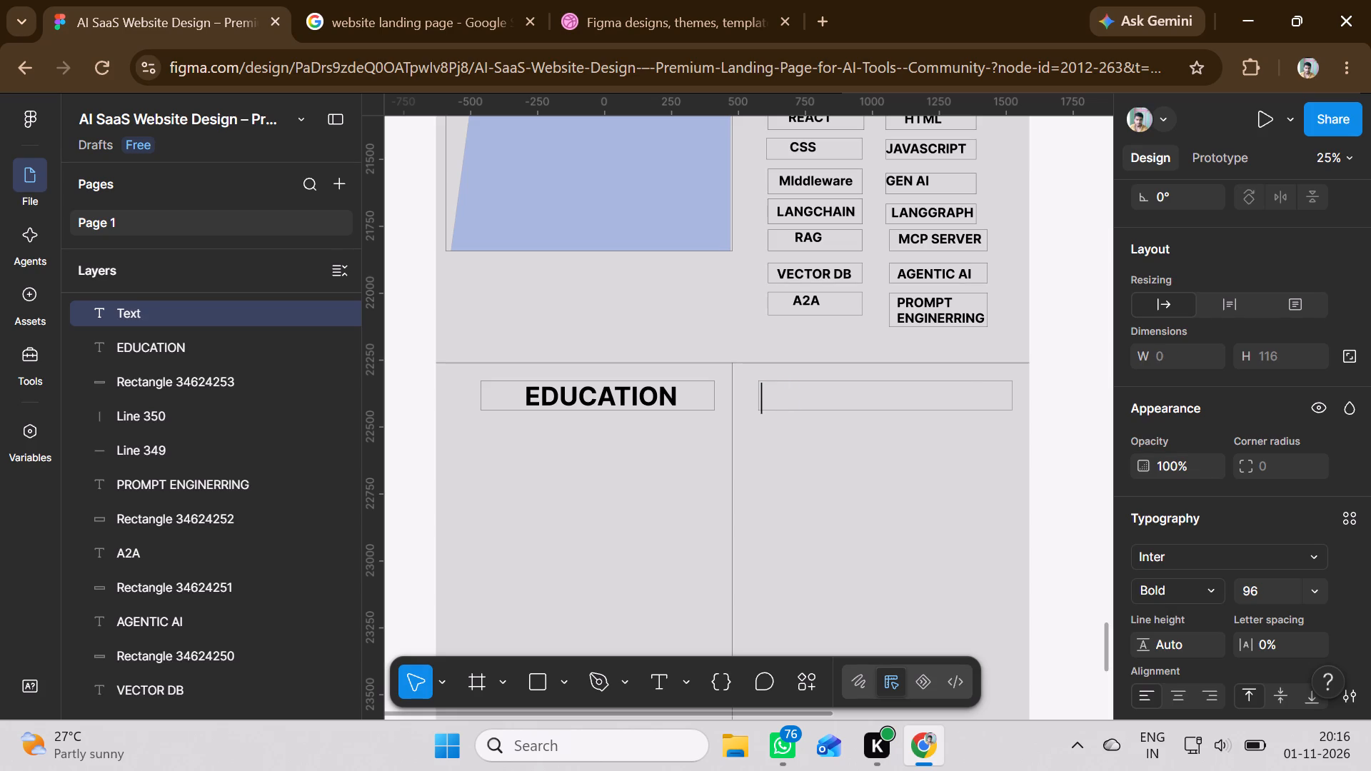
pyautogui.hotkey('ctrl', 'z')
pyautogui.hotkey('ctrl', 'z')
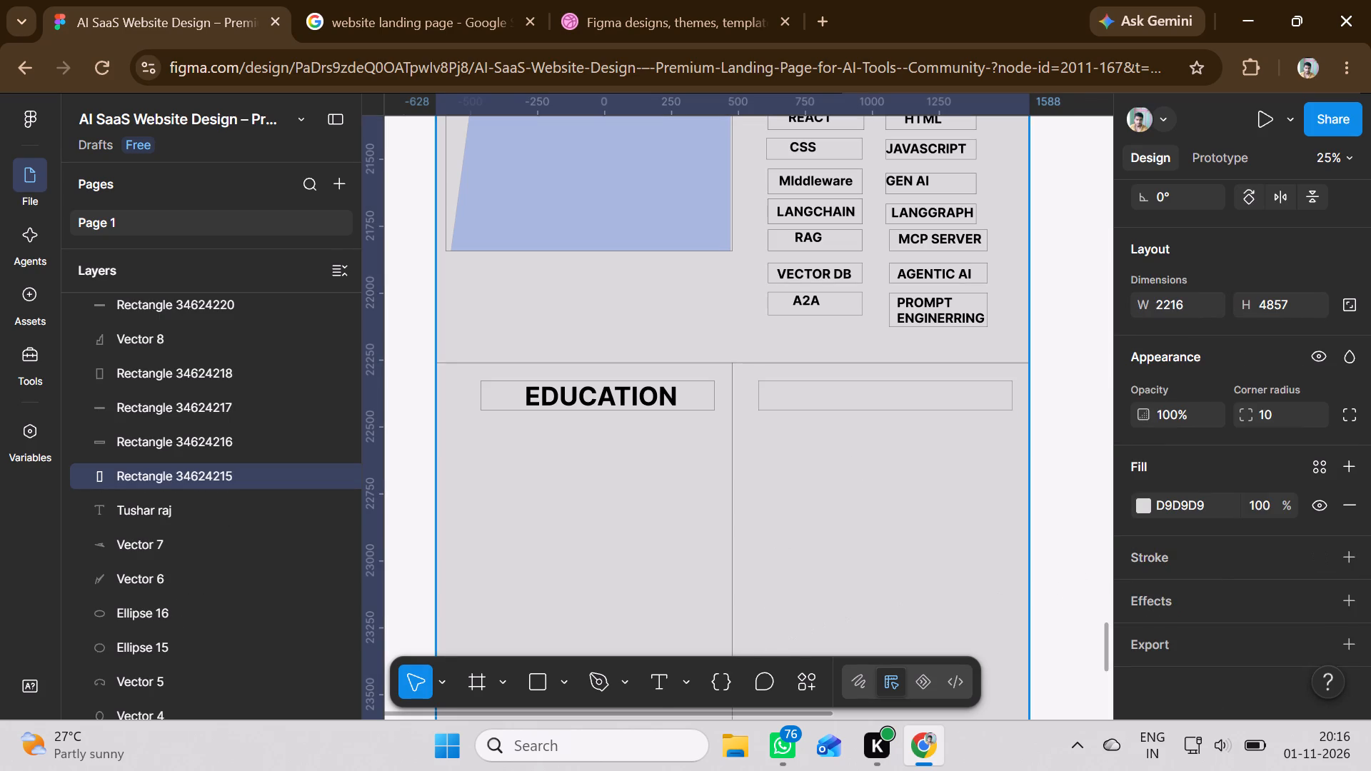
# Add a 948 × 112 text box over the right column's rectangle with the text EXPERIENCE.
pyautogui.click(663, 681)
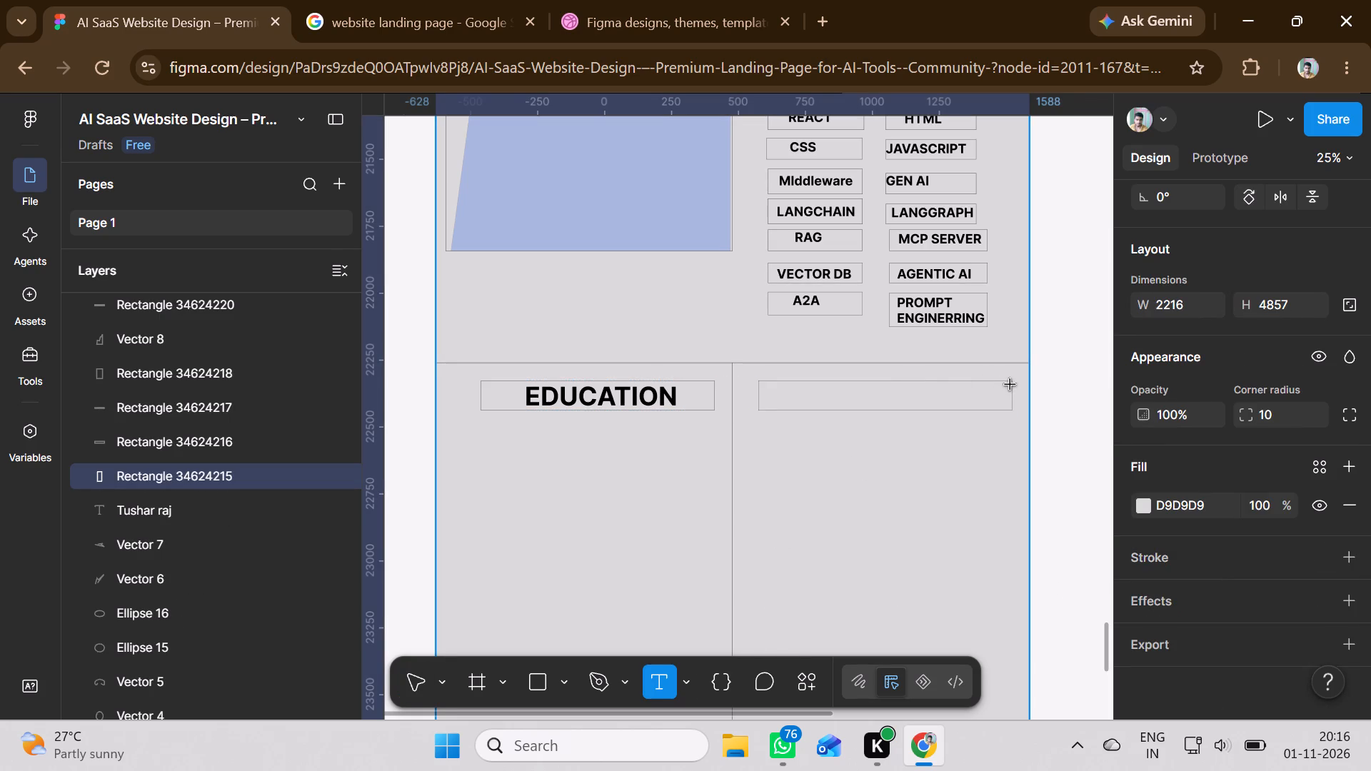
pyautogui.moveTo(1009, 383); pyautogui.dragTo(768, 413)
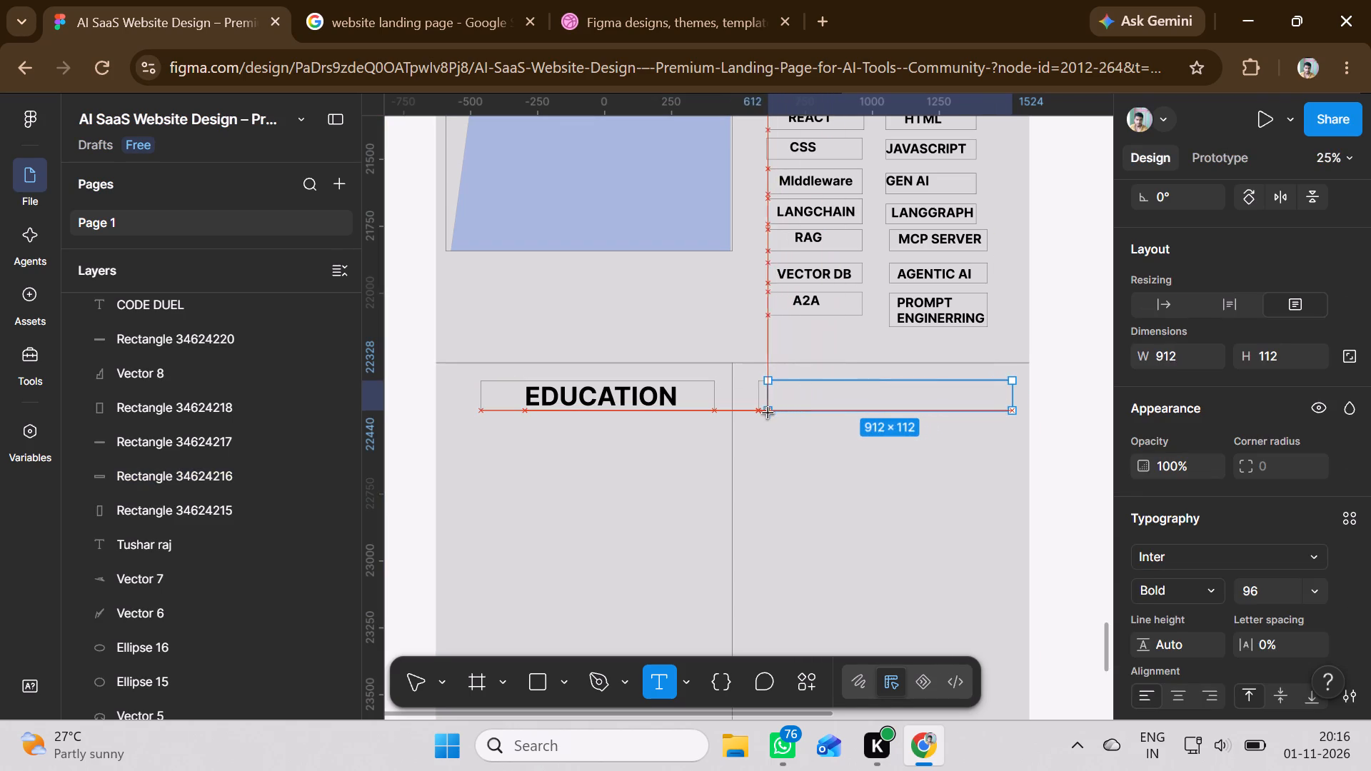
pyautogui.moveTo(768, 413); pyautogui.dragTo(756, 414)
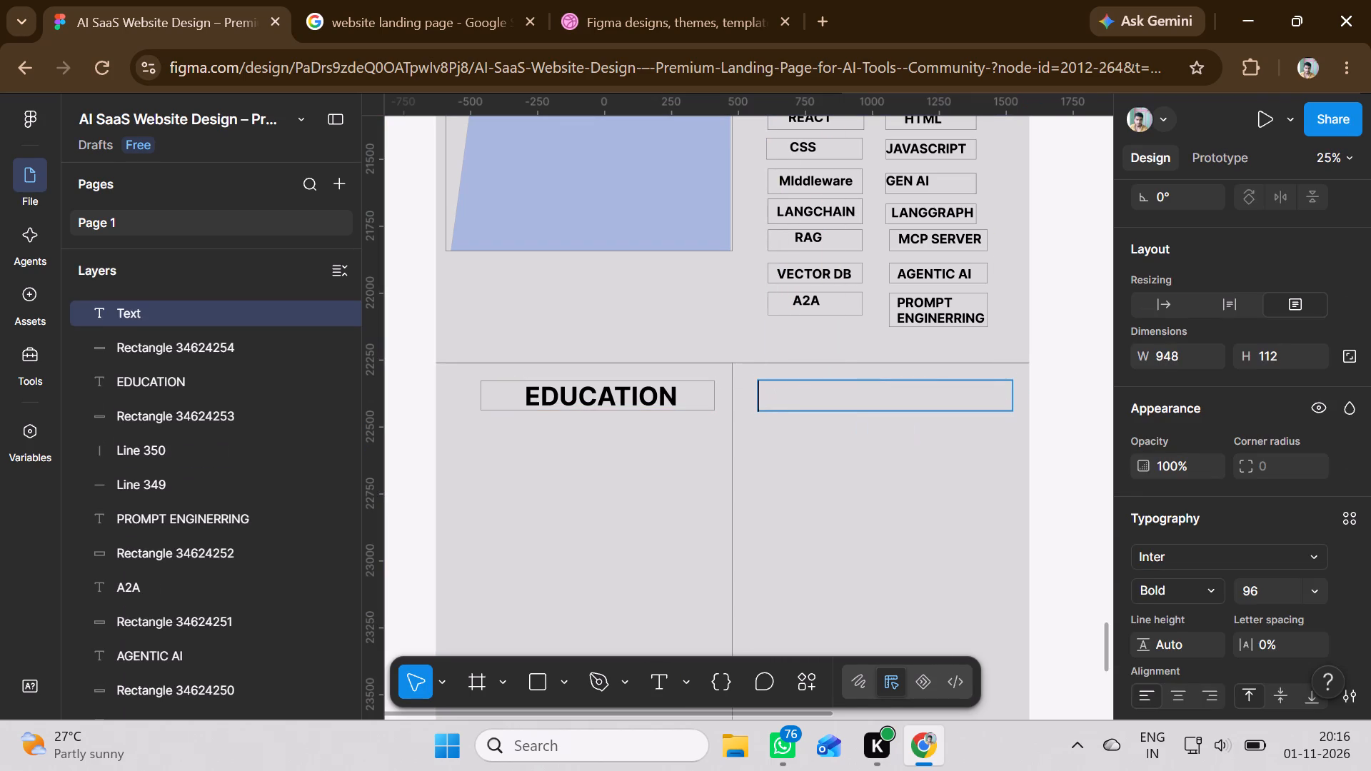
pyautogui.hotkey('shift', 'e')
pyautogui.write('XPERIENCE')
pyautogui.click(823, 453)
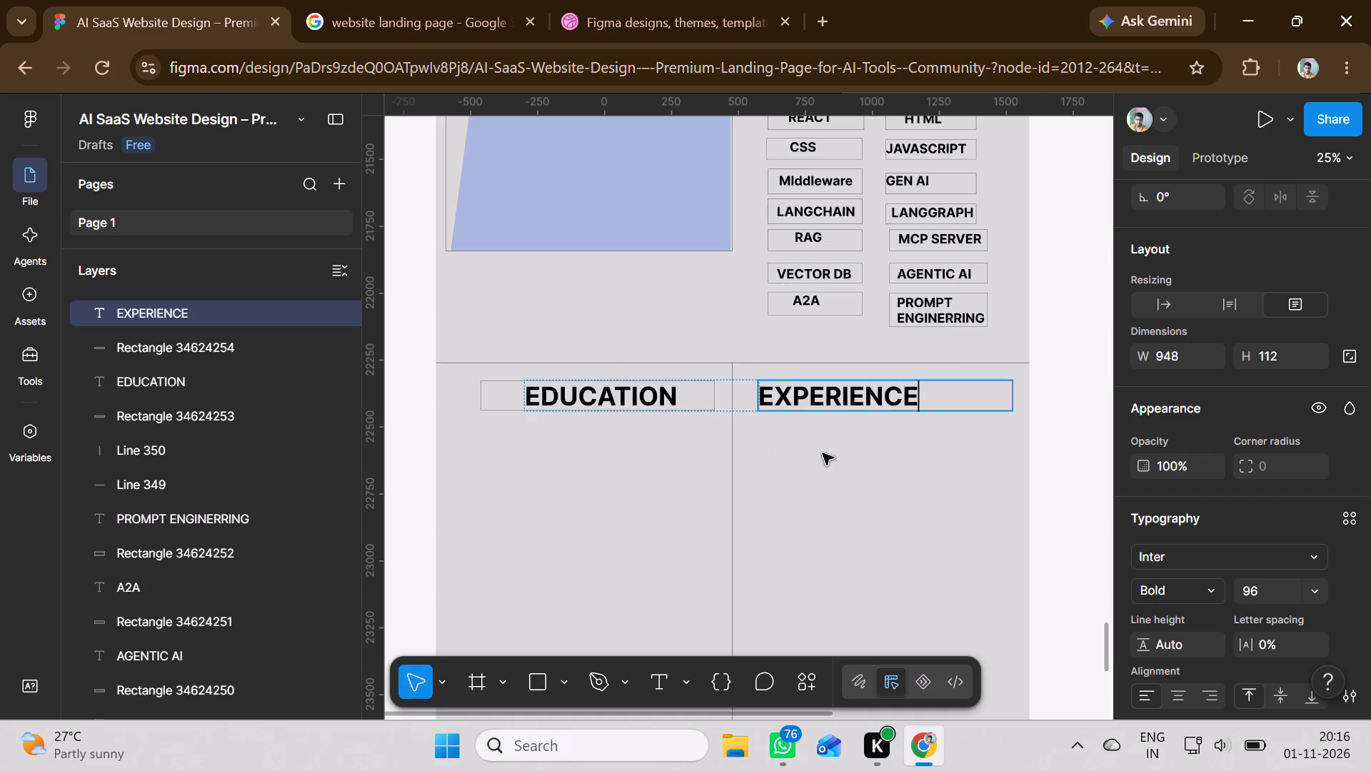
# Move the EXPERIENCE text so the word sits centred in its outlined box, level with EDUCATION.
pyautogui.moveTo(812, 395); pyautogui.dragTo(840, 393)
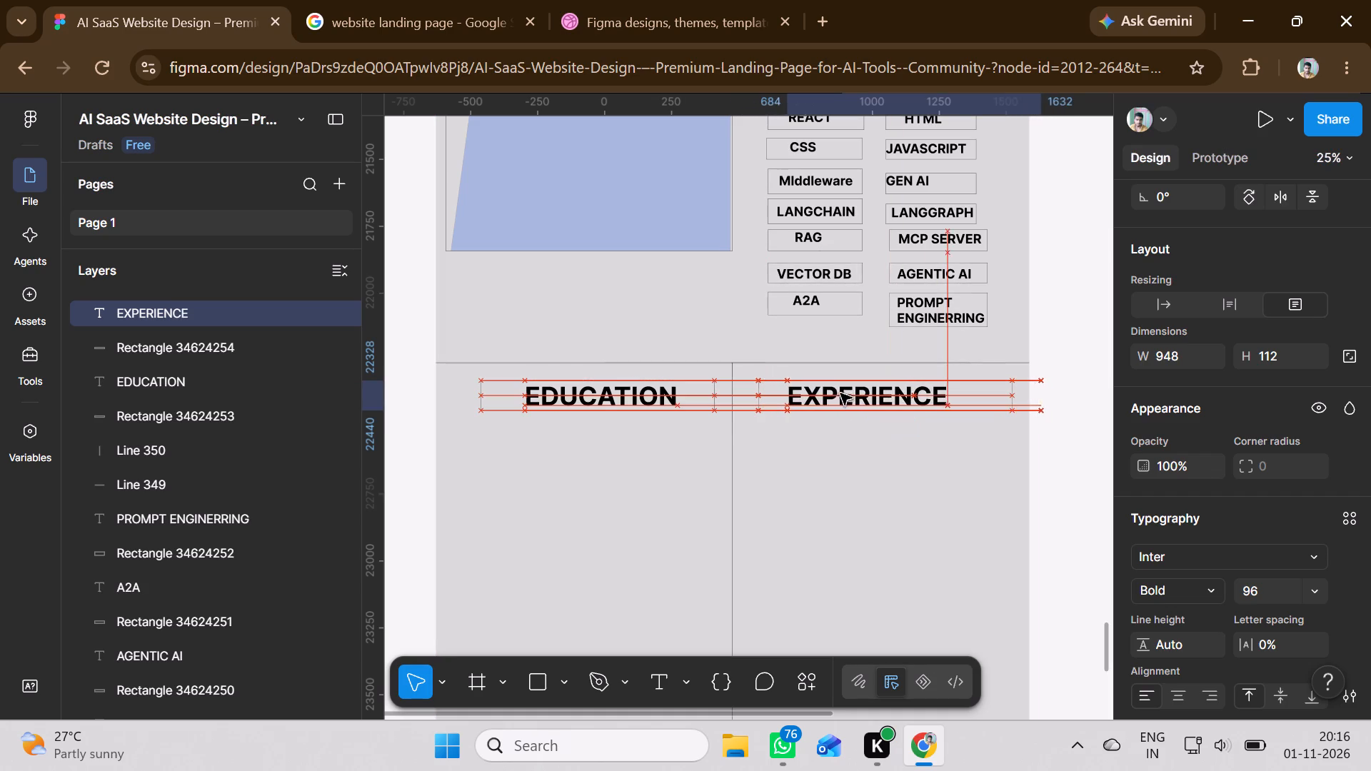
pyautogui.moveTo(840, 393); pyautogui.dragTo(848, 393)
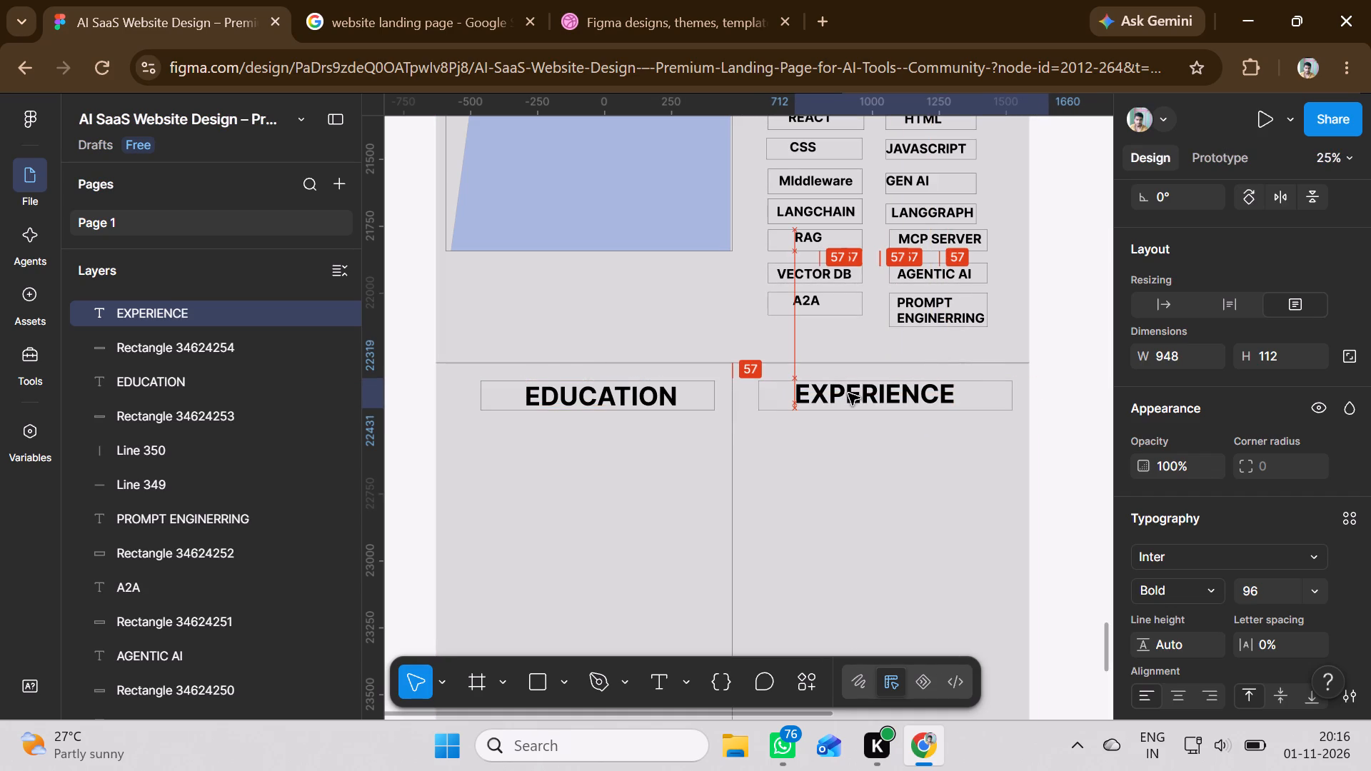
pyautogui.moveTo(848, 393); pyautogui.dragTo(872, 393)
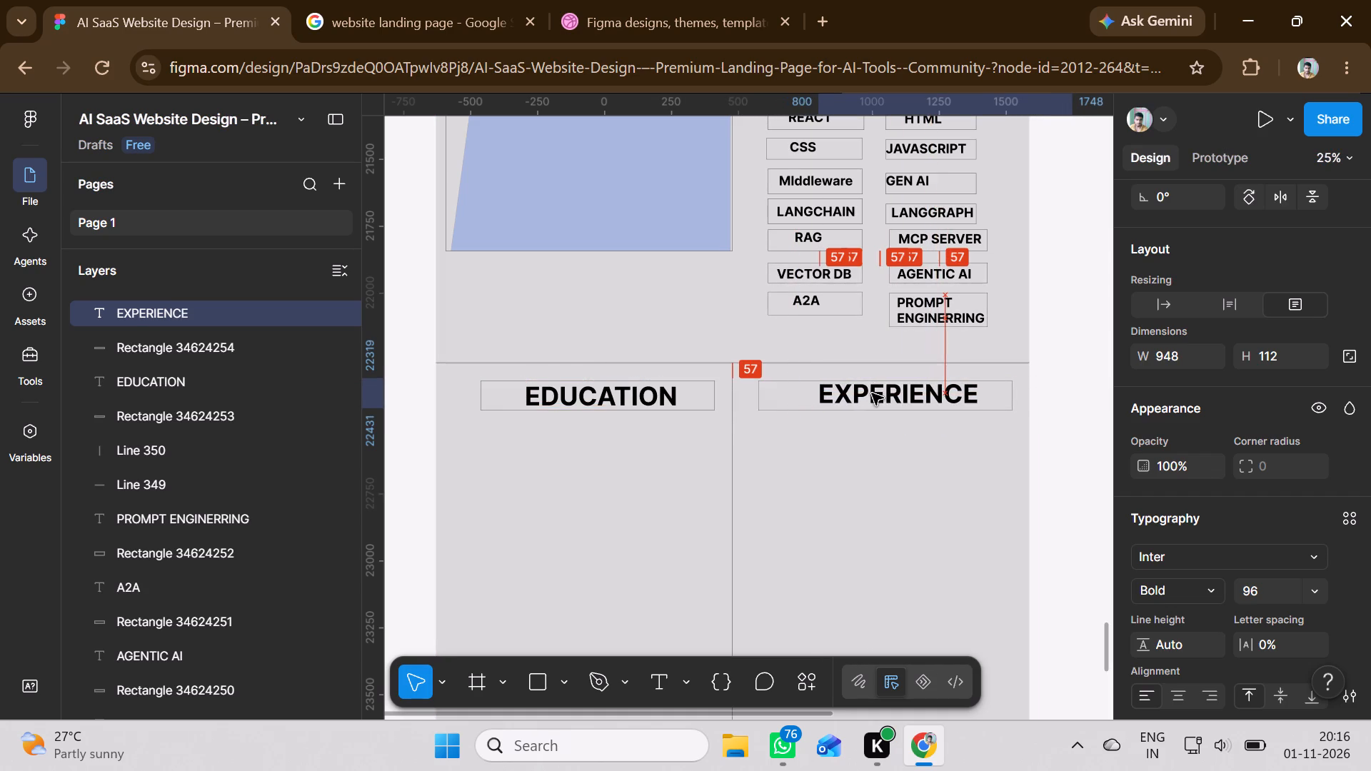
pyautogui.moveTo(872, 393); pyautogui.dragTo(864, 395)
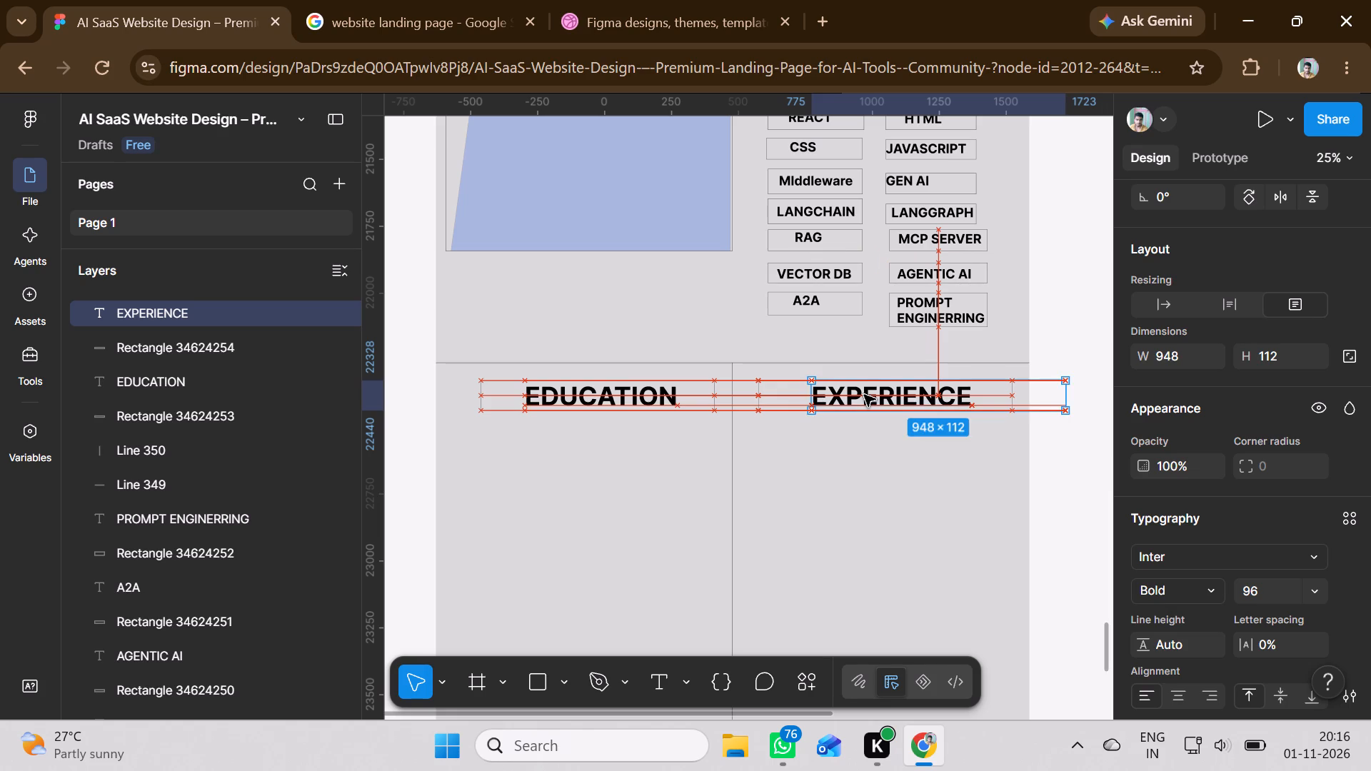
pyautogui.moveTo(864, 395); pyautogui.dragTo(863, 395)
pyautogui.click(813, 478)
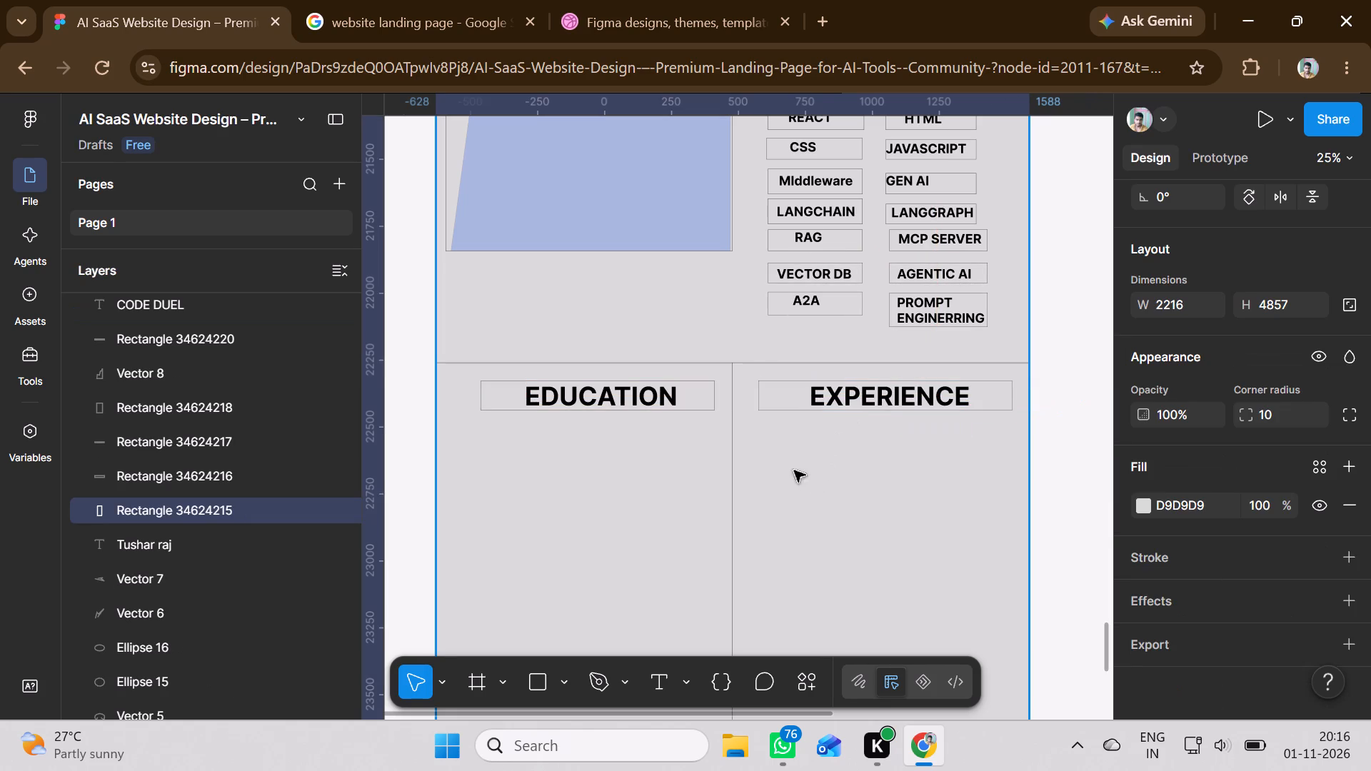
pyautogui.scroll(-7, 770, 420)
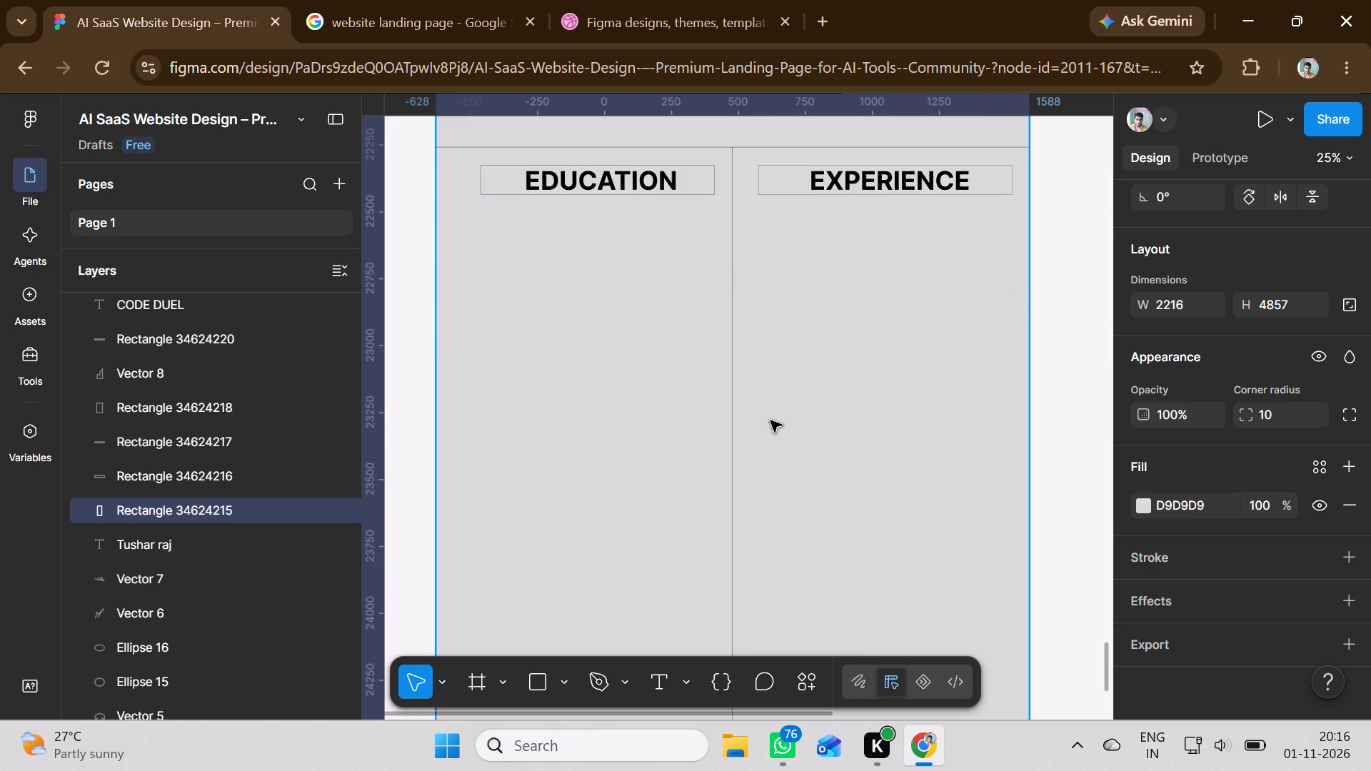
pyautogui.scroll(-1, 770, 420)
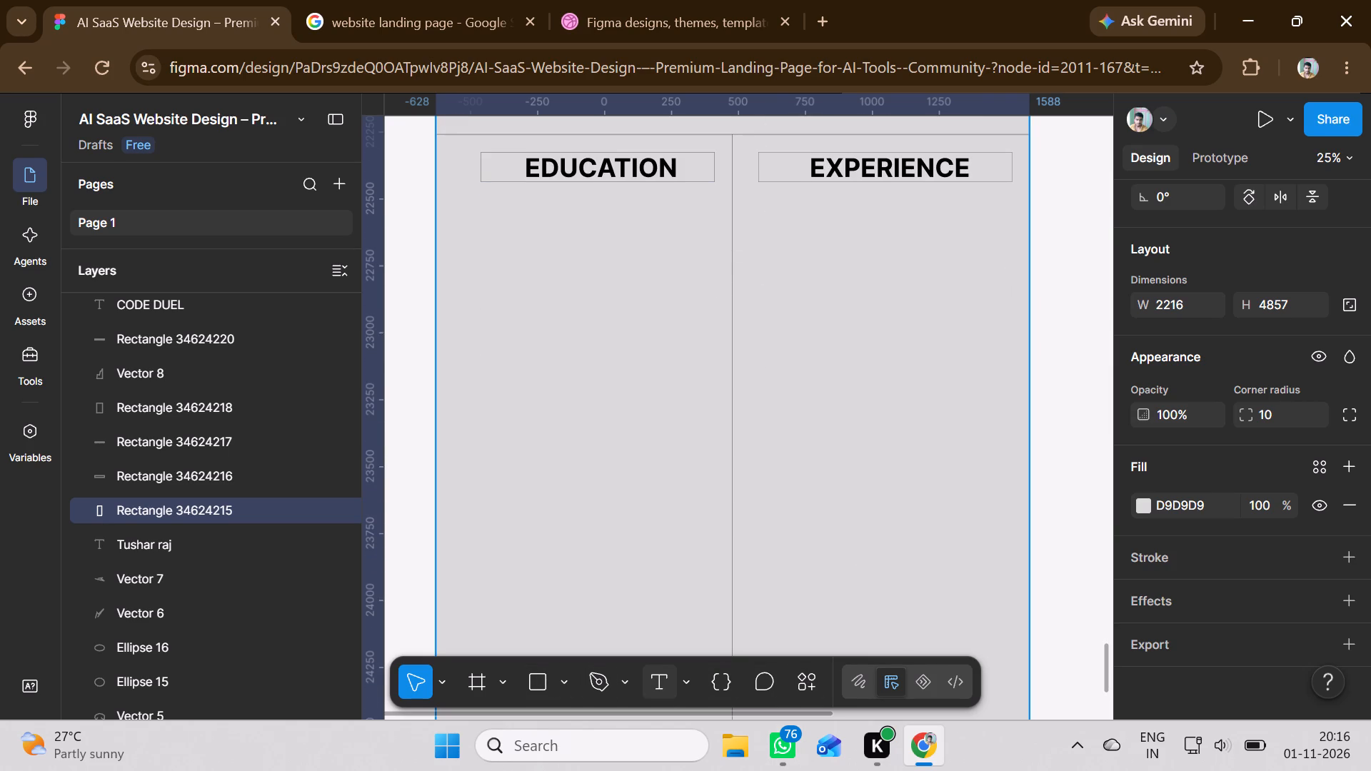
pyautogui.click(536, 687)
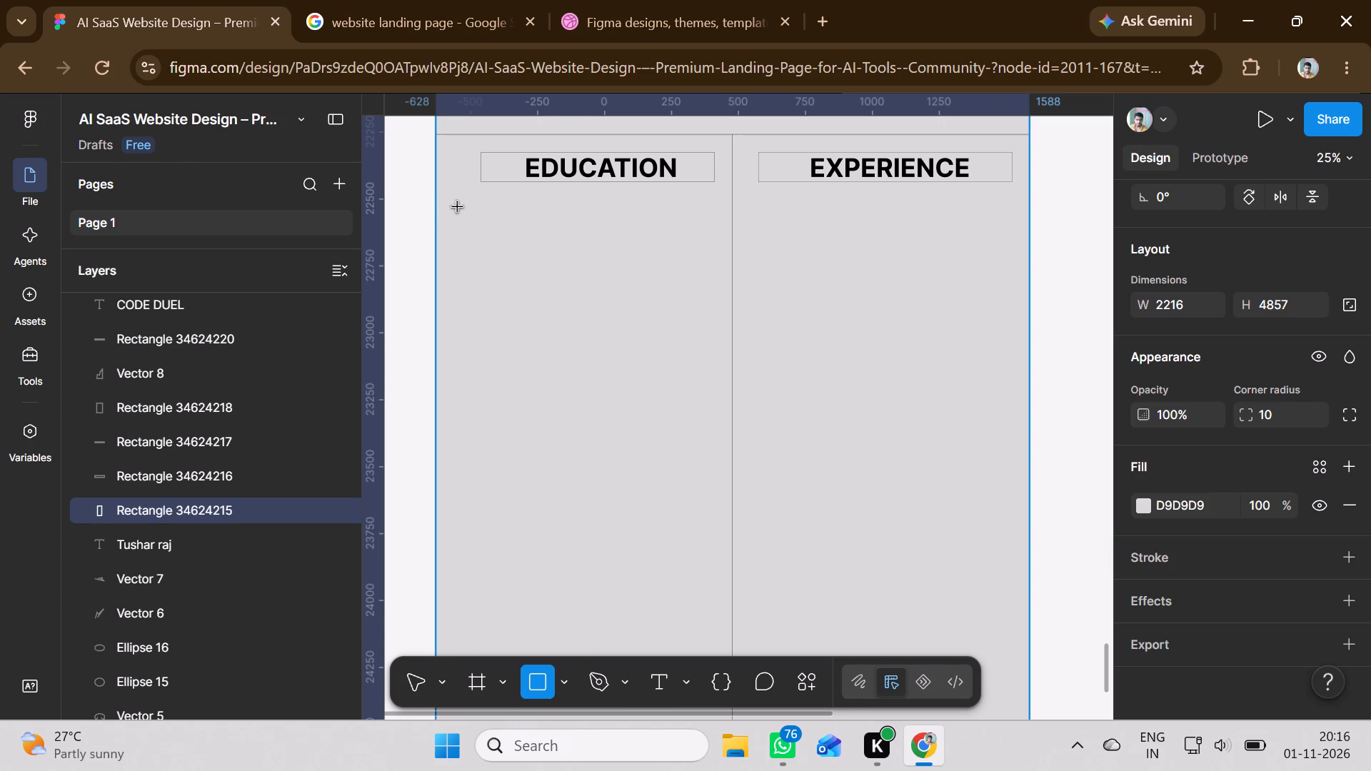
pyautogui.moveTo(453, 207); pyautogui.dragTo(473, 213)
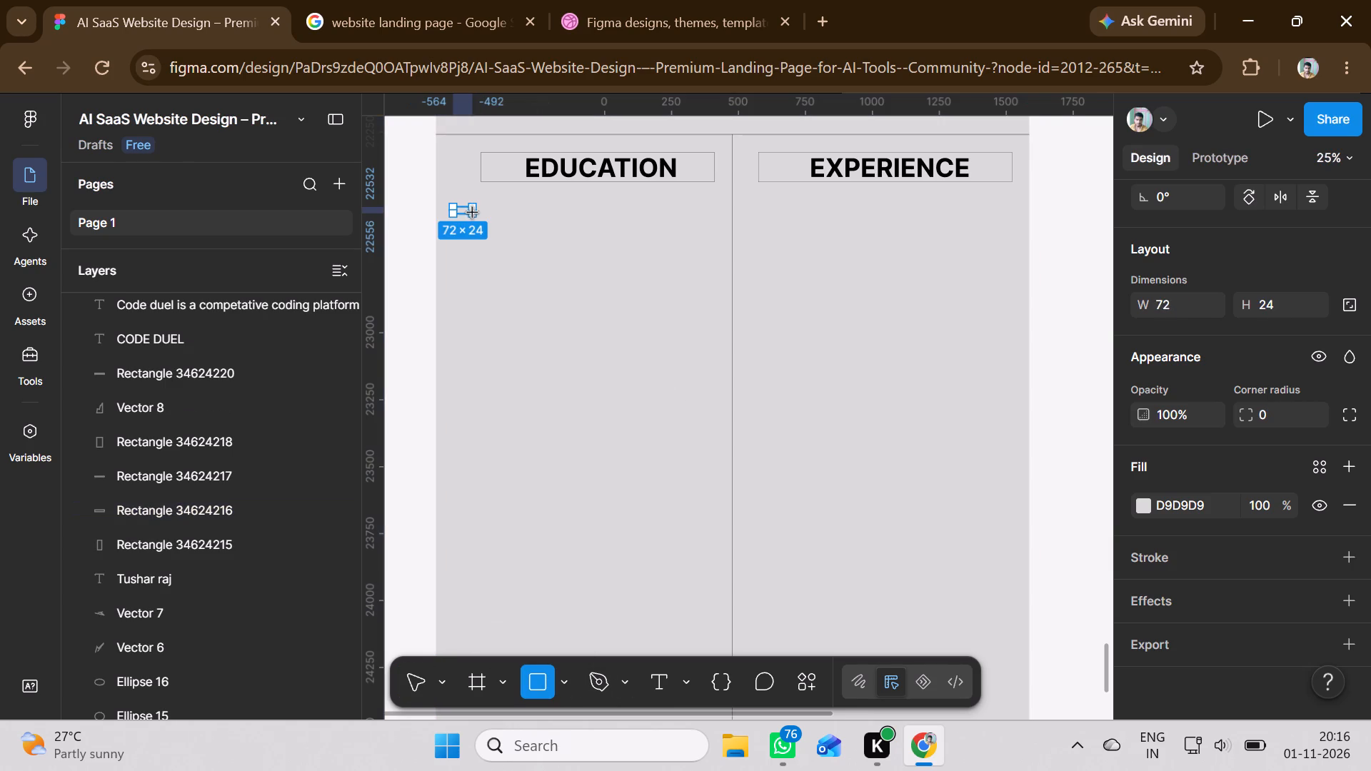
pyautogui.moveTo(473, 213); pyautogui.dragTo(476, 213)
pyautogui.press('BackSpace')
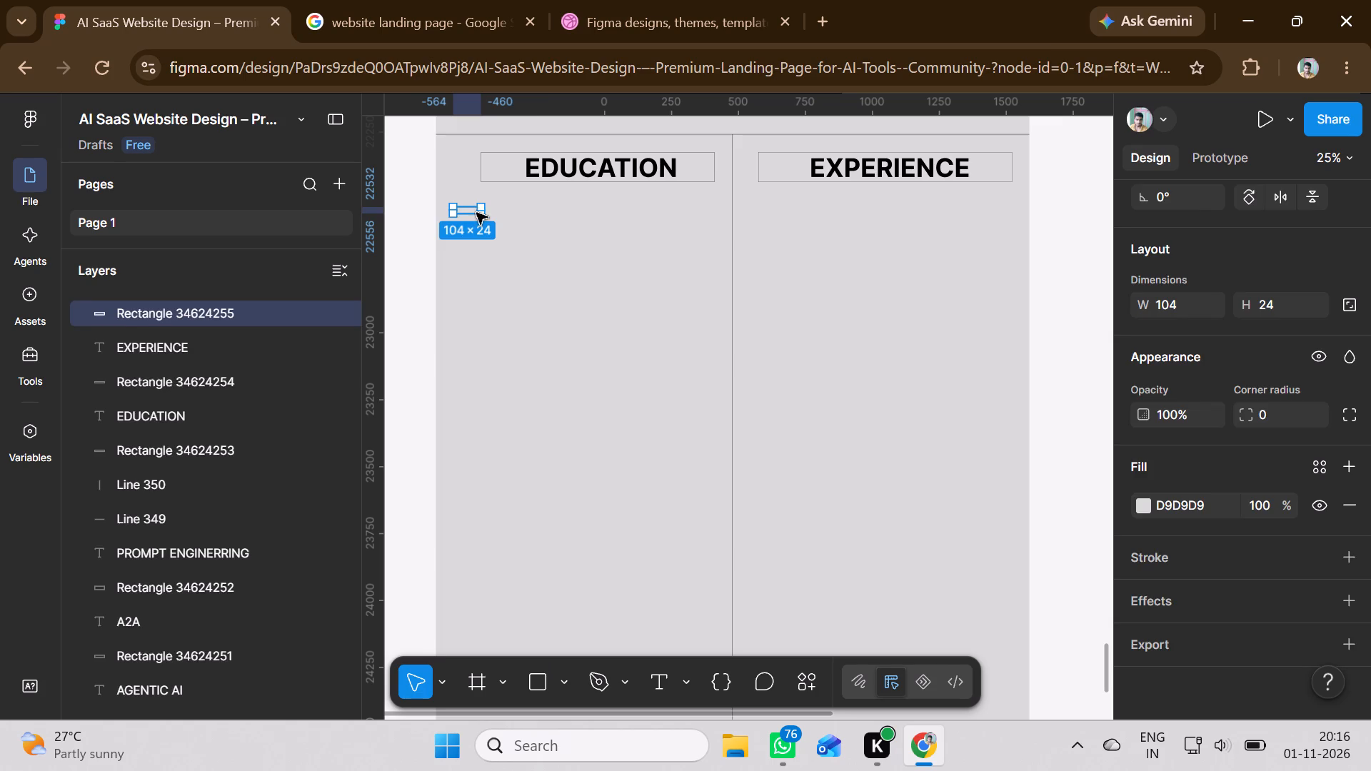